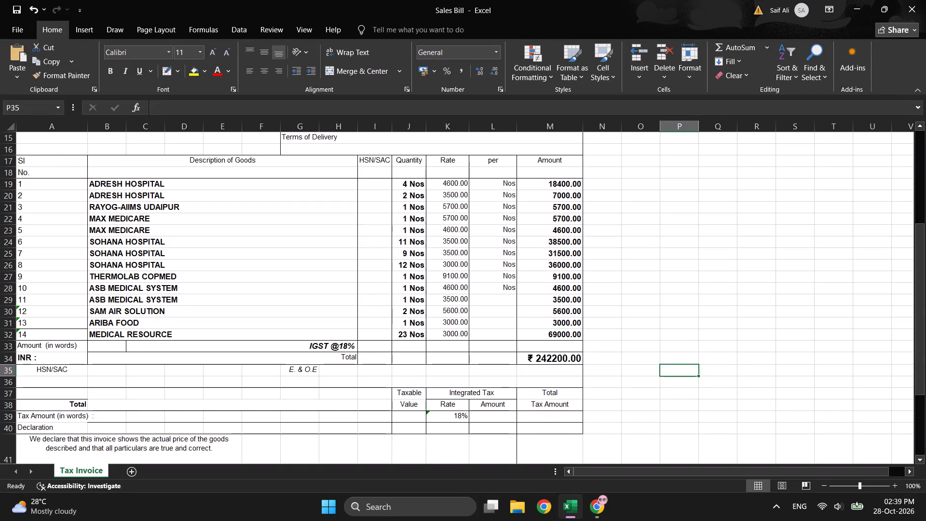
Capture a screenshot of just the invoice's total amount cell in row 34.
scroll(646, 297, down, 4)
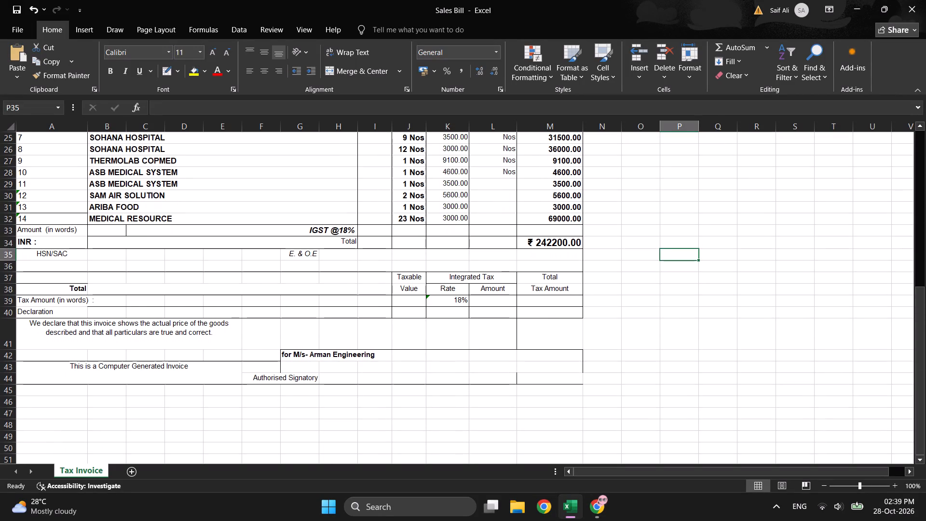
key(Print)
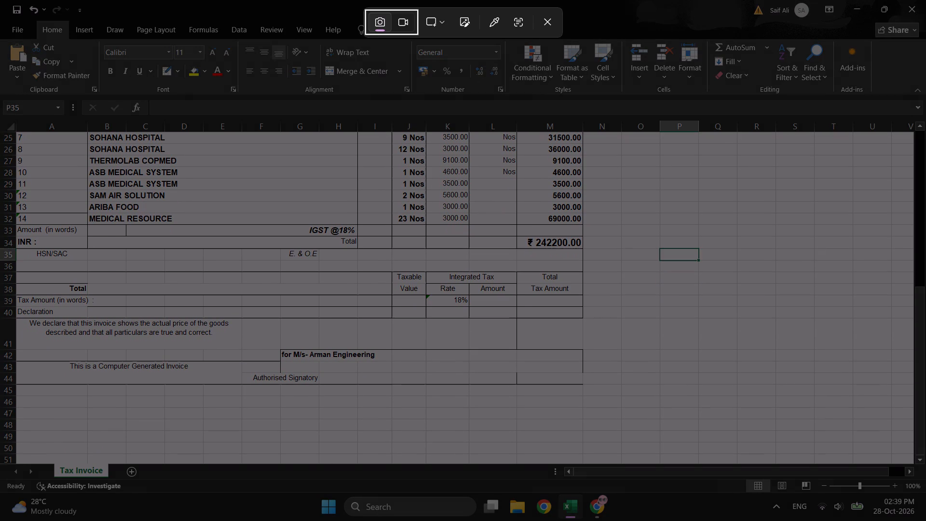
drag(515, 230, 586, 269)
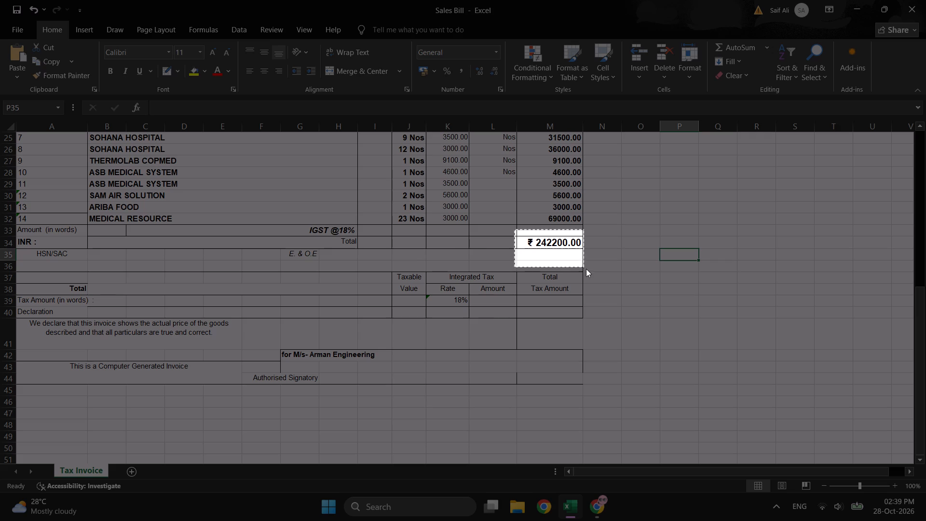
drag(586, 269, 584, 257)
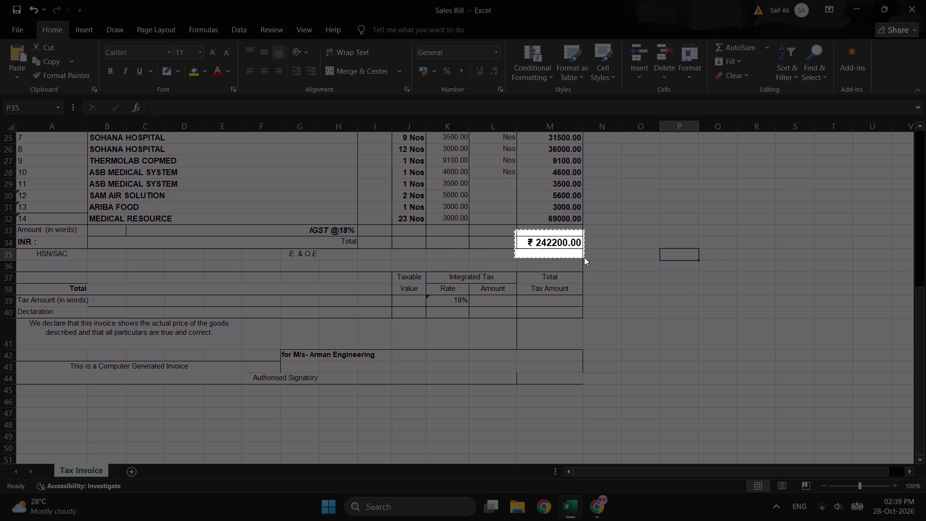
drag(584, 257, 584, 258)
Switch to Chrome, attach the captured total to the AI Mode chat and ask "is amount pe 18 percent gast kitna hoga btao".
click(600, 510)
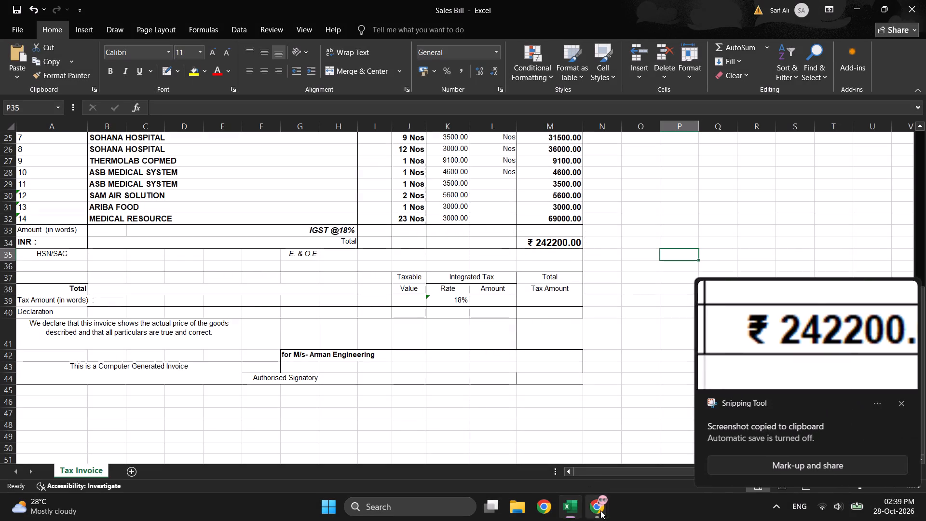
click(656, 452)
click(336, 419)
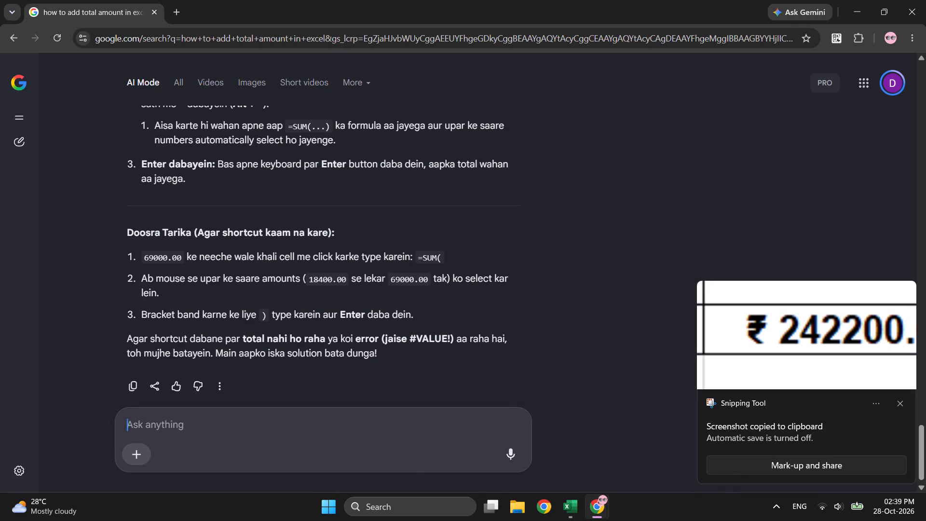
key(ctrl+v)
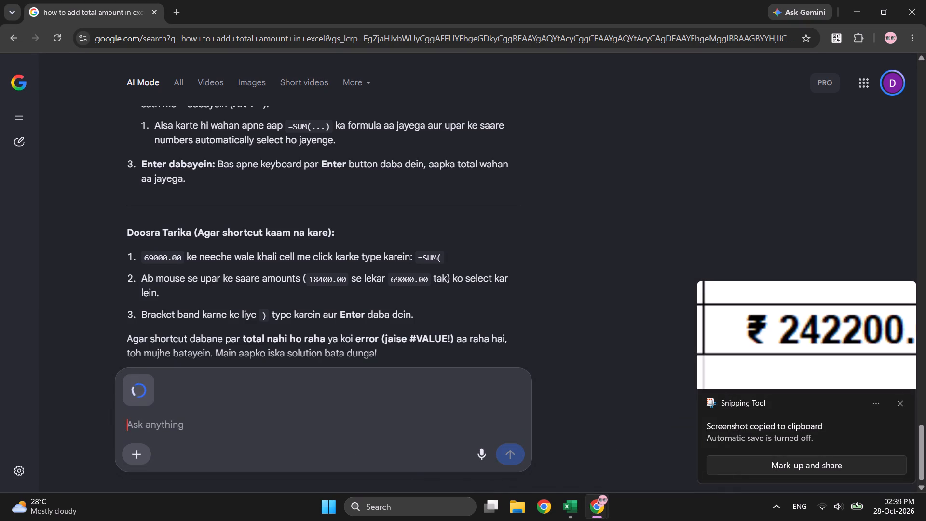
text(is amount pe 1)
text(8 percent gast kitna hoga btao)
key(Return)
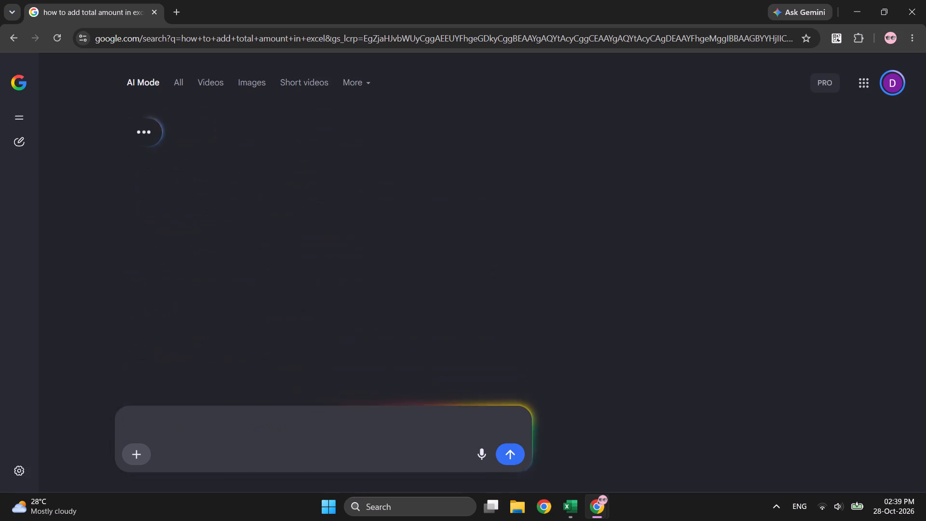
Read the AI answer on the 18% GST amount and the suggested Excel formulas.
scroll(508, 210, up, 5)
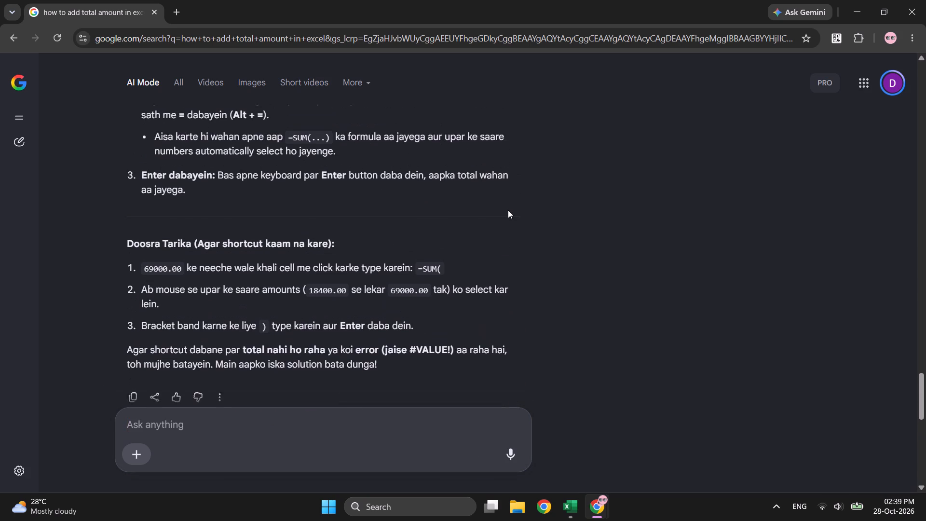
scroll(508, 210, up, 1)
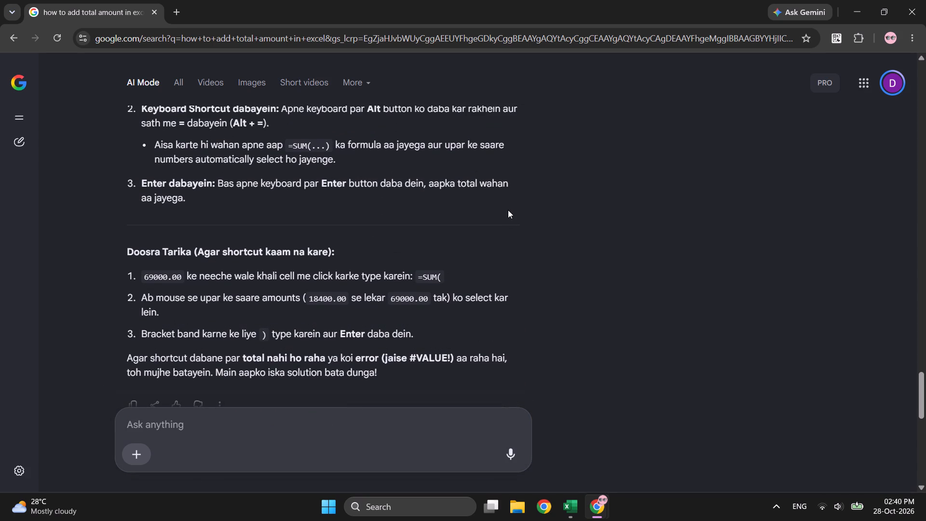
scroll(508, 210, up, 4)
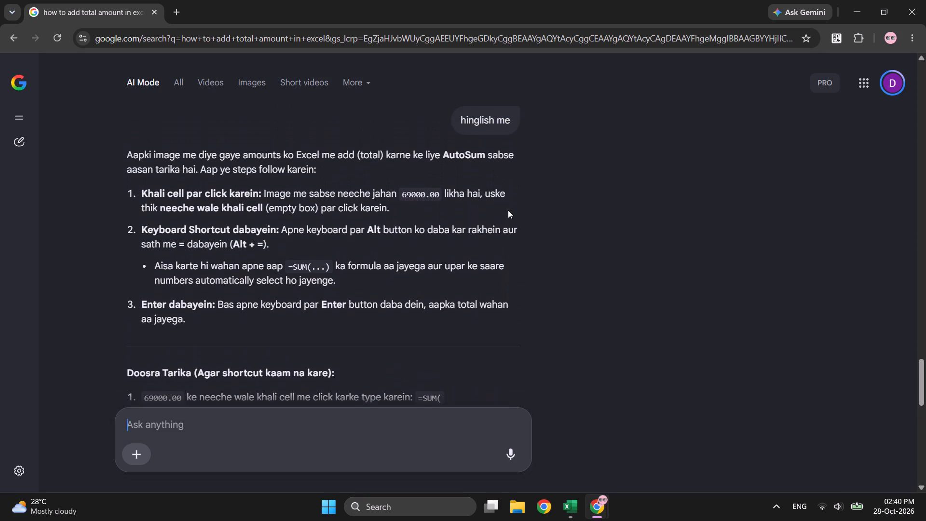
scroll(508, 210, down, 7)
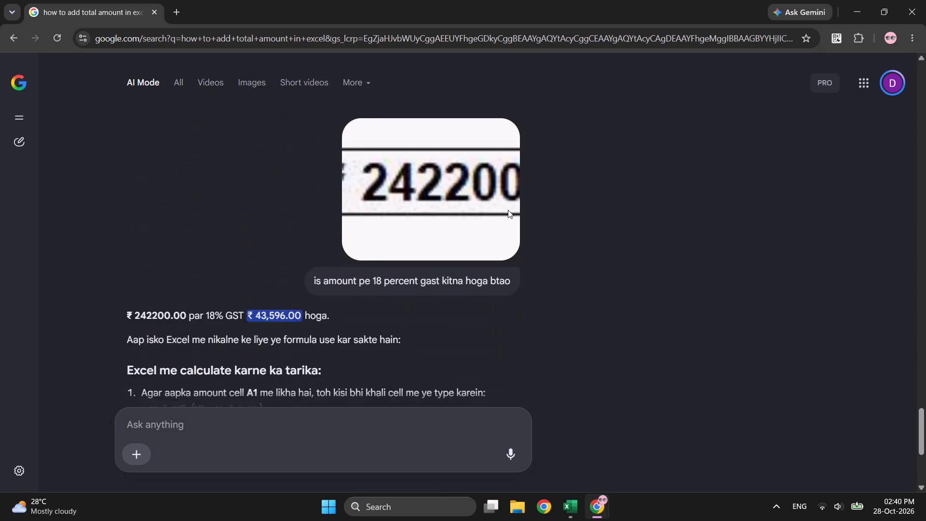
scroll(508, 210, down, 3)
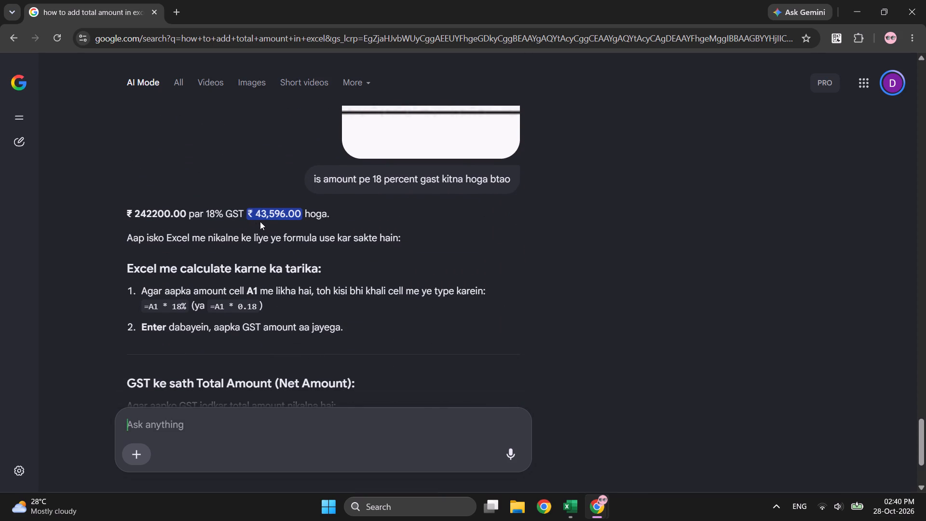
scroll(281, 336, down, 3)
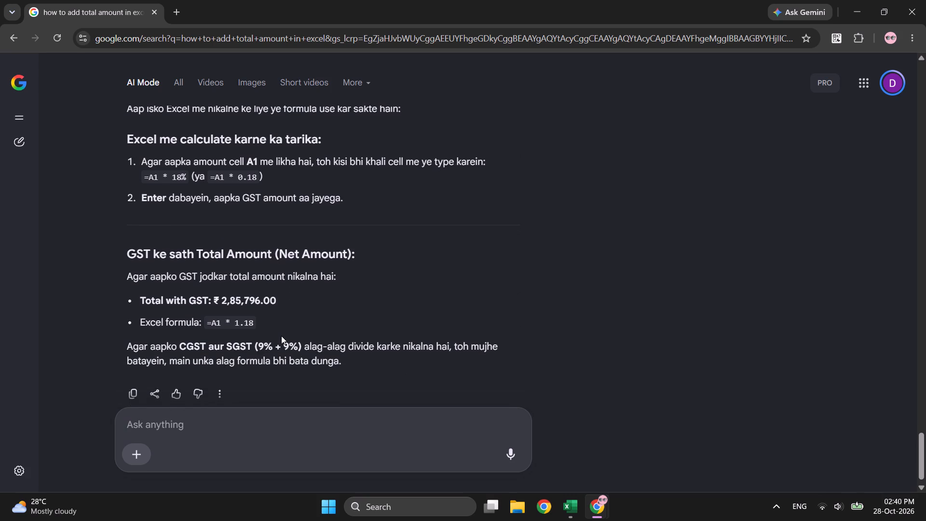
scroll(281, 336, up, 1)
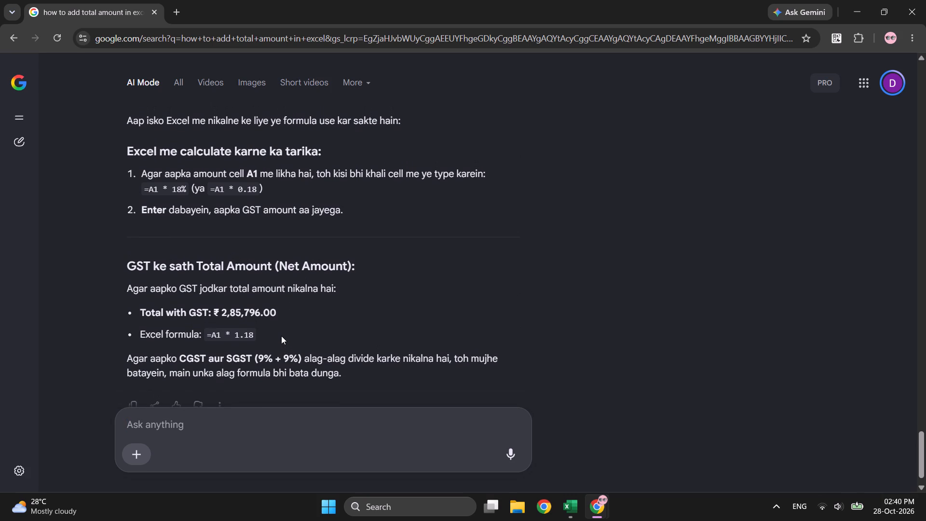
scroll(565, 207, up, 3)
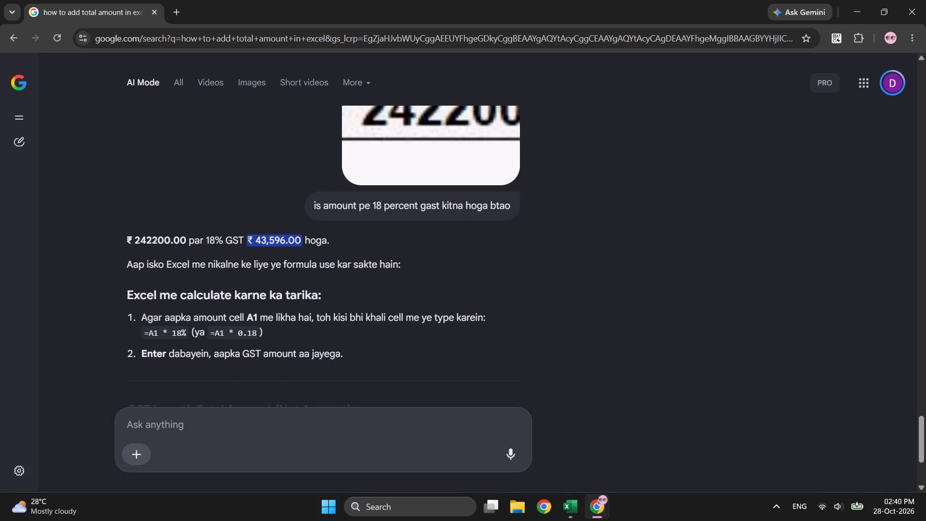
Copy the GST figure ₹ 43,596.00 from the answer and paste it into Total Tax Amount cell M39 in Excel's Sales Bill.
drag(247, 238, 299, 242)
right_click(283, 241)
click(318, 256)
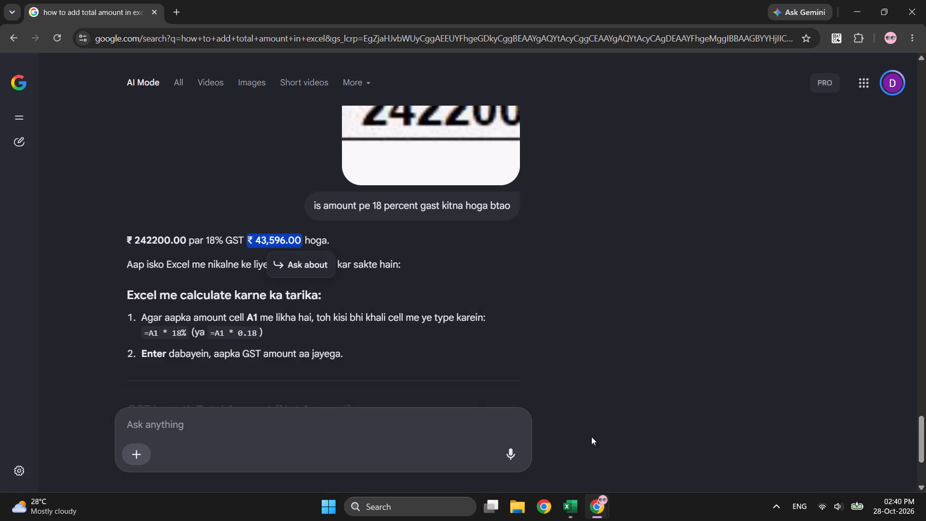
click(600, 506)
click(577, 508)
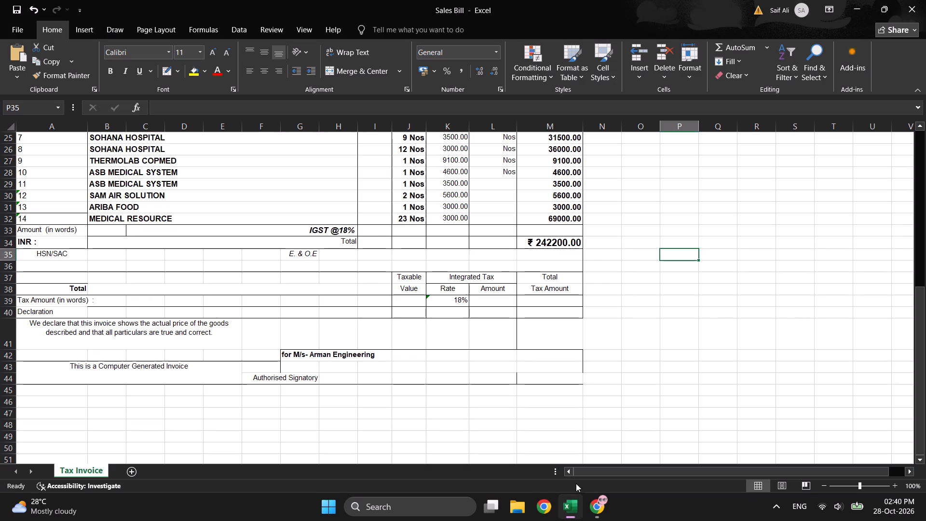
click(545, 300)
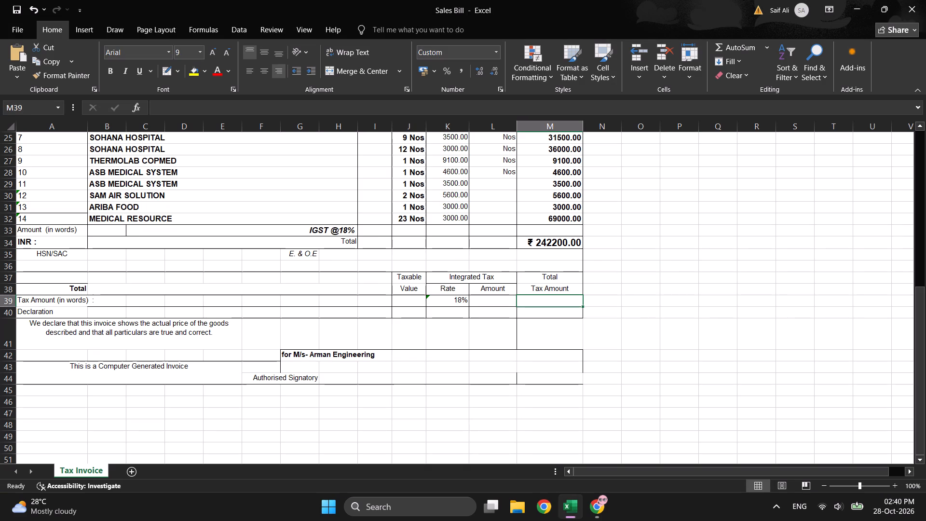
double_click(545, 300)
key(ctrl+v)
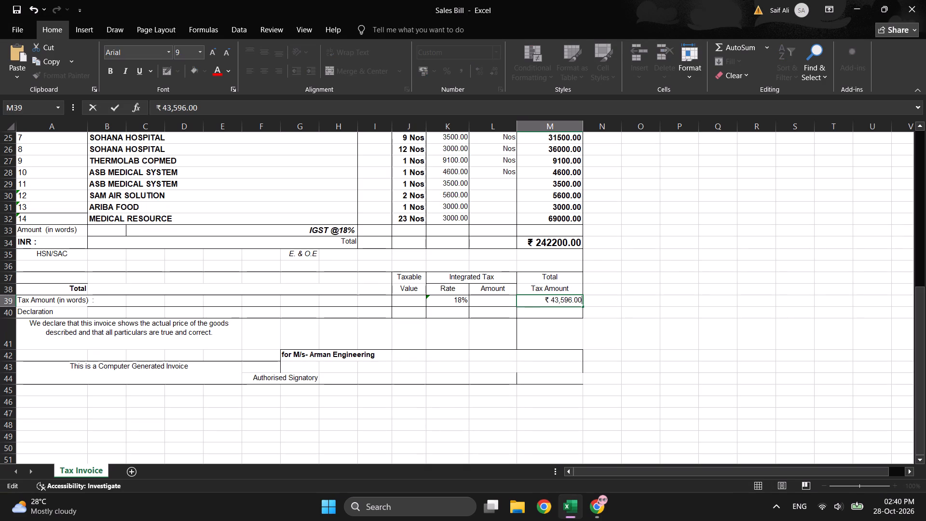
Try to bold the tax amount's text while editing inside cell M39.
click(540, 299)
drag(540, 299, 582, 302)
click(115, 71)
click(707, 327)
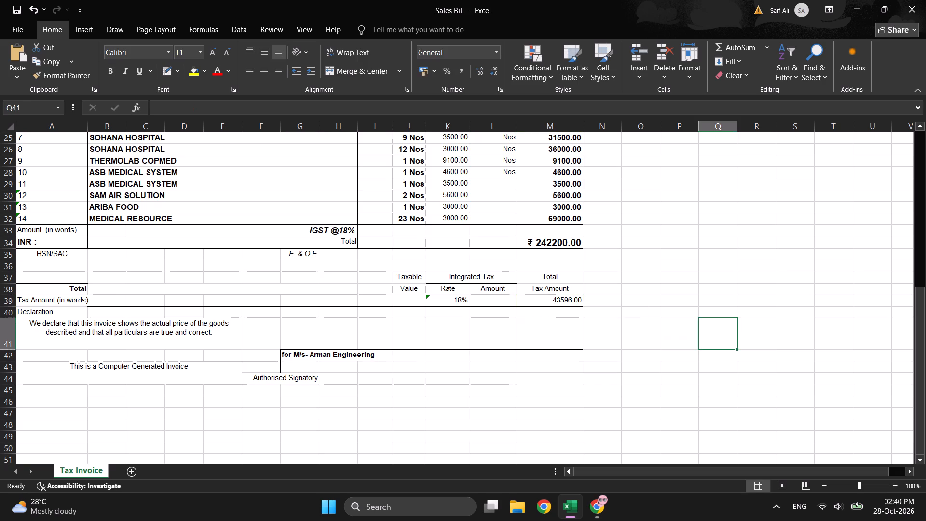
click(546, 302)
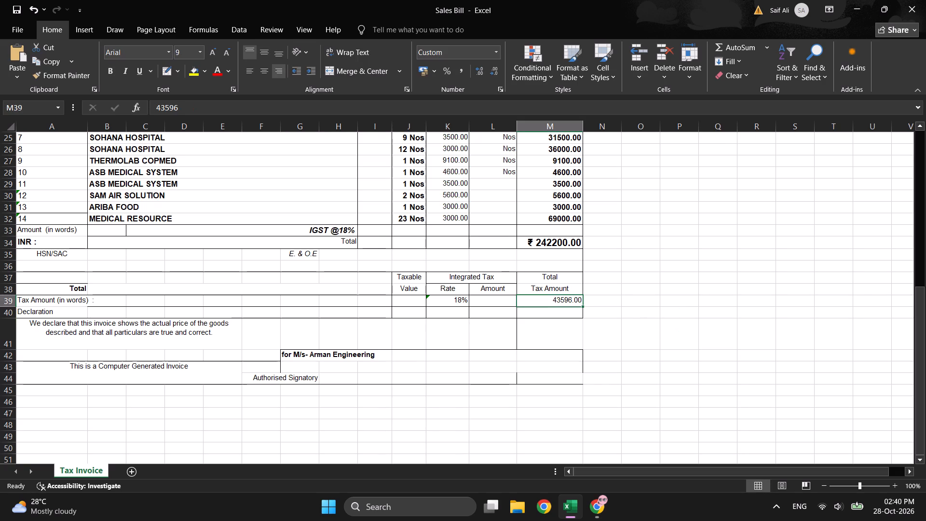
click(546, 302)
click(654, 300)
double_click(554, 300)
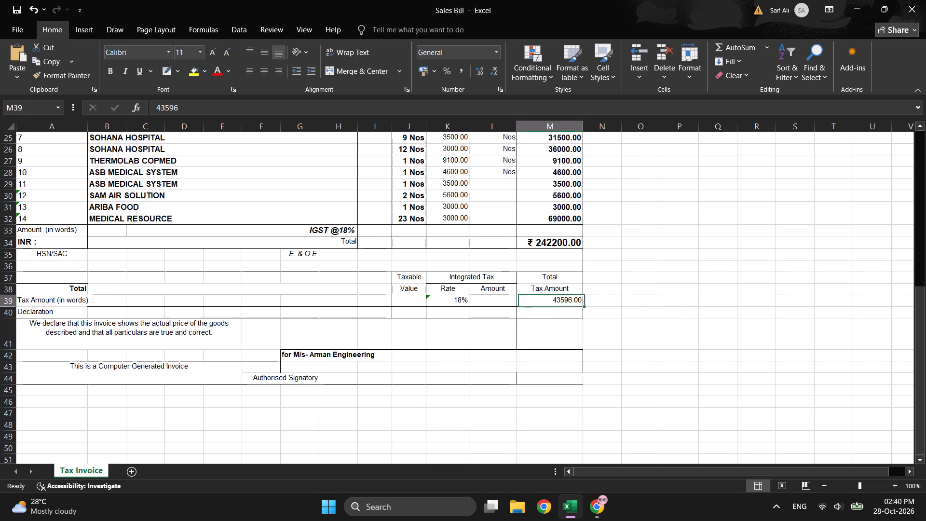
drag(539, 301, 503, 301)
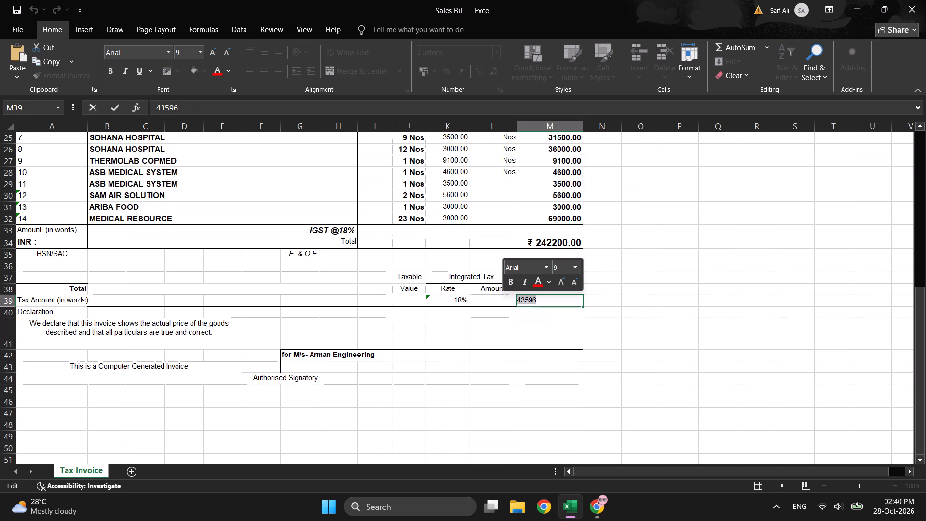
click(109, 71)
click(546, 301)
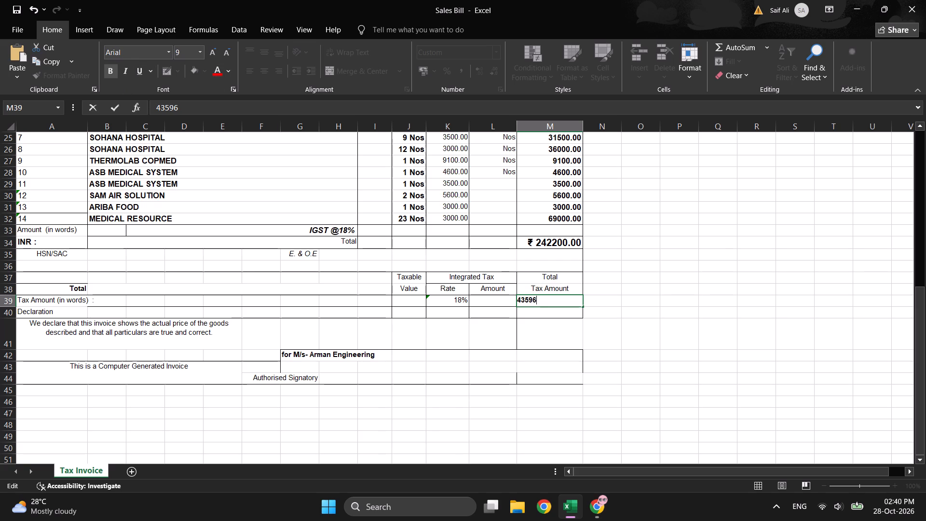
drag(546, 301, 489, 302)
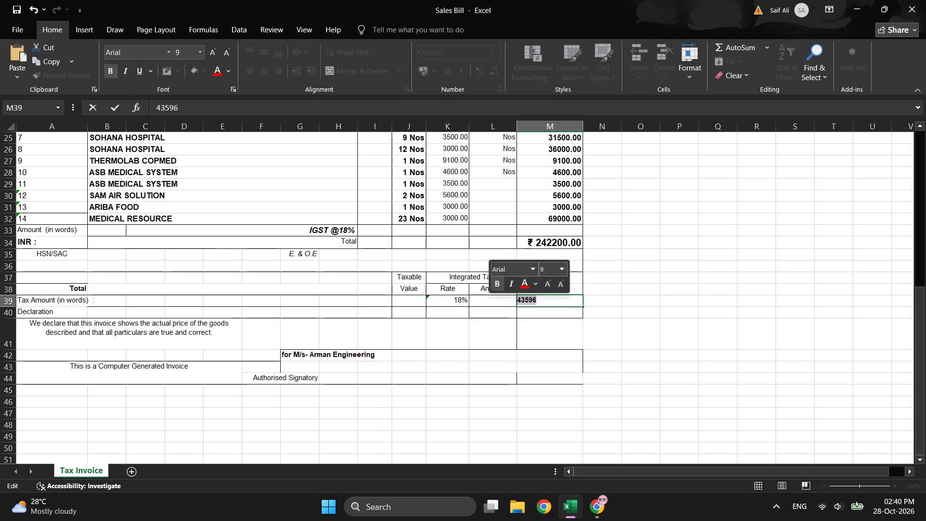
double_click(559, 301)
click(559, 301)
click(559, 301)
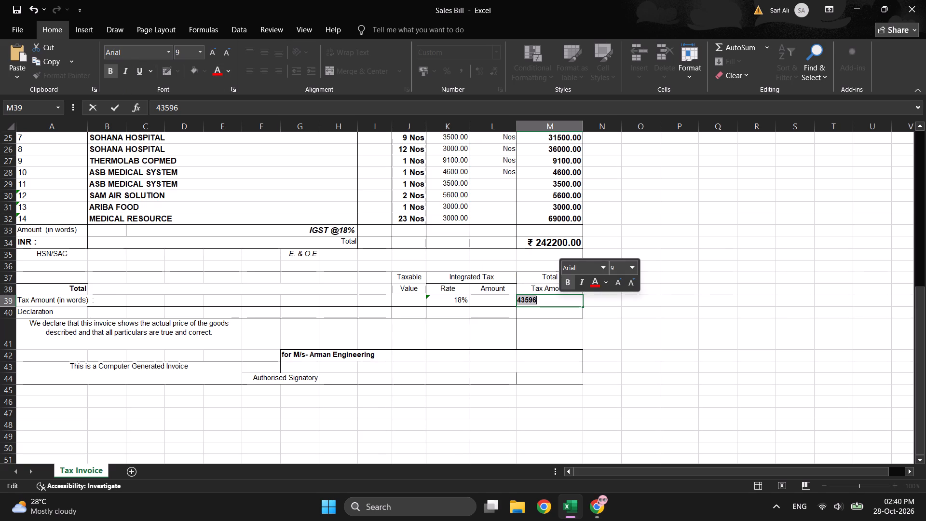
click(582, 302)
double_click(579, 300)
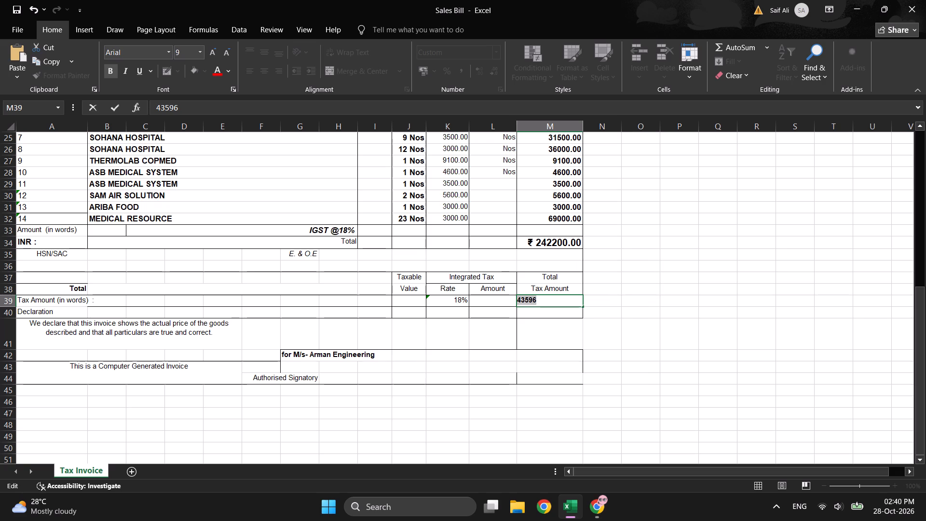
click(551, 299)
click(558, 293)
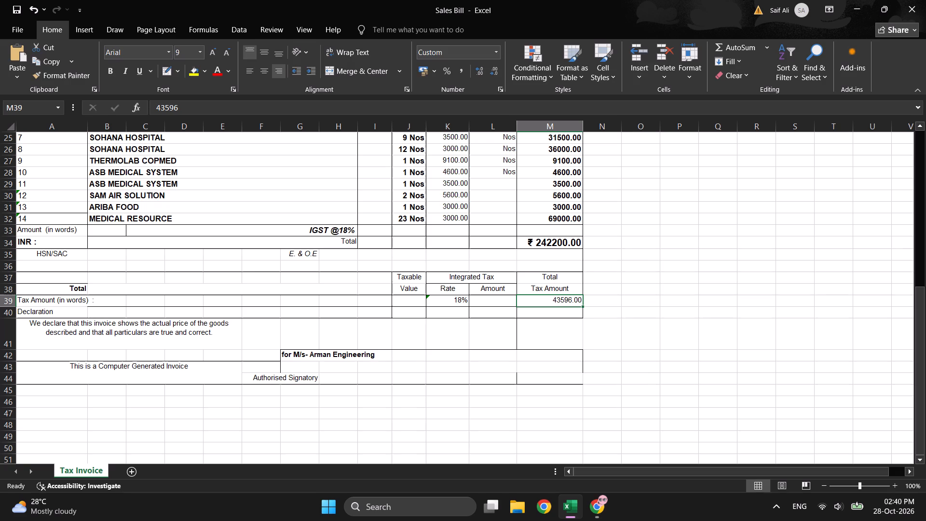
Apply bold formatting to the whole Total Tax Amount cell M39.
click(547, 300)
double_click(547, 300)
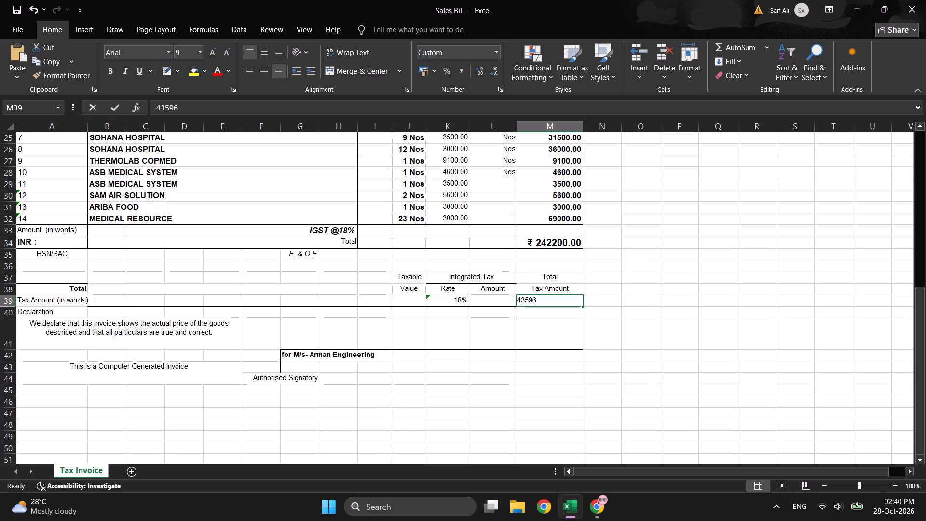
click(569, 295)
click(110, 72)
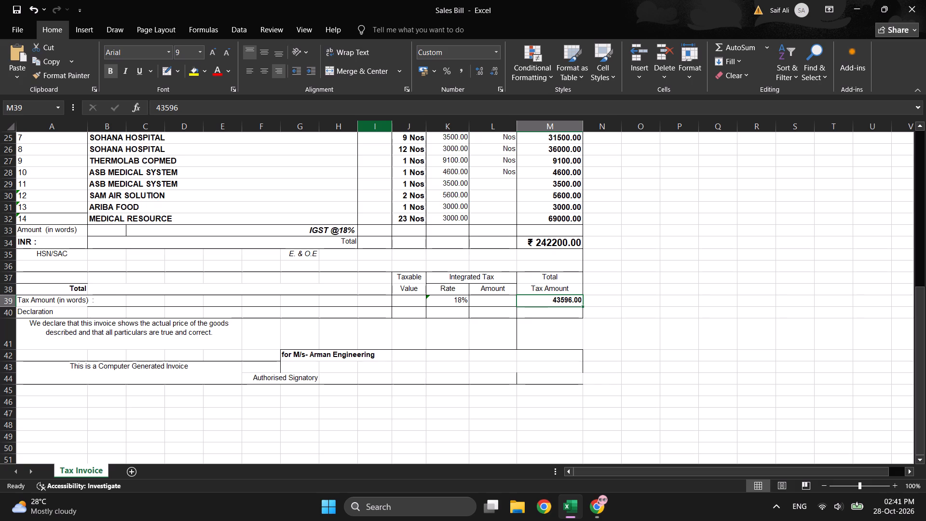
Copy the total with GST, ₹ 2,85,796.00, from the AI answer in Chrome and paste it into Total cell B38 of Excel's Sales Bill.
click(184, 285)
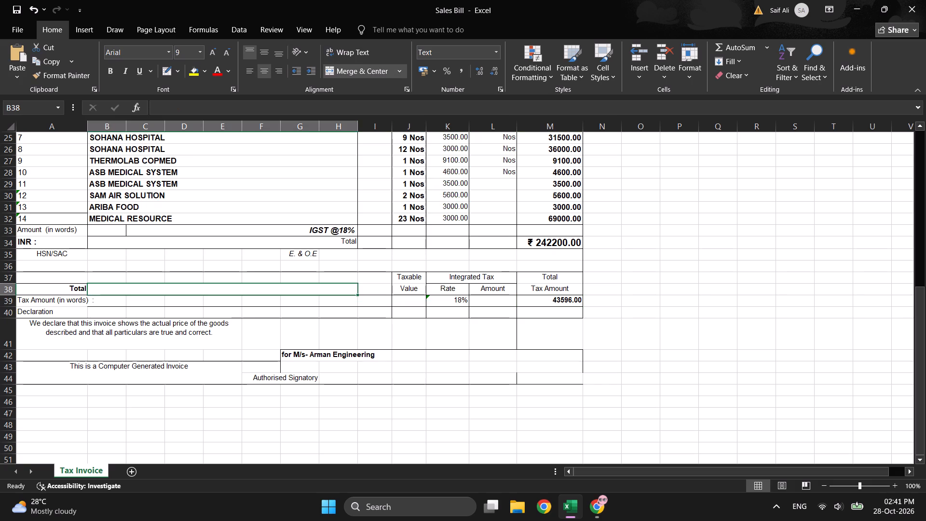
click(121, 288)
click(597, 504)
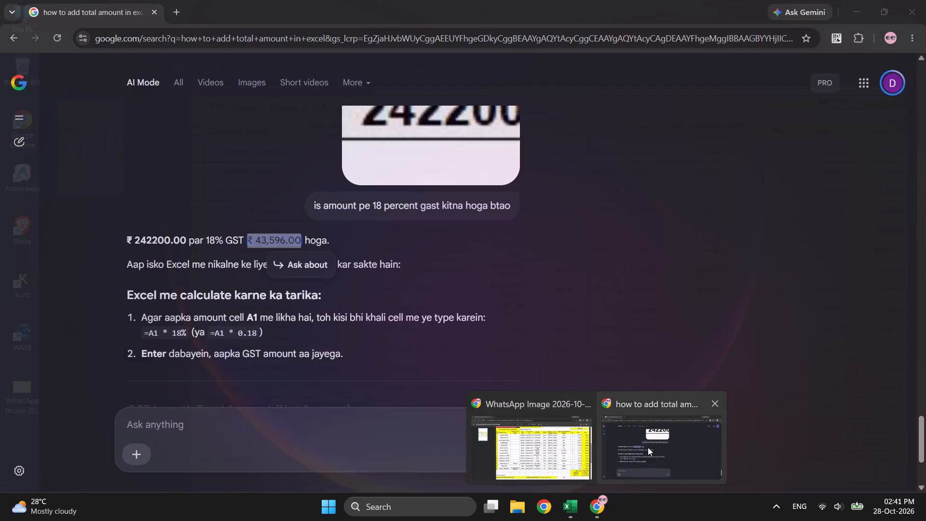
click(648, 447)
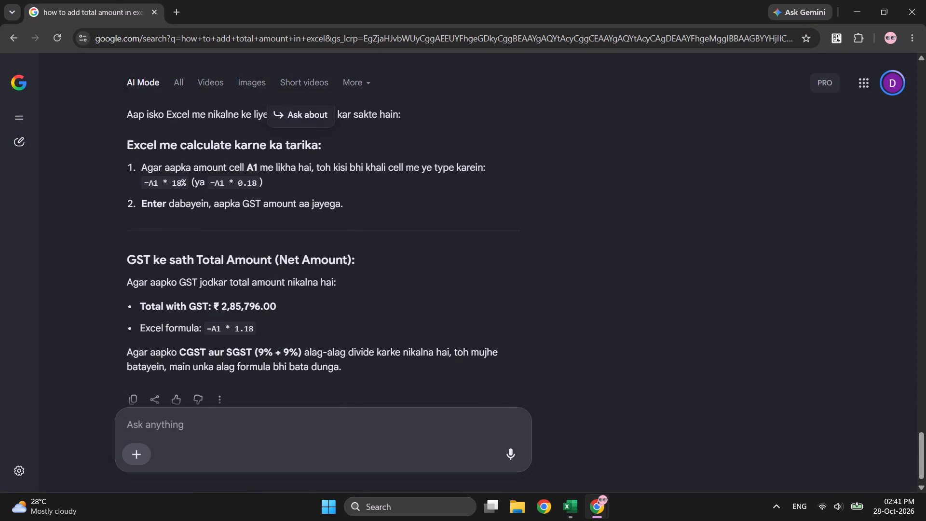
drag(211, 303, 272, 305)
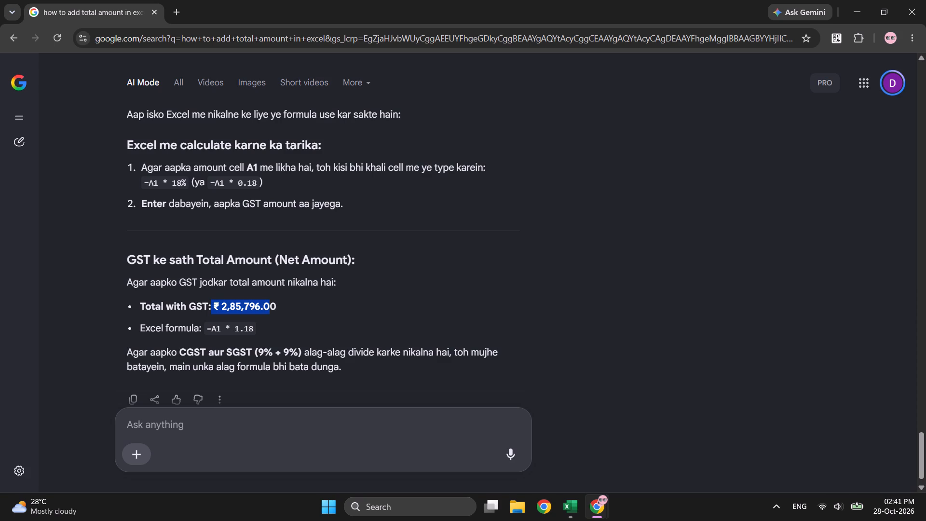
drag(272, 305, 275, 304)
right_click(257, 303)
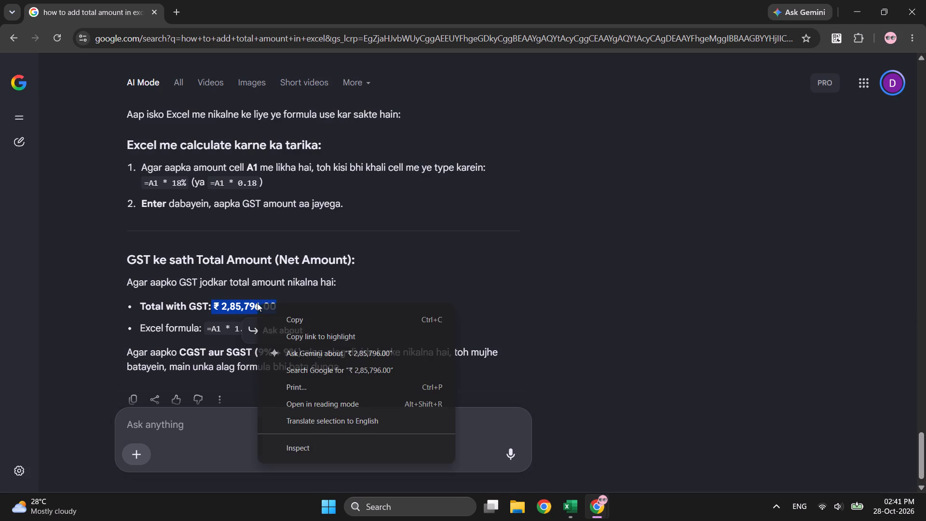
click(294, 318)
click(567, 503)
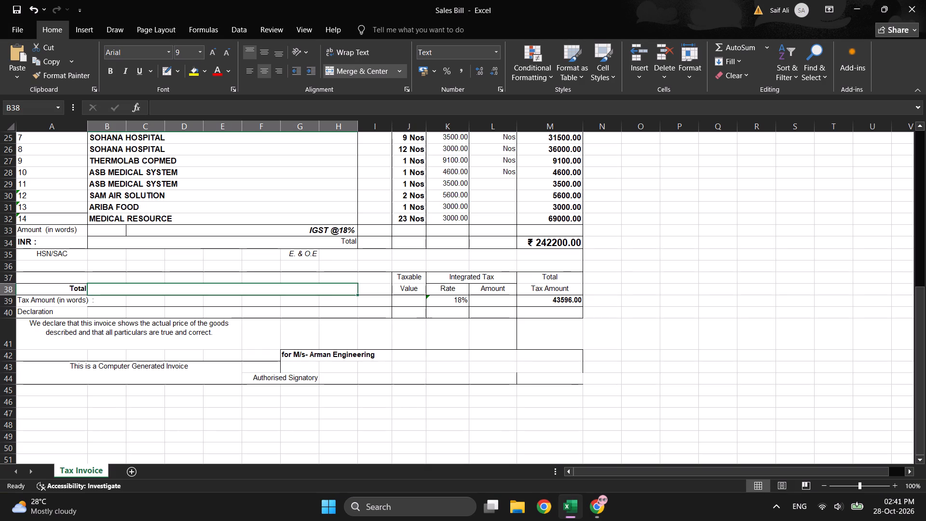
click(125, 291)
double_click(125, 291)
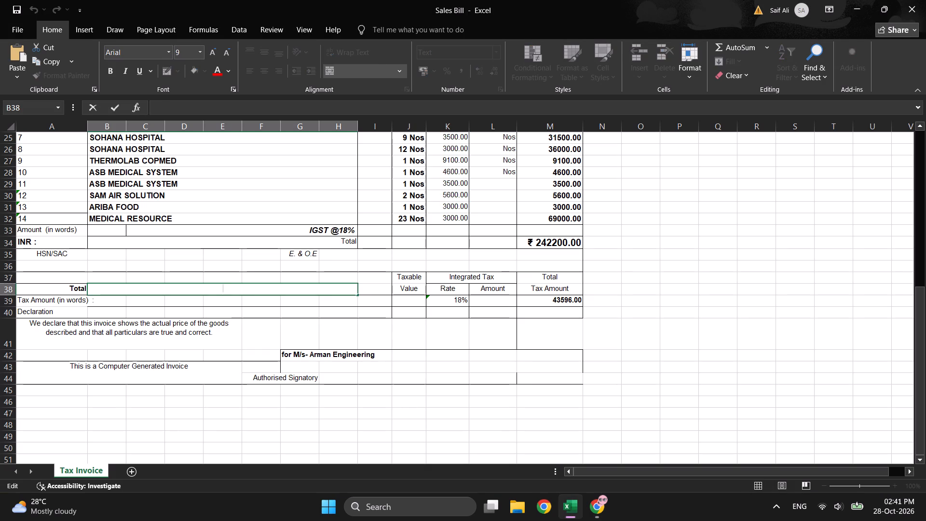
key(ctrl+v)
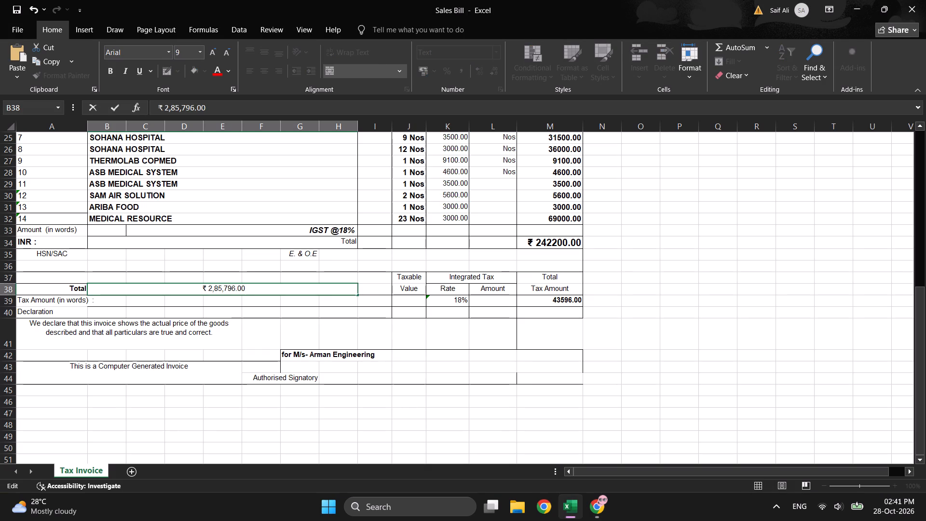
Apply bold formatting to the total amount in cell B38.
click(194, 282)
click(110, 71)
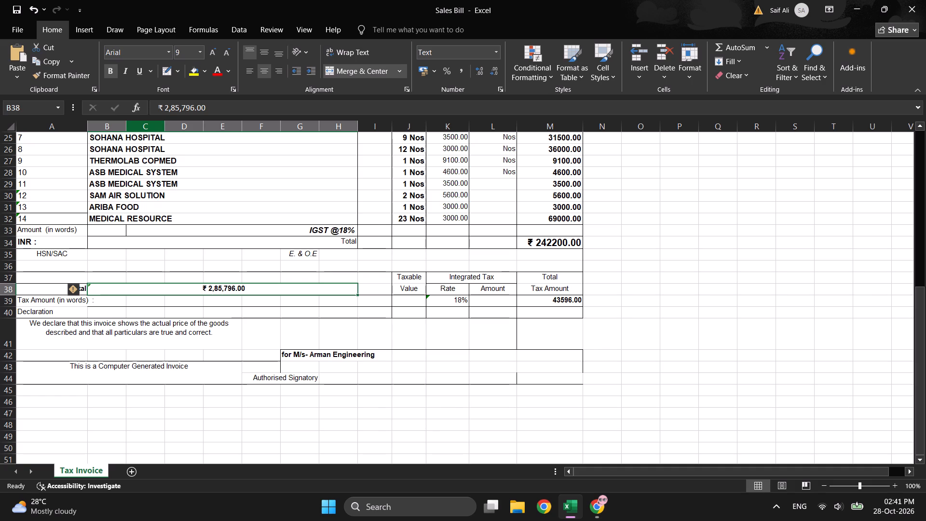
Merge and center cells B39 to I39 beside the Tax Amount (in words) label.
click(116, 302)
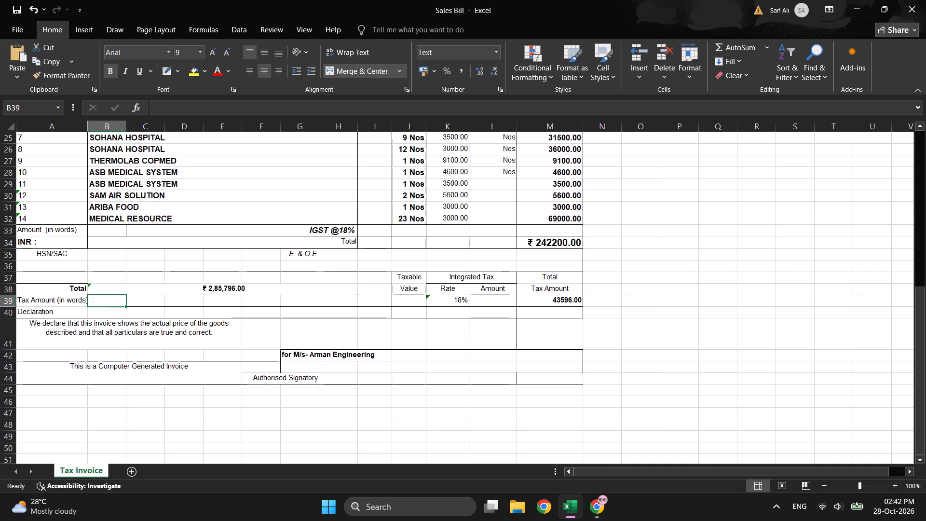
click(116, 302)
click(116, 302)
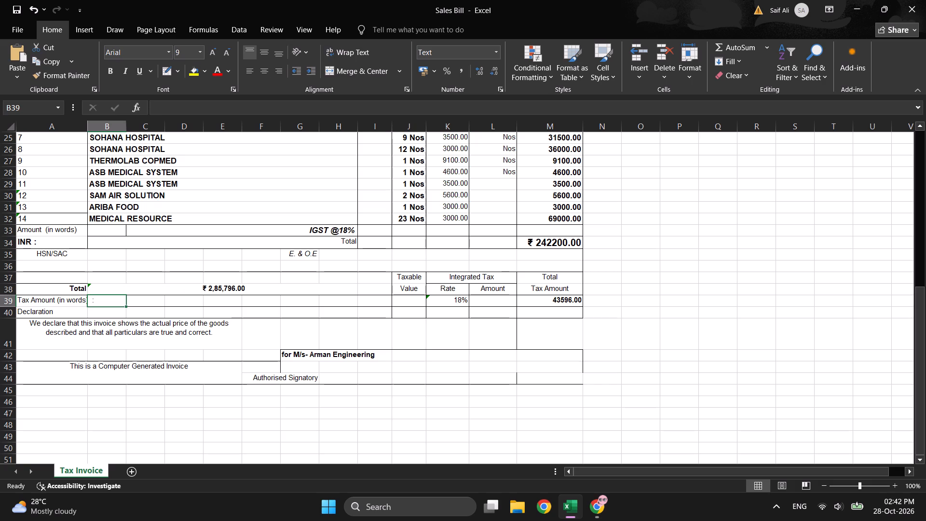
click(152, 302)
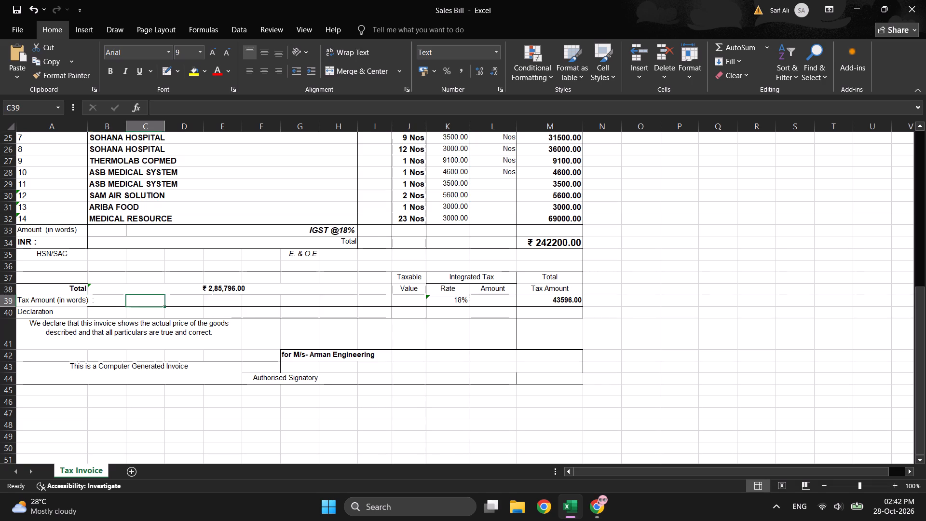
click(103, 302)
drag(123, 305, 345, 306)
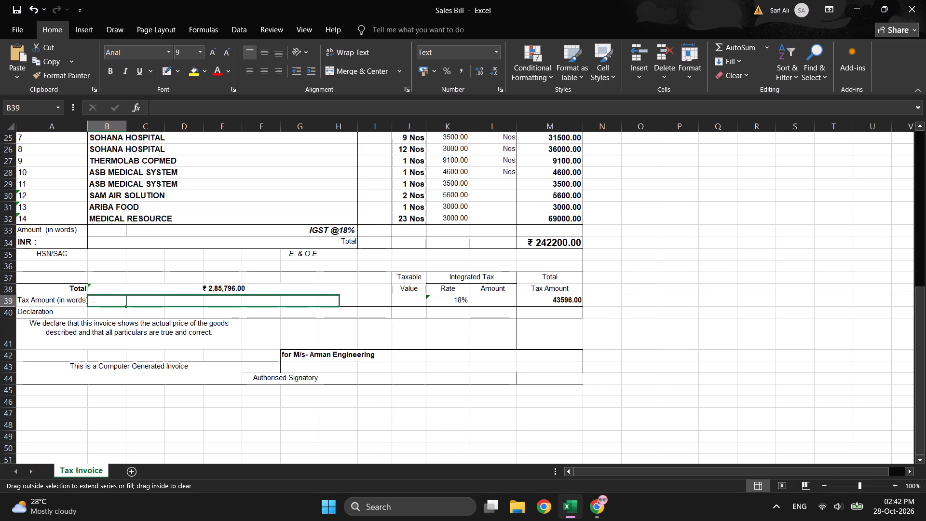
drag(345, 306, 377, 306)
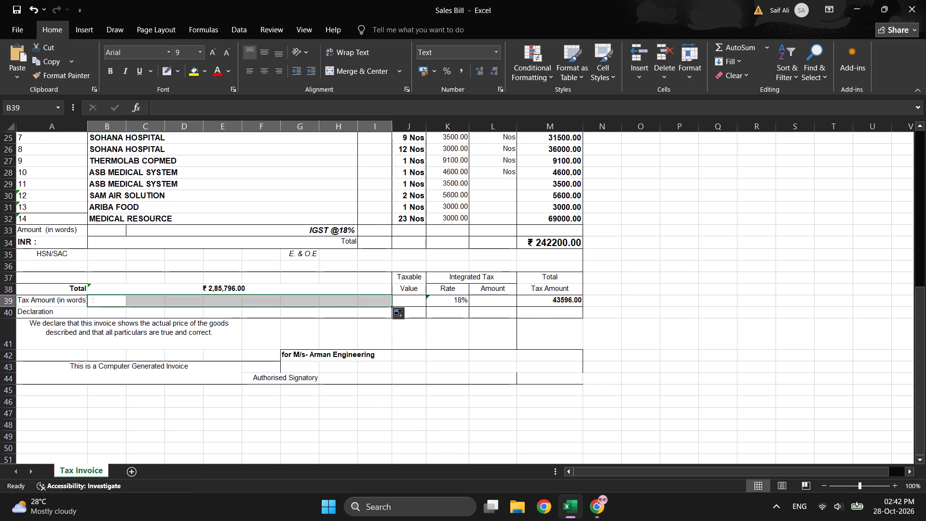
right_click(378, 302)
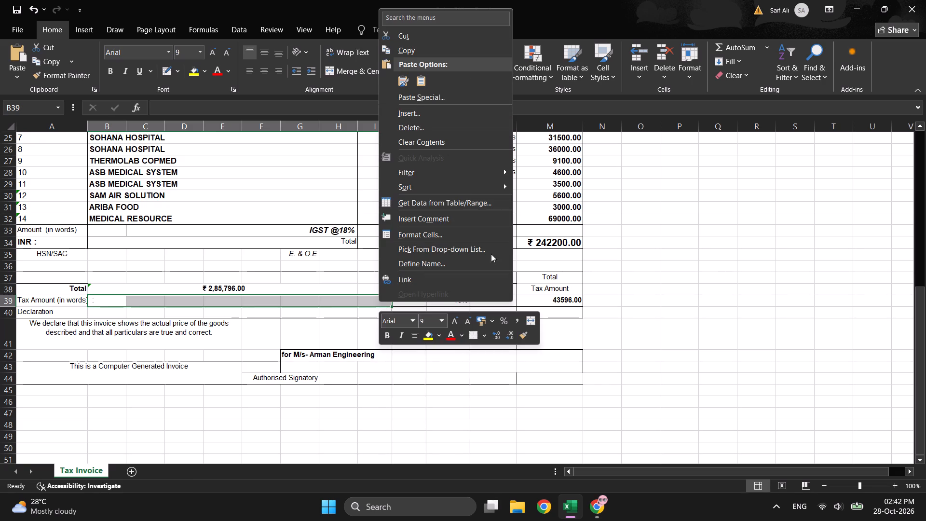
click(530, 316)
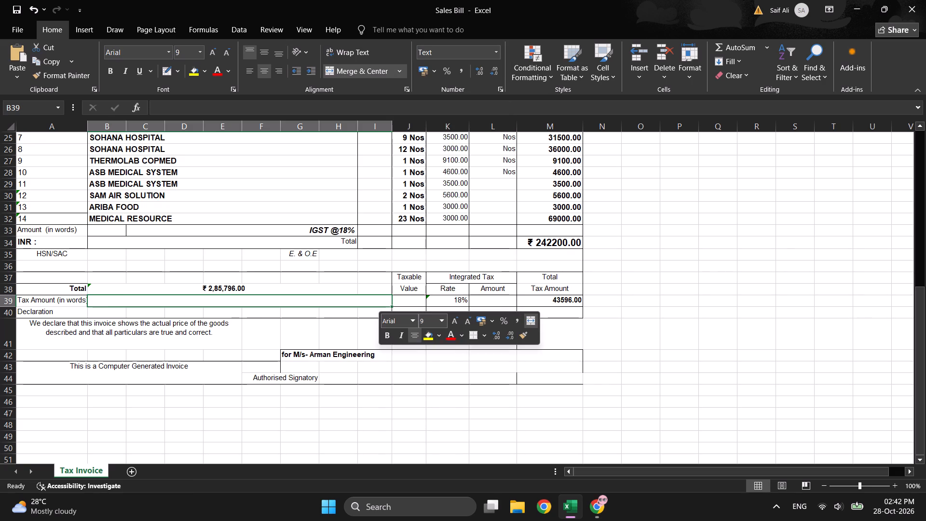
Left-align the merged Tax Amount (in words) cell B39 and make it bold.
click(108, 300)
click(108, 300)
double_click(105, 300)
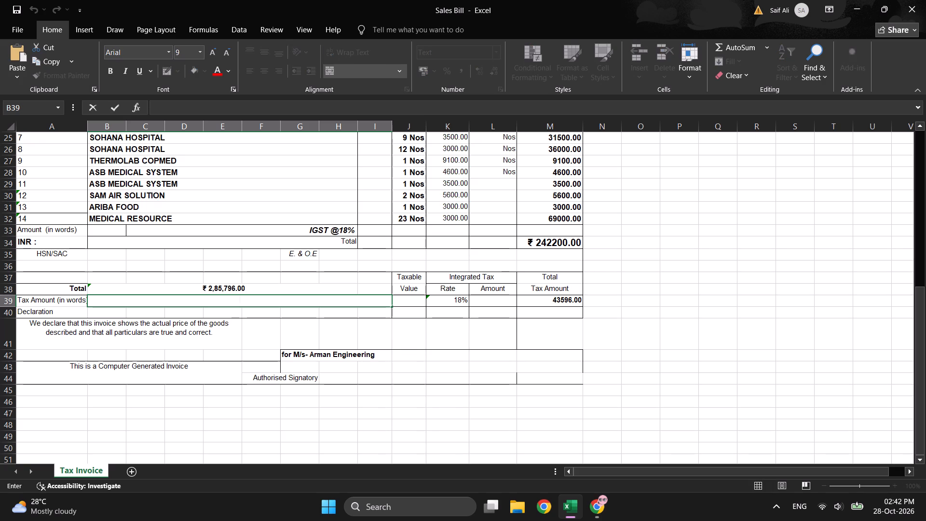
click(109, 295)
click(253, 72)
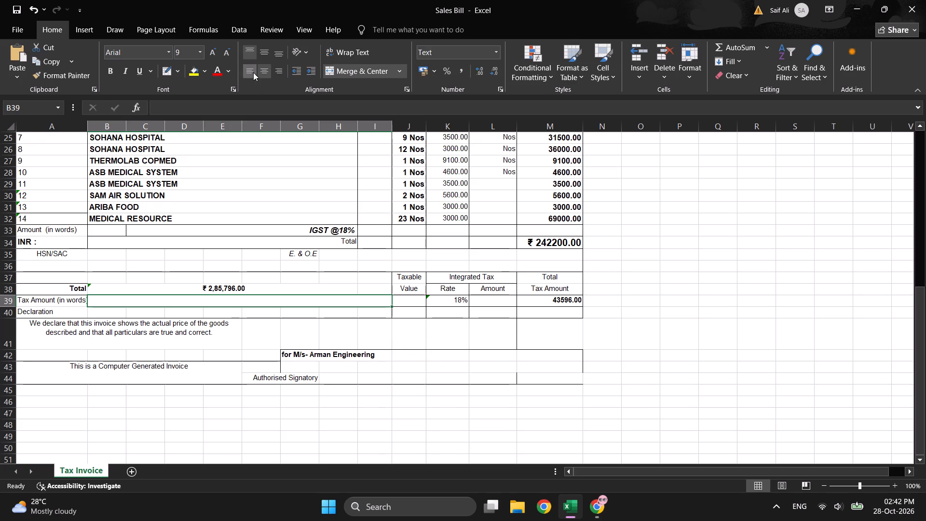
click(112, 70)
Enter "Two Lakh Eighty Five Thousand seven hundred ninty six rupees only" in the merged Tax Amount (in words) cell B39.
click(98, 303)
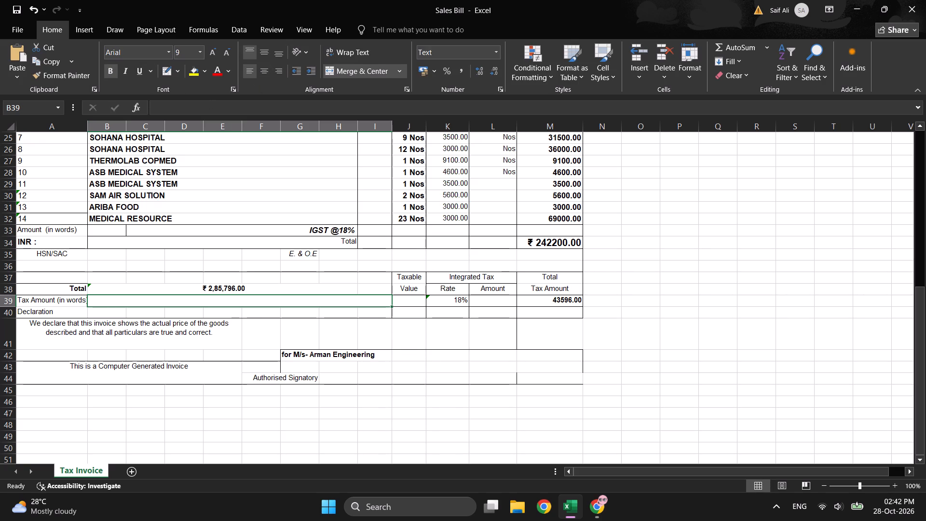
click(98, 303)
double_click(98, 303)
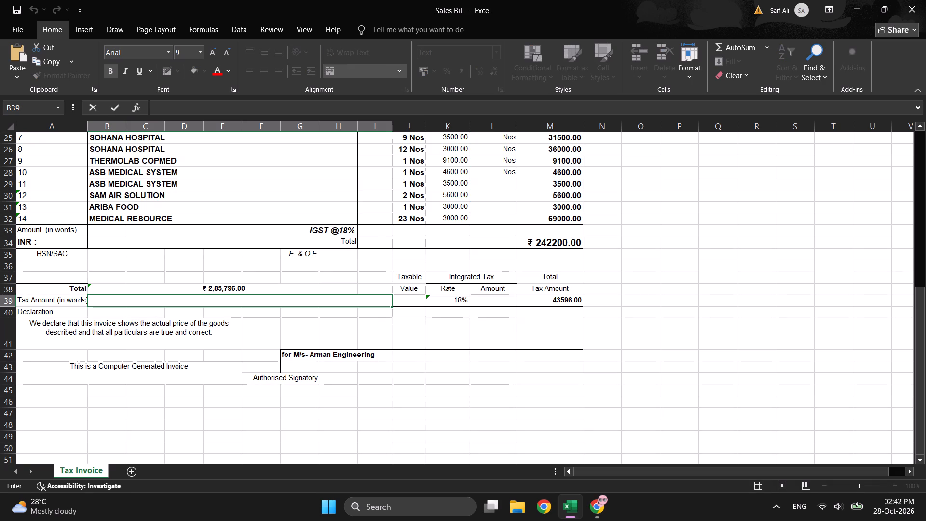
text(eo)
key(BackSpace)
key(BackSpace)
text(wo lakh)
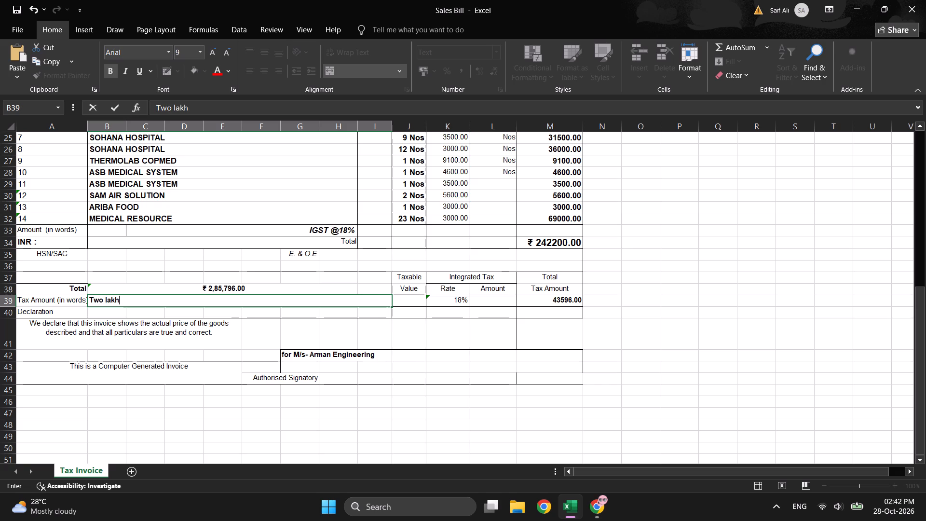
key(BackSpace)
key(BackSpace)
key(BackSpace)
key(space)
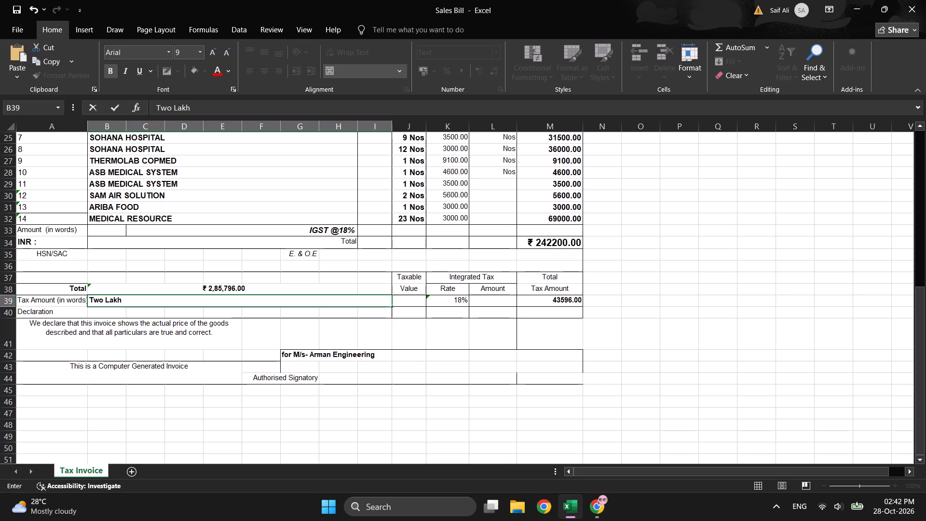
key(e)
key(BackSpace)
key(e)
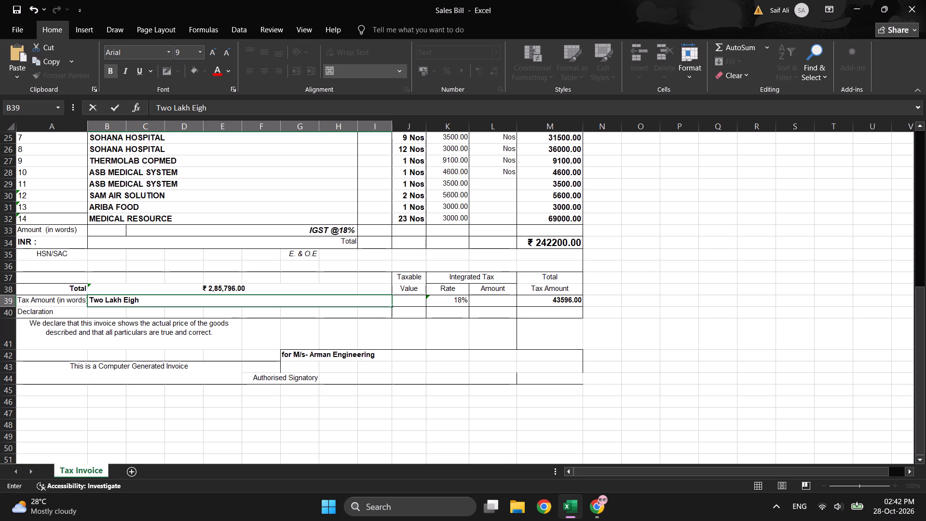
text(ty)
key(space)
text(ive)
key(space)
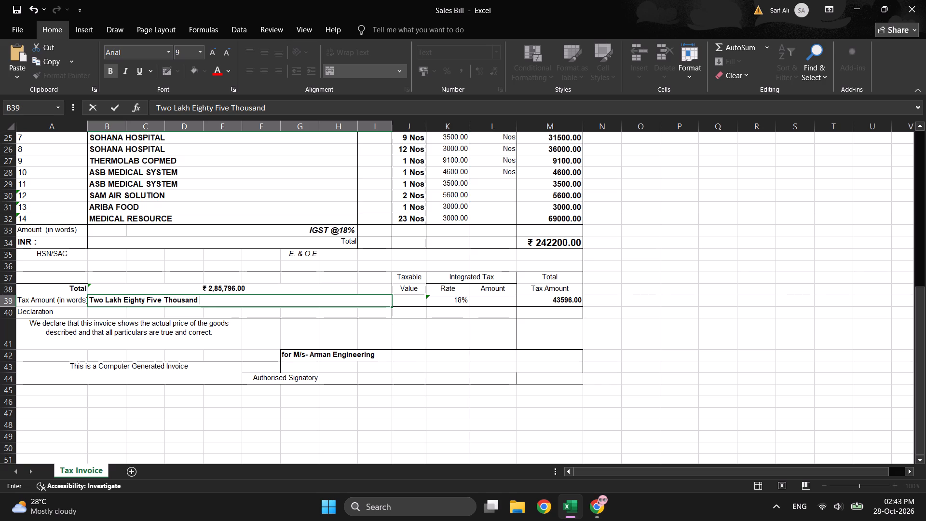
text(seven)
key(space)
text(hundred)
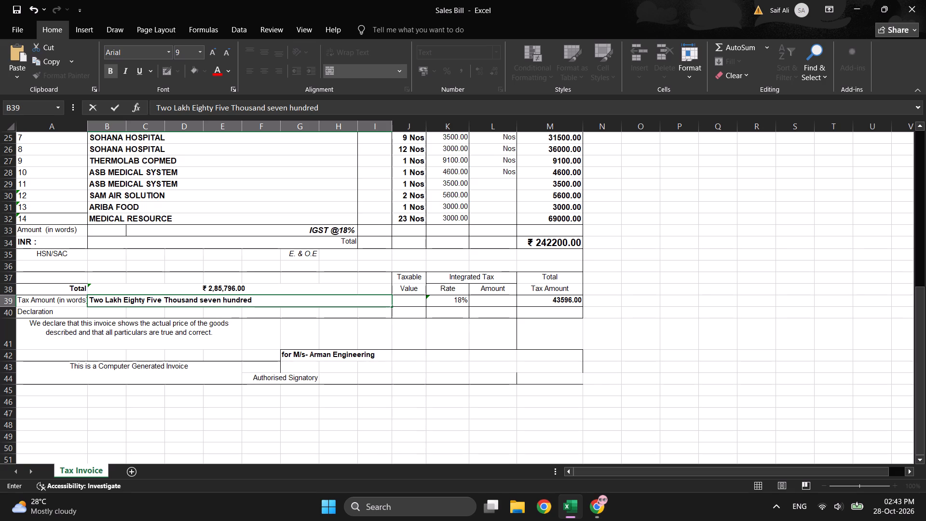
key(space)
text(nin)
text(ty)
key(space)
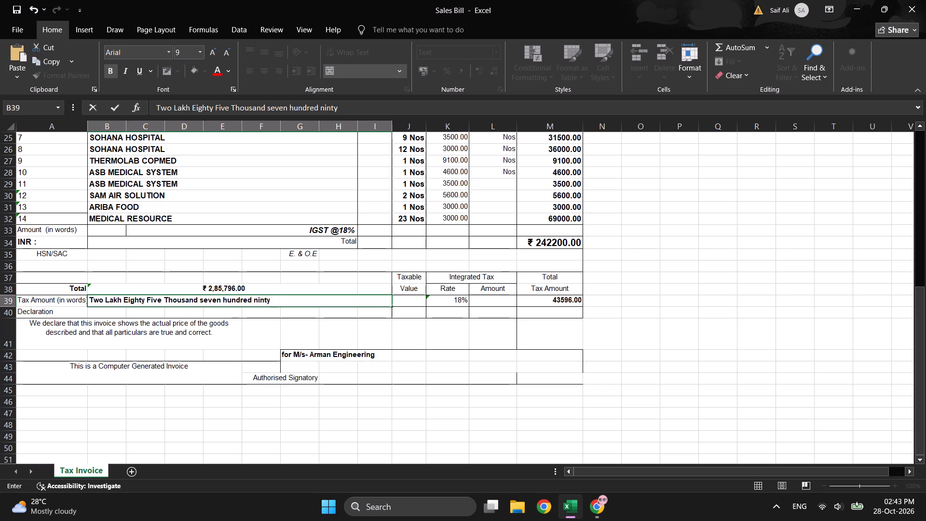
text(siz)
key(BackSpace)
text(x)
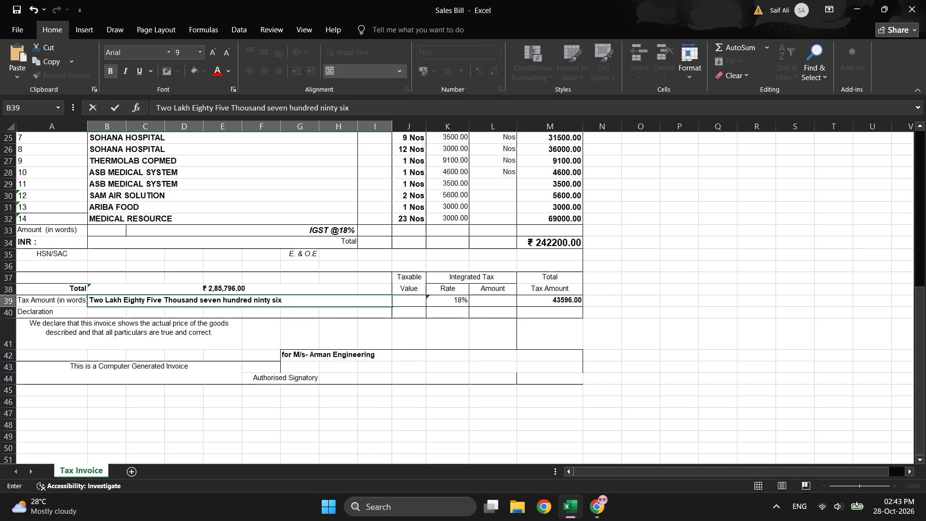
key(space)
text(rupees only)
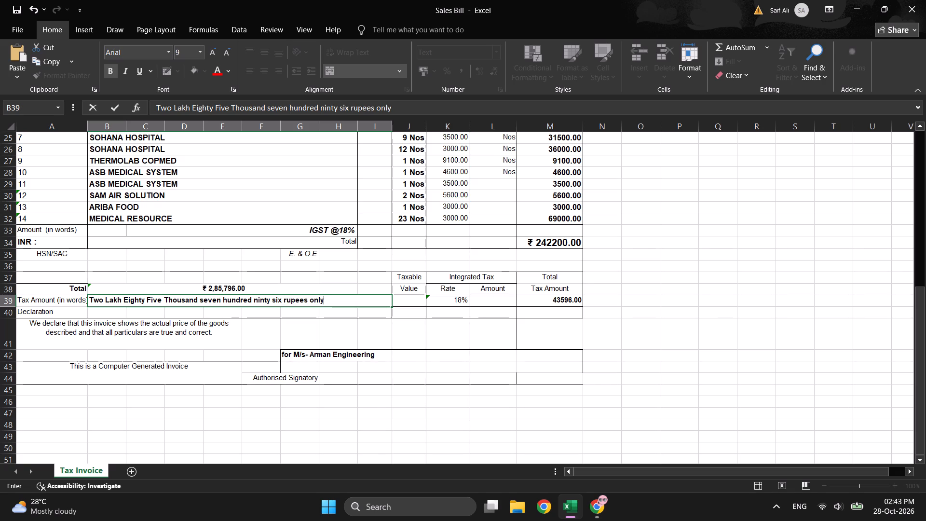
Add the number 003 after the Invoice No. label in cell G3 and make the cell bold.
key(space)
scroll(648, 325, up, 6)
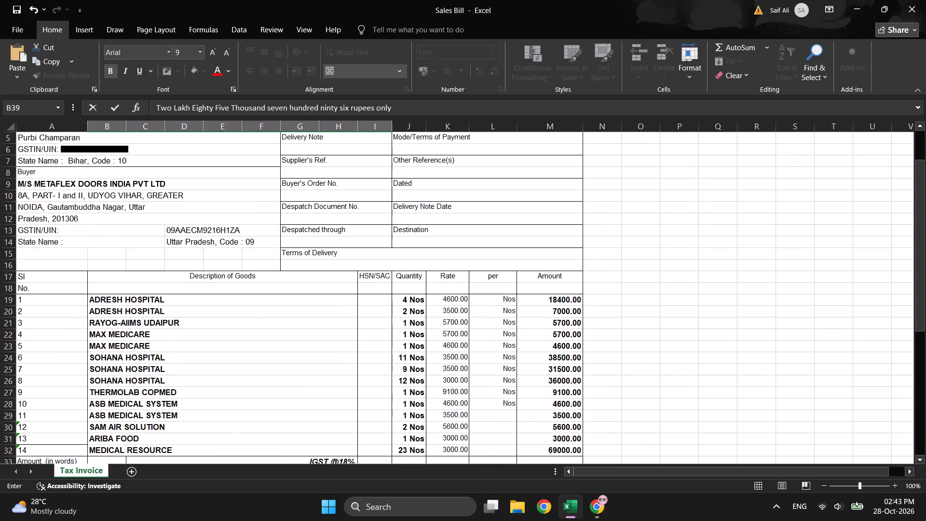
scroll(648, 325, up, 2)
double_click(325, 164)
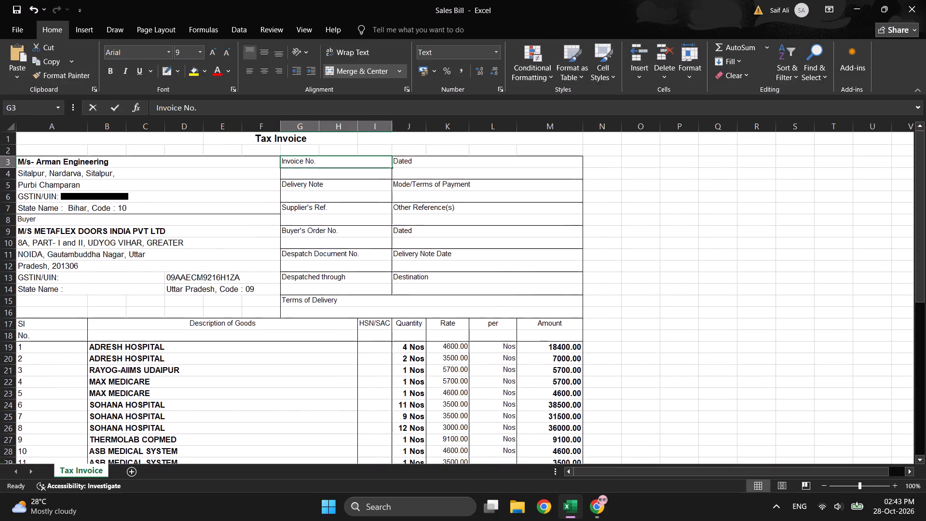
text(003)
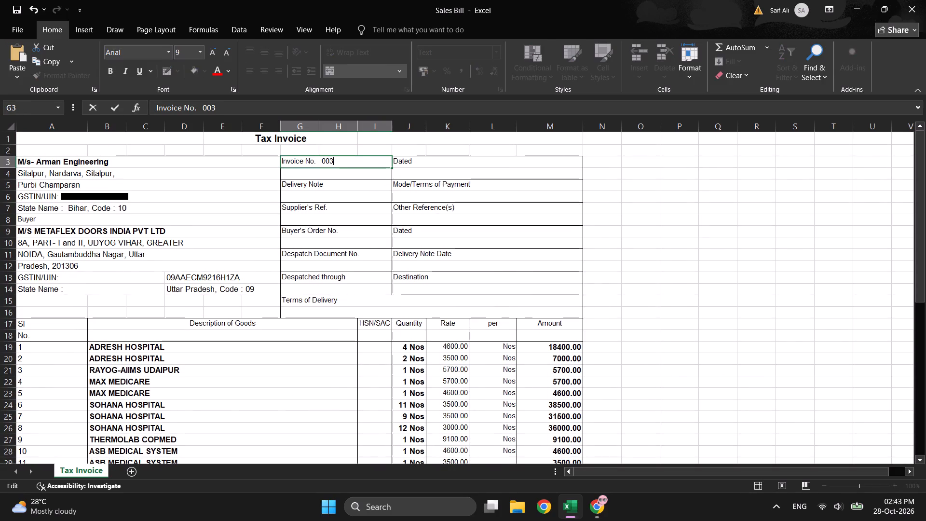
click(333, 160)
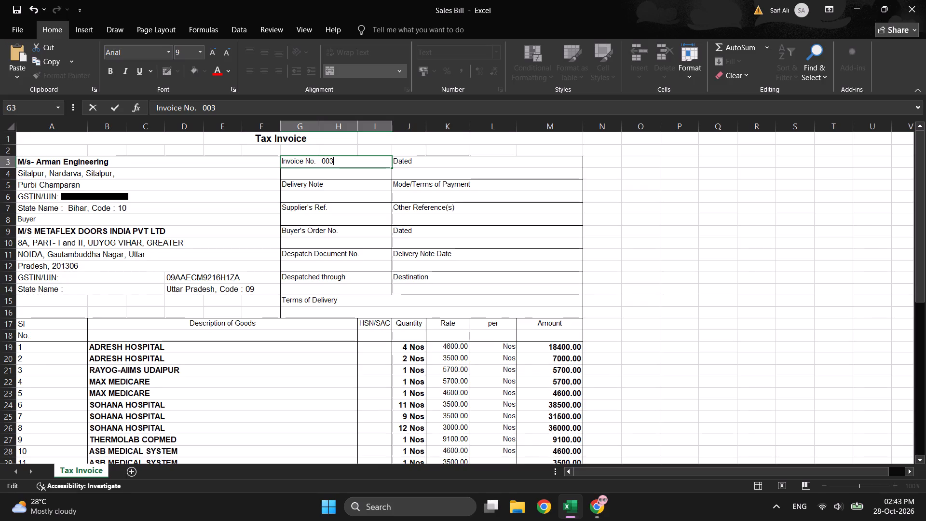
click(335, 160)
click(313, 154)
click(110, 71)
click(705, 207)
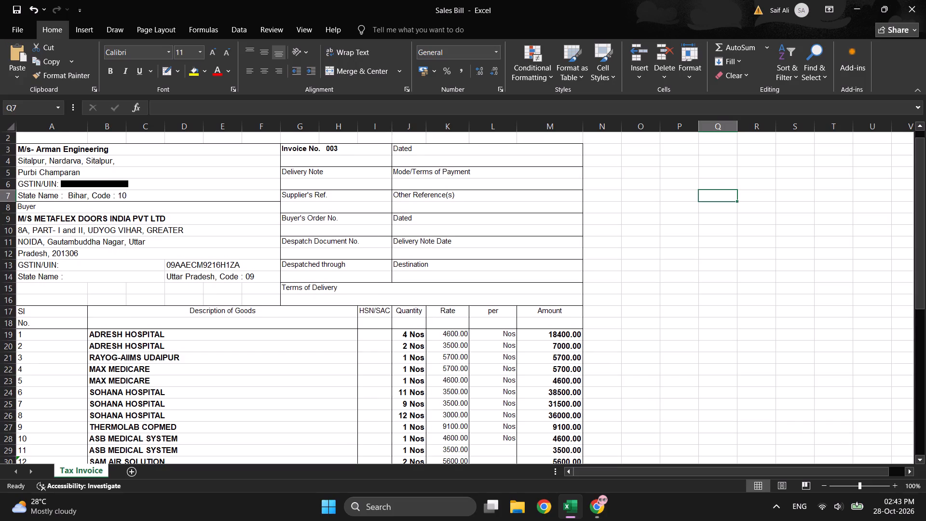
Review the invoice from the header down through the tax section to the Authorised Signatory row.
scroll(656, 289, down, 1)
scroll(656, 289, up, 1)
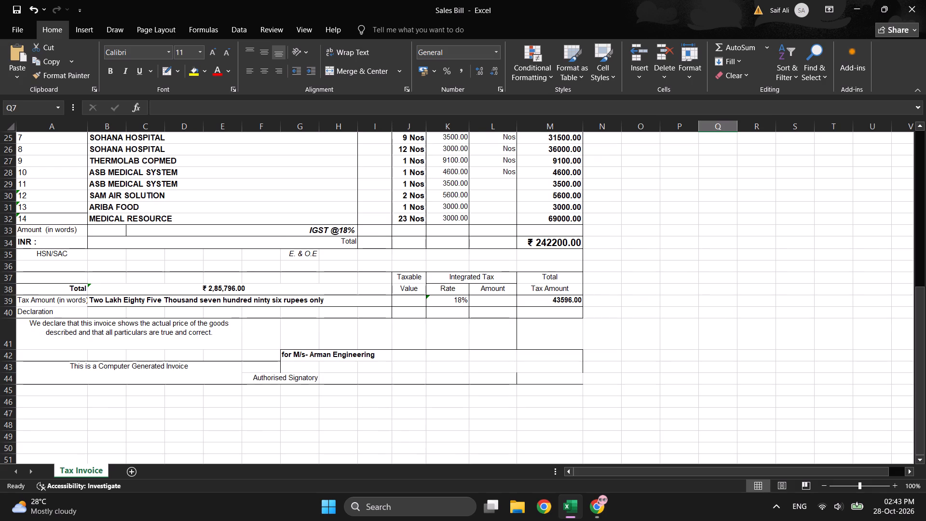
click(626, 378)
click(505, 376)
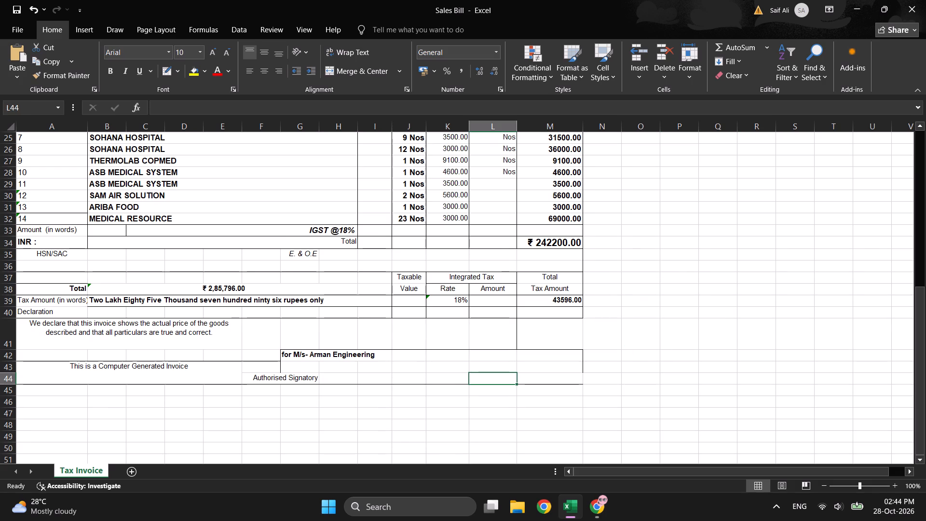
click(497, 374)
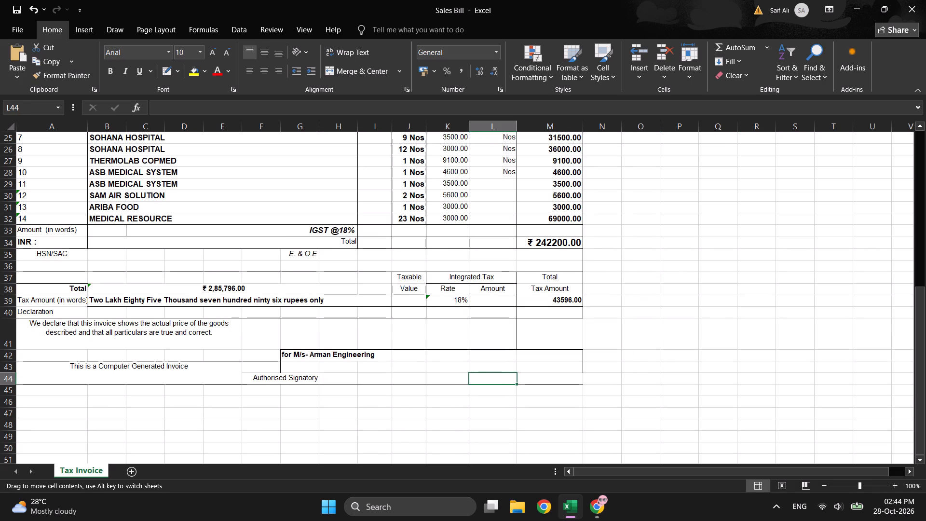
click(496, 372)
click(560, 411)
click(517, 377)
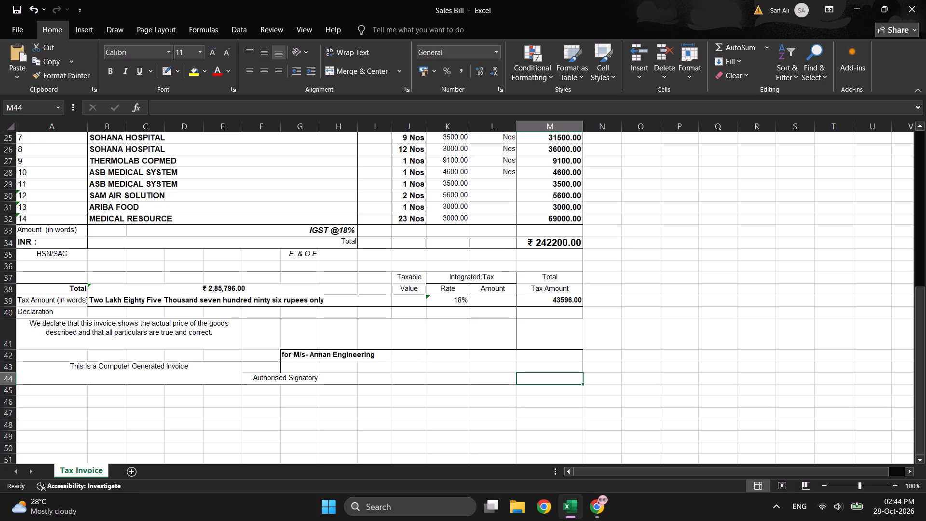
drag(586, 376, 605, 383)
click(517, 377)
click(648, 363)
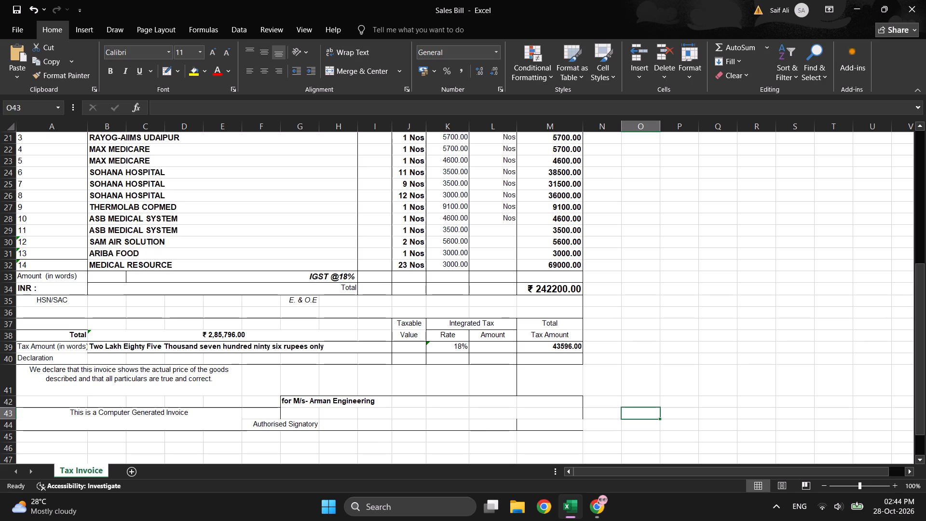
scroll(619, 294, down, 1)
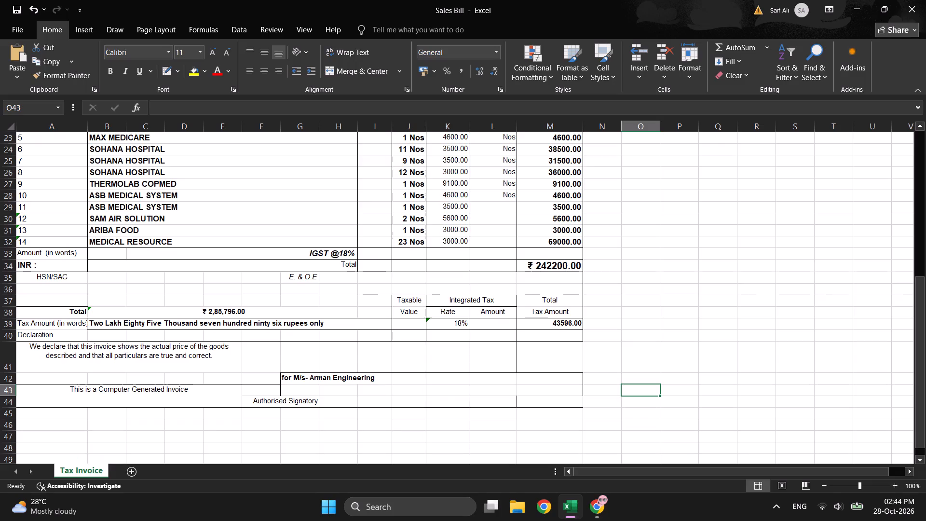
Save the invoice to the Desktop as a PDF named bill.
click(17, 26)
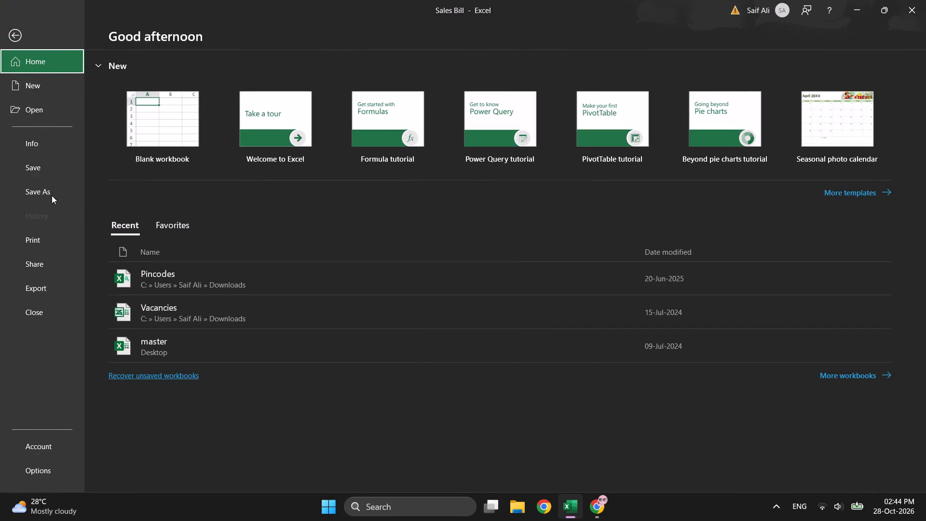
click(49, 193)
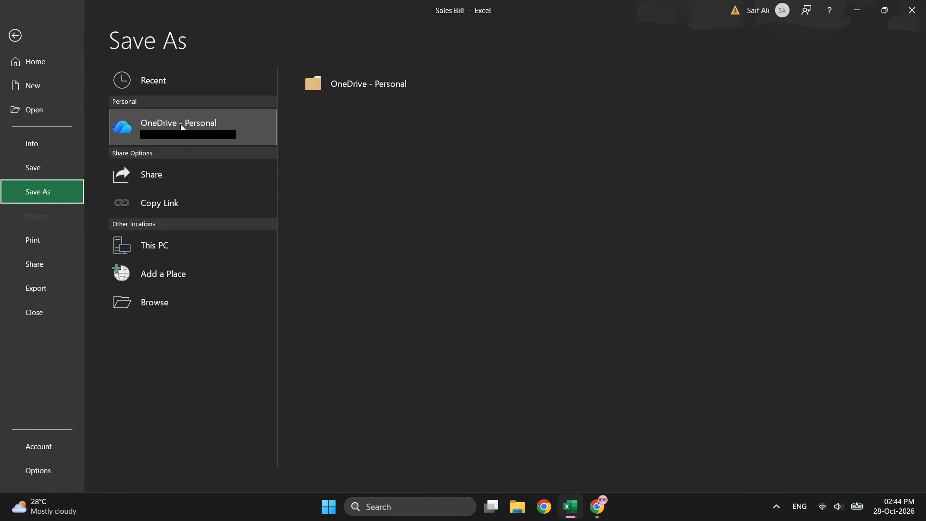
click(164, 247)
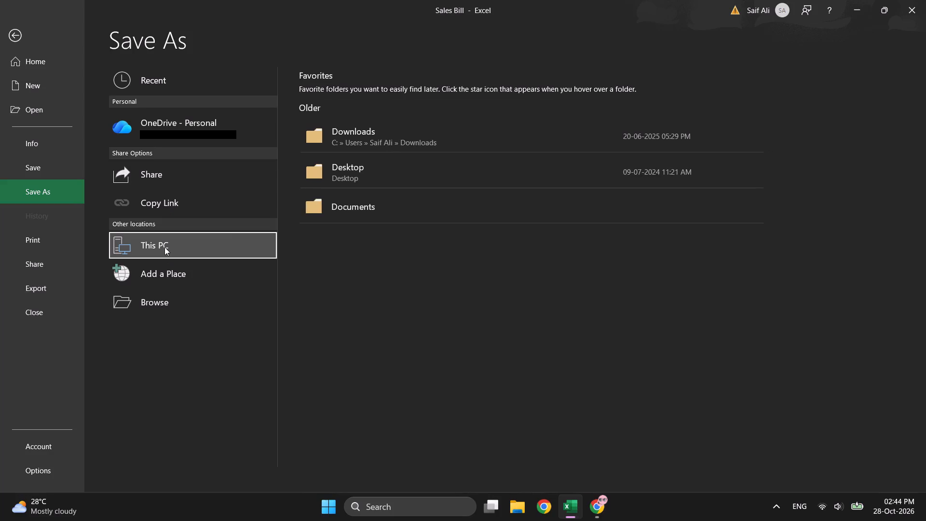
click(350, 130)
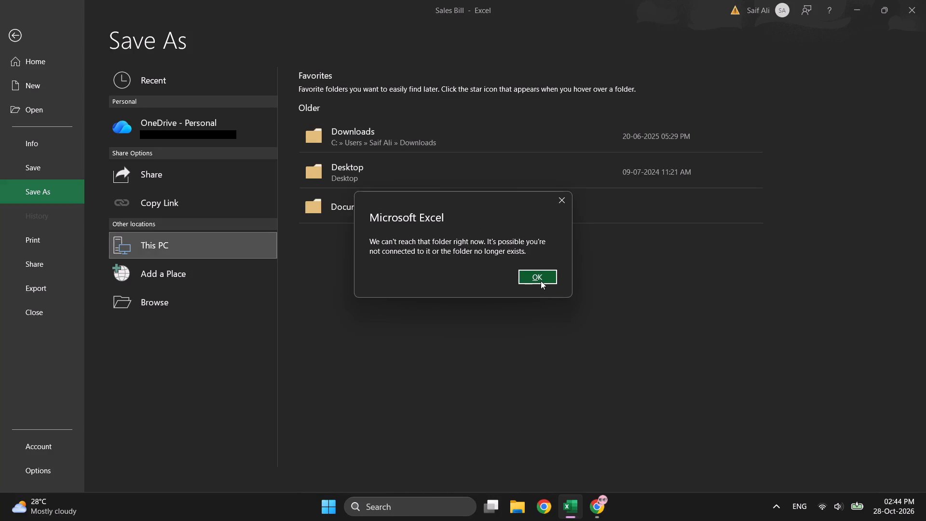
click(541, 281)
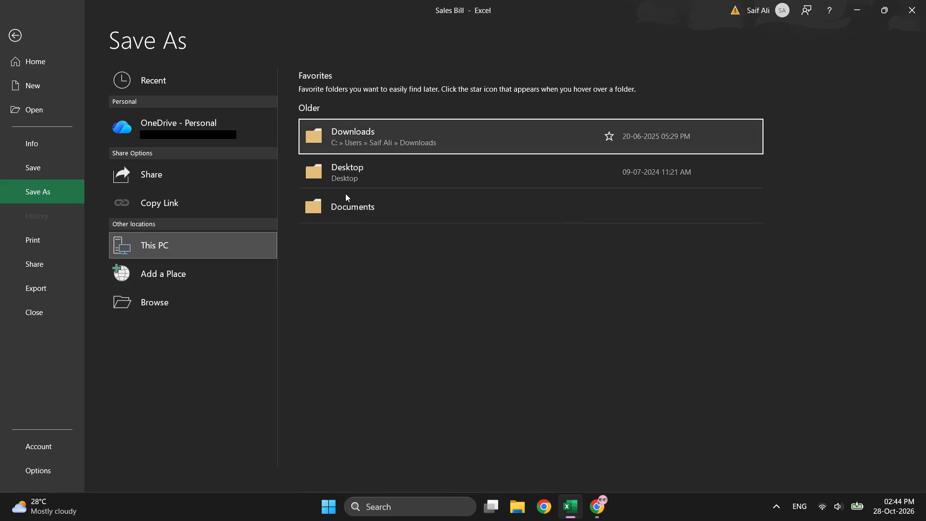
click(370, 163)
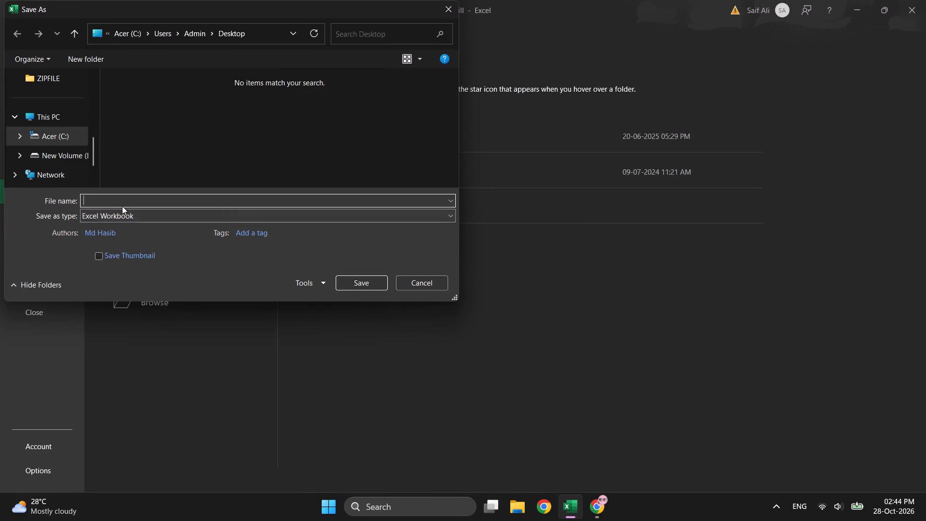
click(112, 215)
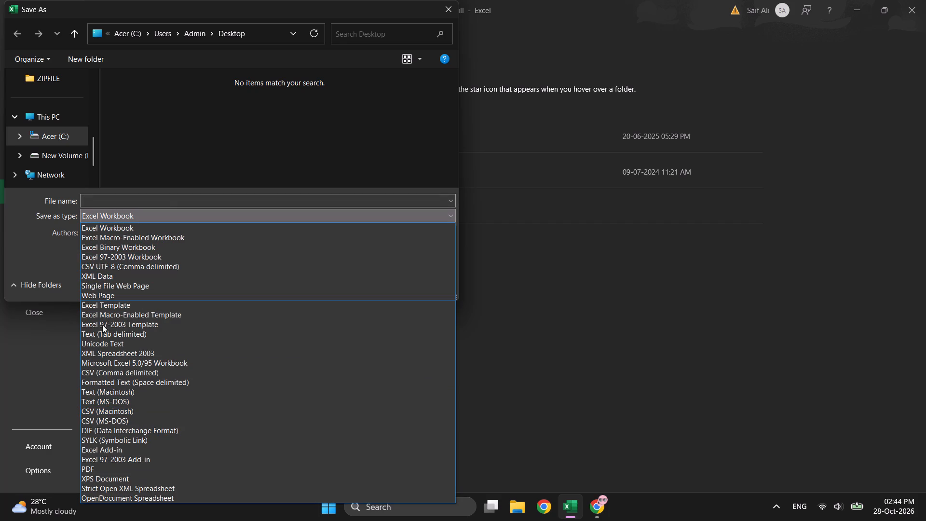
click(96, 467)
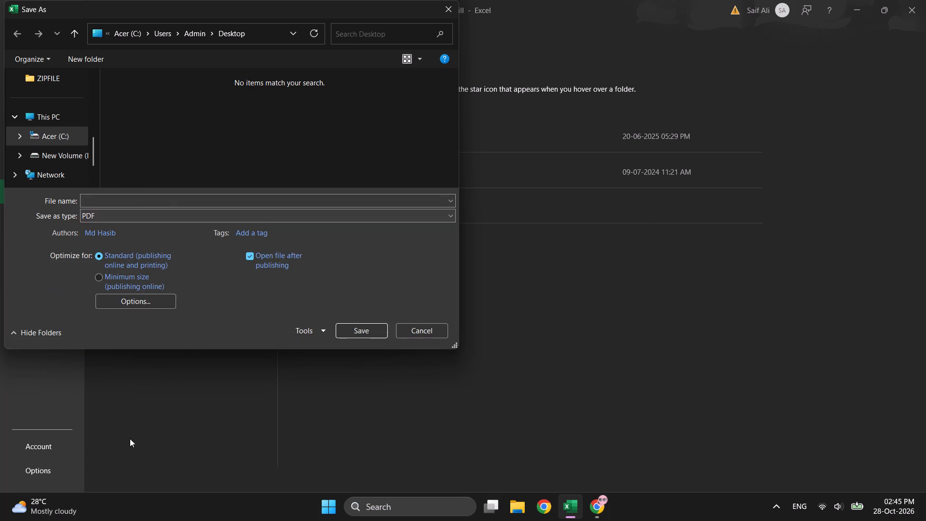
click(95, 199)
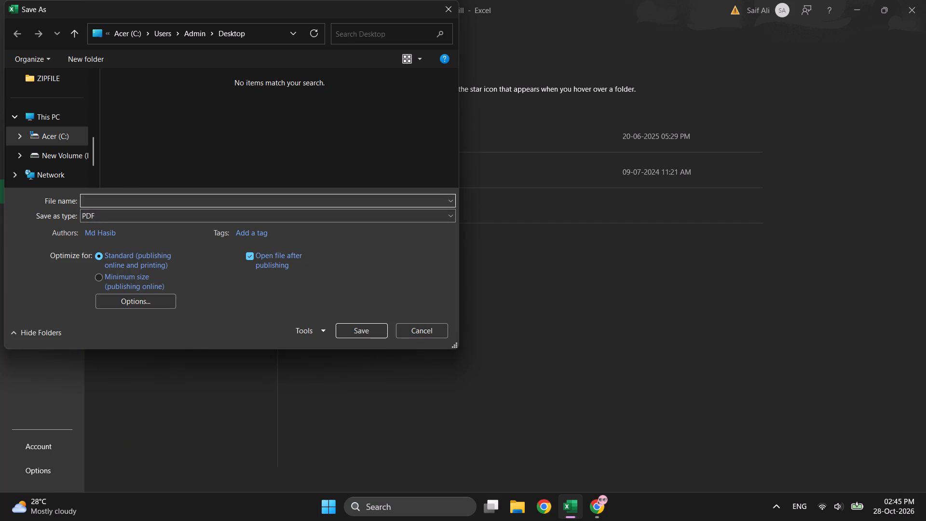
text(bill)
click(359, 330)
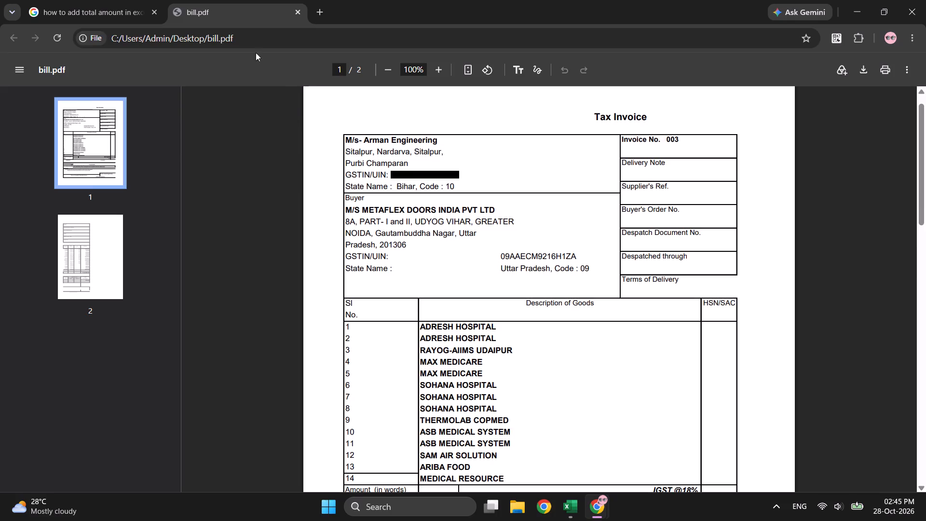
Close the exported bill.pdf and switch back to the Sales Bill workbook in Excel.
click(300, 15)
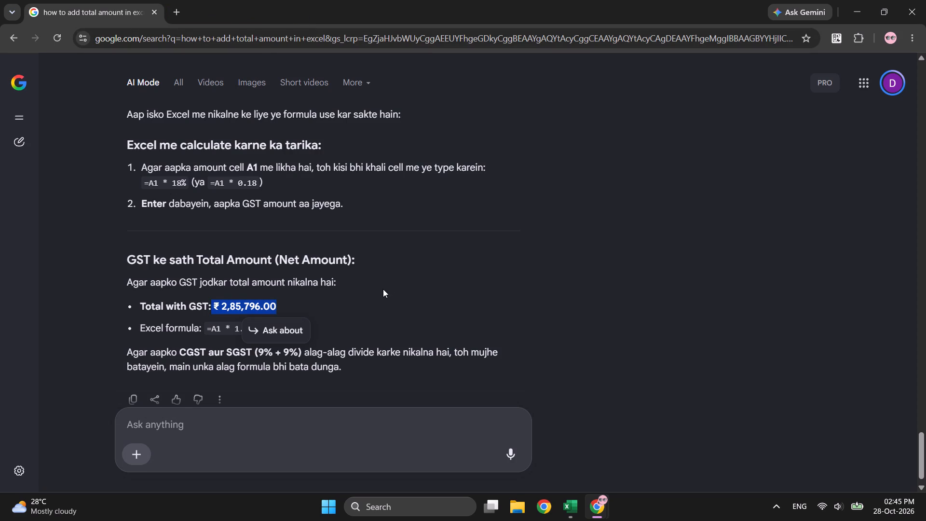
click(570, 518)
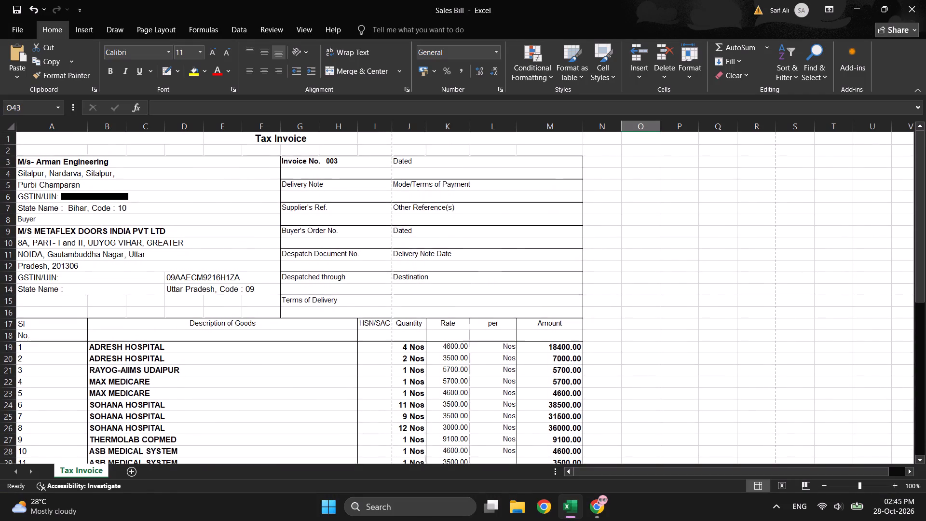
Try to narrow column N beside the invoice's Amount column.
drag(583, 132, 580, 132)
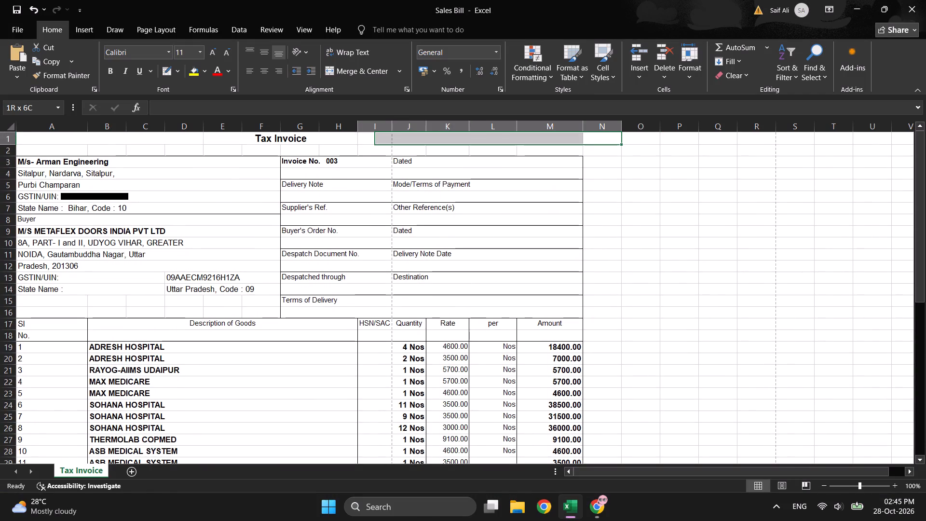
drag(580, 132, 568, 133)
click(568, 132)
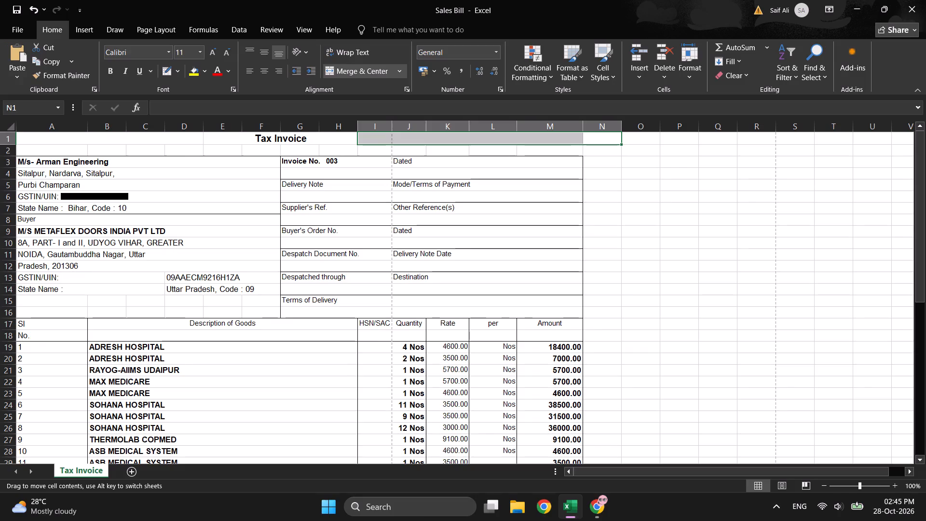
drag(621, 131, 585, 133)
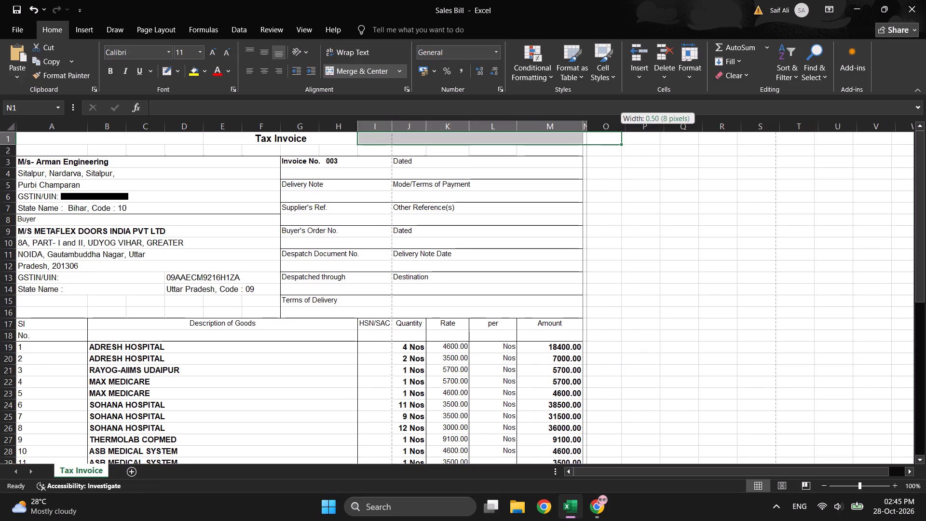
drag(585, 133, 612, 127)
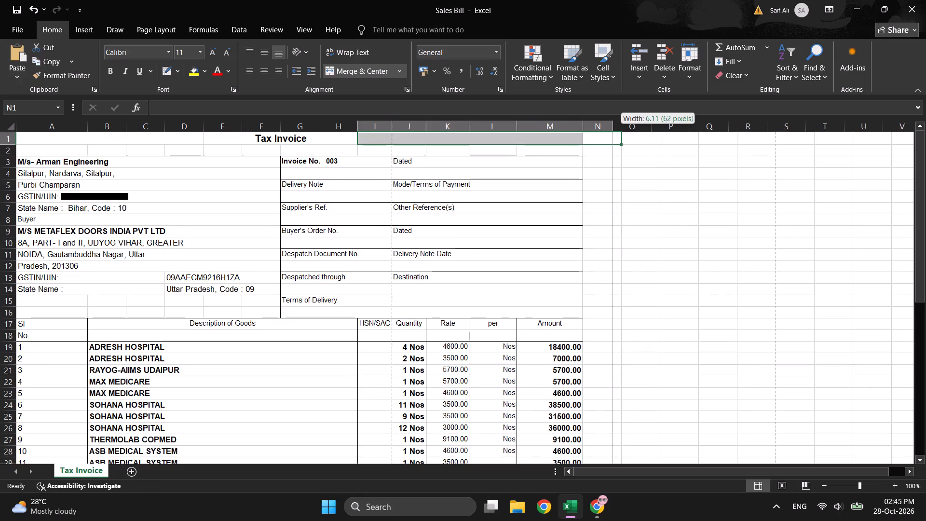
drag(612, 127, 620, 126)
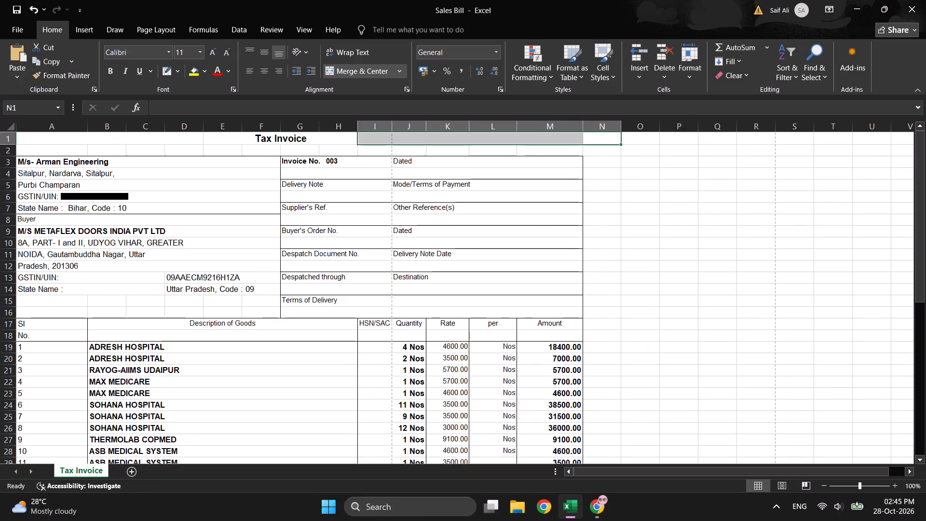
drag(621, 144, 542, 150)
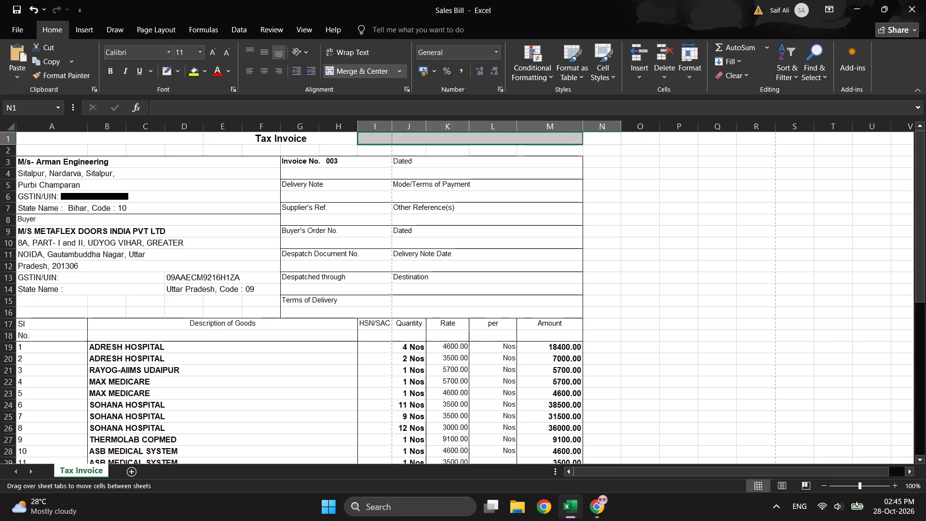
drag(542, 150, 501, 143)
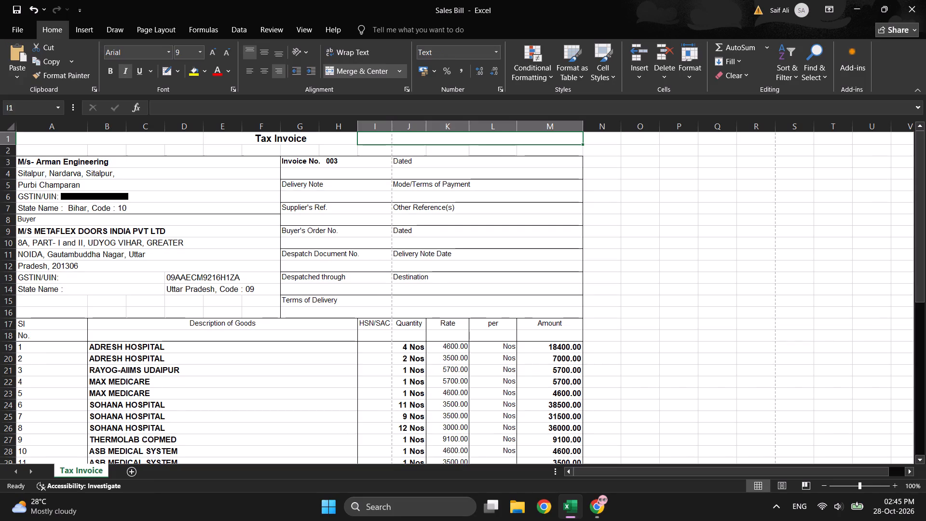
Narrow the invoice's Amount column M.
drag(582, 144, 537, 144)
click(640, 168)
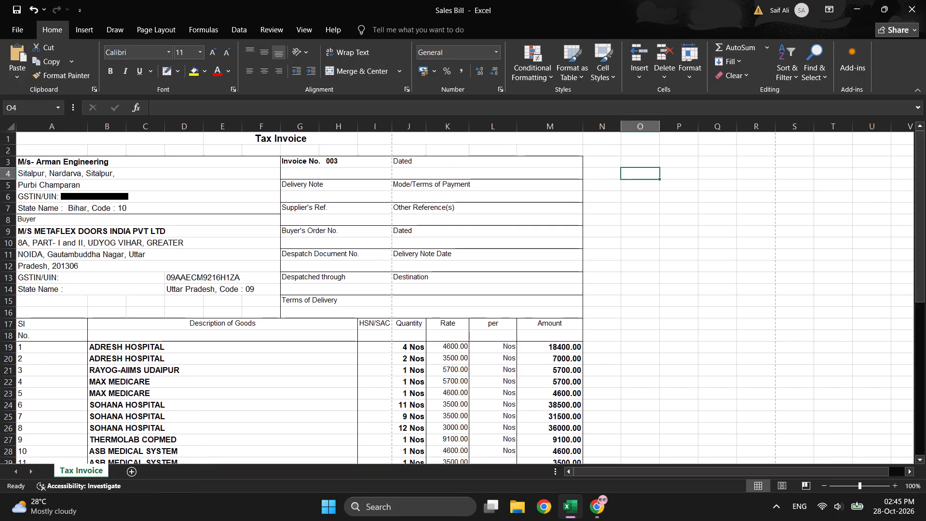
click(576, 143)
click(572, 153)
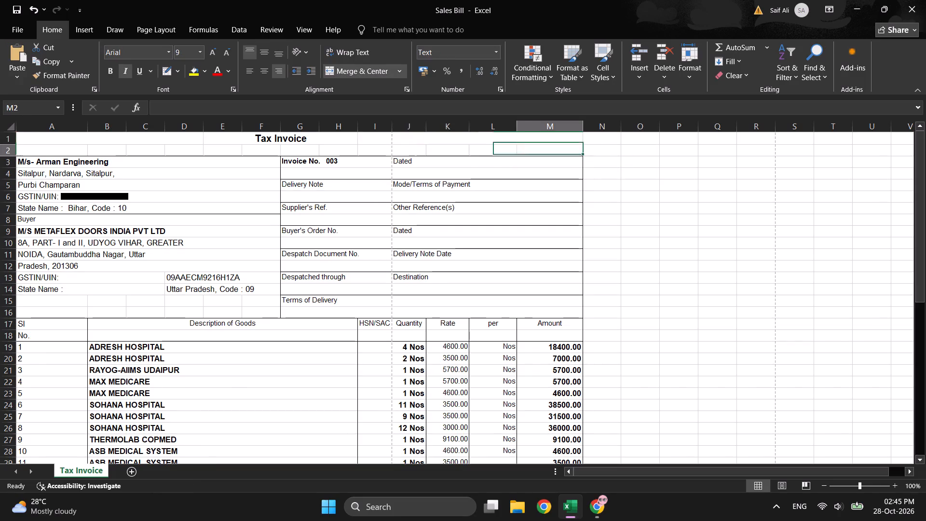
click(576, 127)
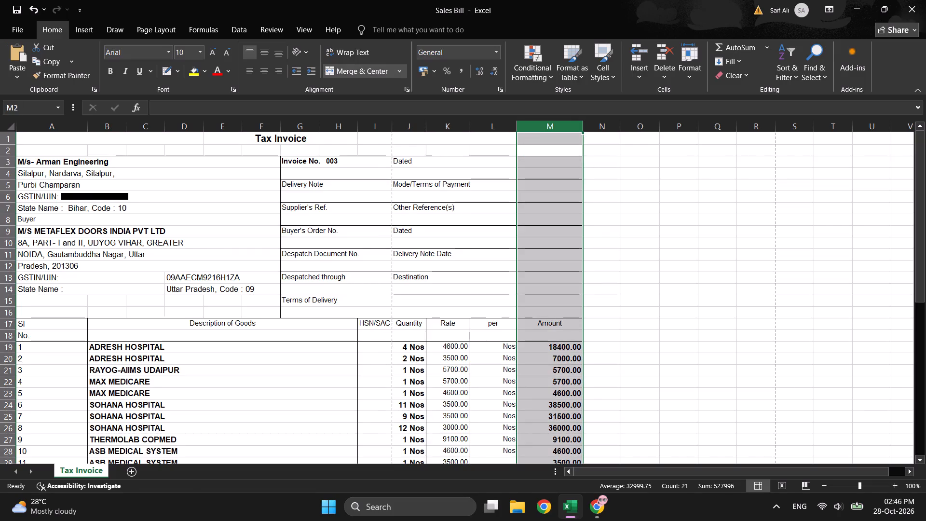
drag(582, 133, 551, 133)
drag(581, 133, 575, 132)
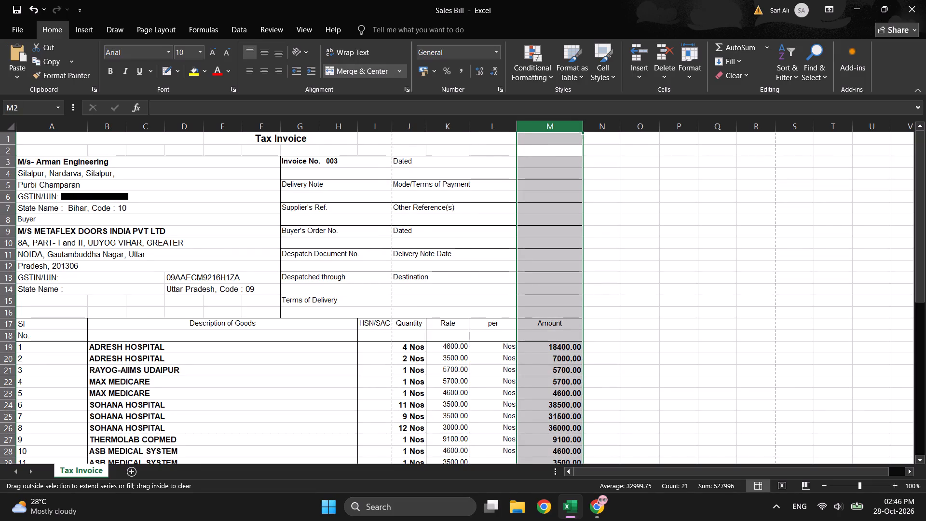
drag(575, 132, 567, 131)
drag(582, 125, 565, 126)
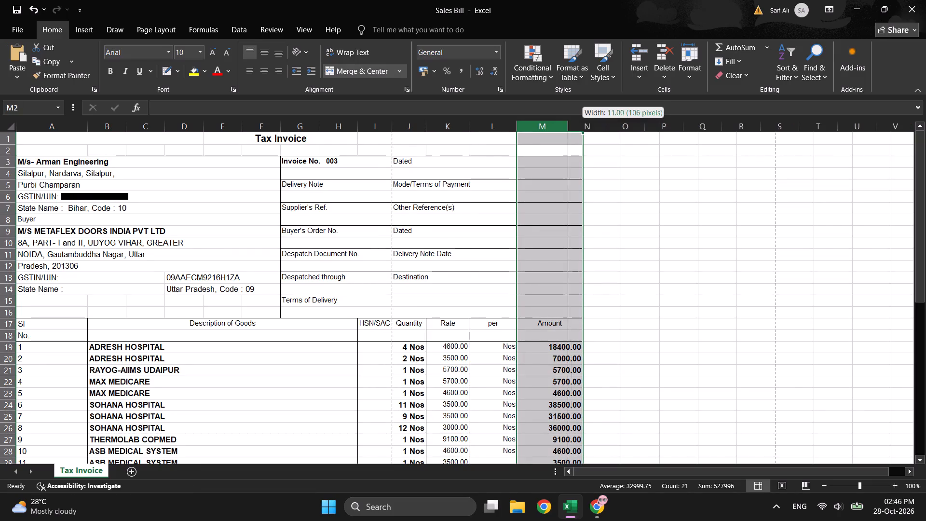
drag(565, 126, 563, 126)
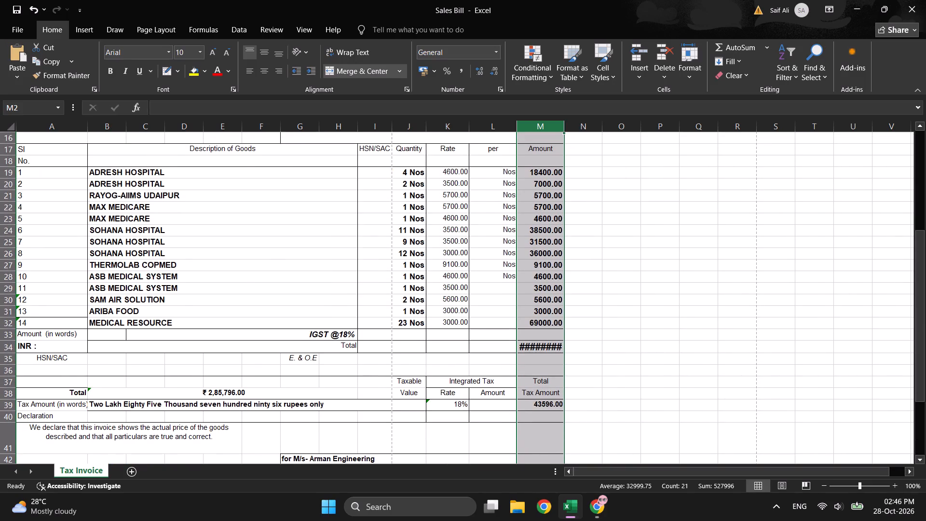
click(609, 343)
Delete the SUM formula from the Total row's Amount cell M34.
click(549, 349)
double_click(556, 347)
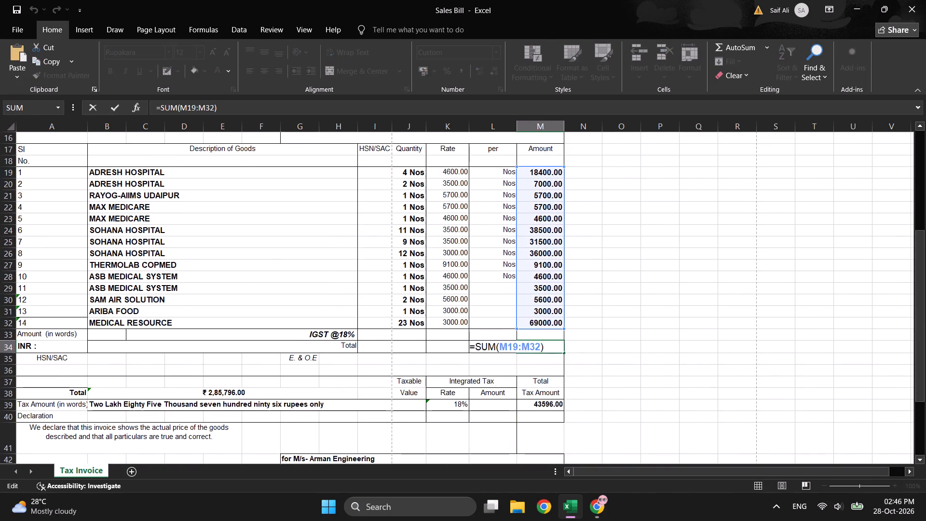
key(Return)
double_click(558, 343)
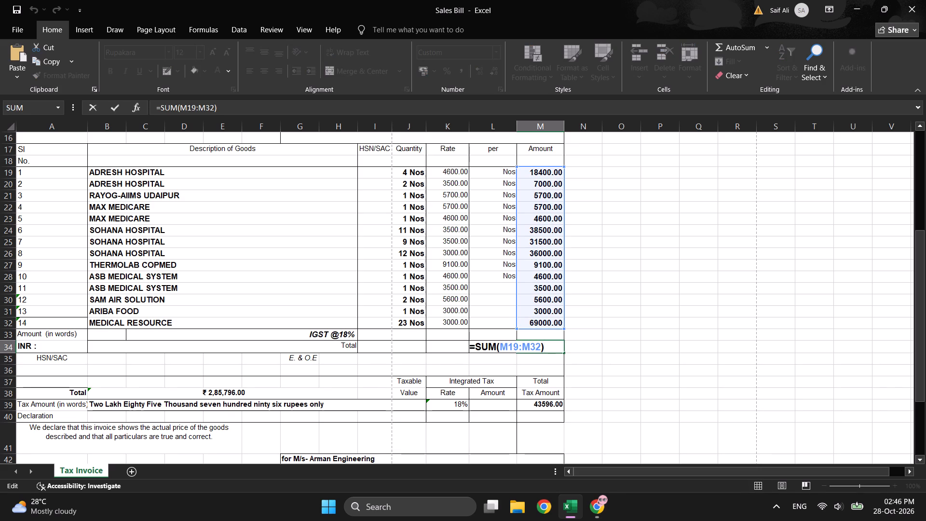
click(554, 346)
key(BackSpace)
key(BackSpace)
key(BackSpace)
key(BackSpace)
key(BackSpace)
key(BackSpace)
key(BackSpace)
key(BackSpace)
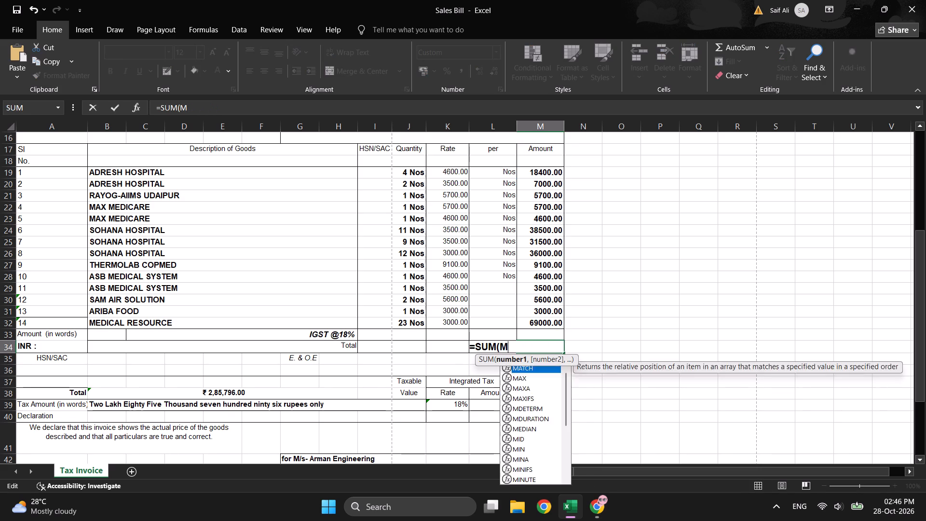
key(BackSpace)
key(BackSpace)
key(BackSpace)
key(BackSpace)
key(BackSpace)
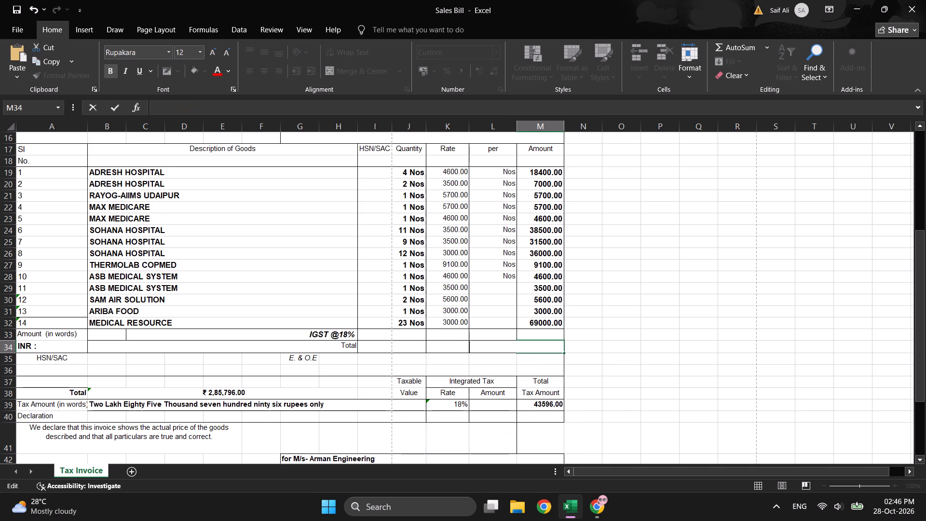
Check the total amount image in the Chrome AI Mode chat, and enter 242200.00 in the Total row's Amount cell M34 in Excel.
click(549, 332)
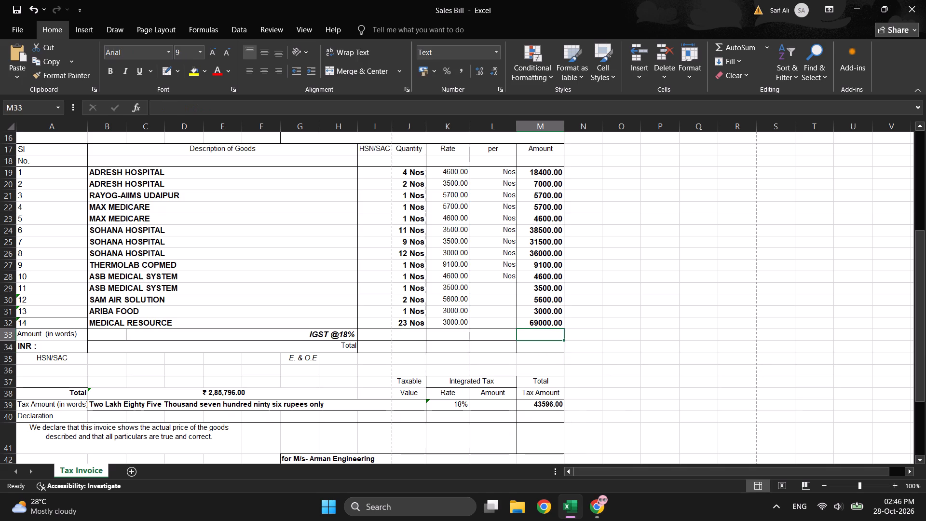
click(549, 332)
click(545, 341)
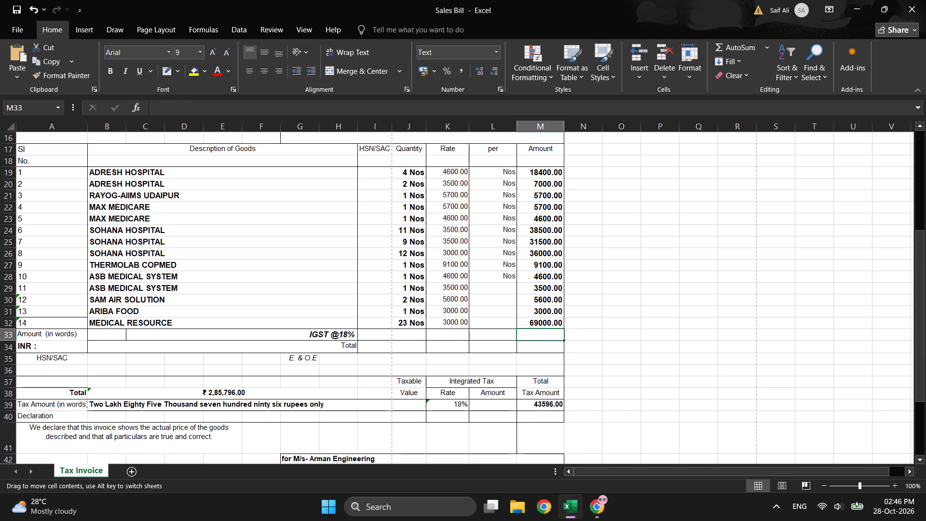
double_click(540, 346)
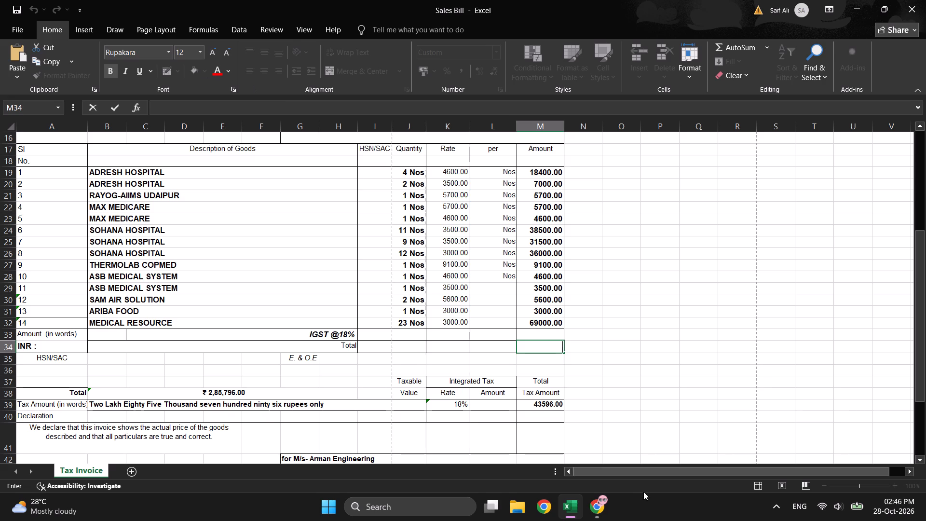
click(597, 517)
click(659, 439)
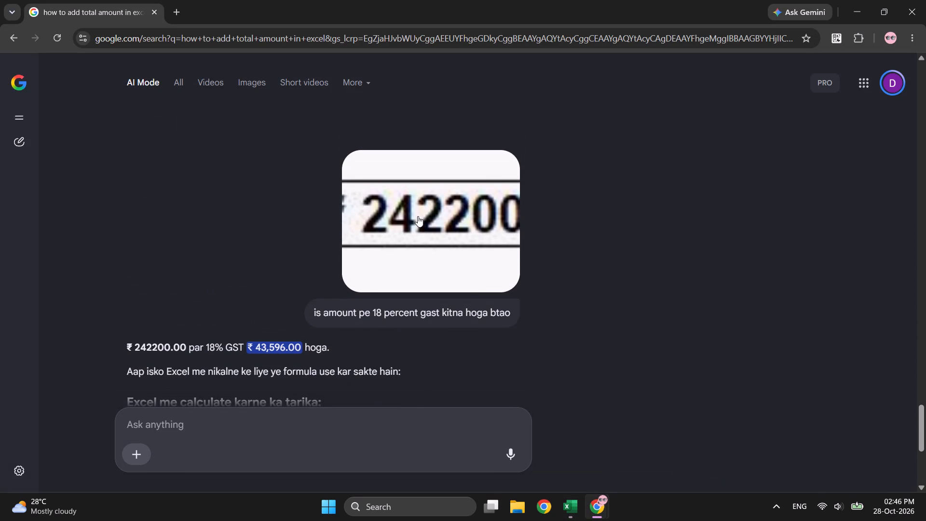
click(498, 229)
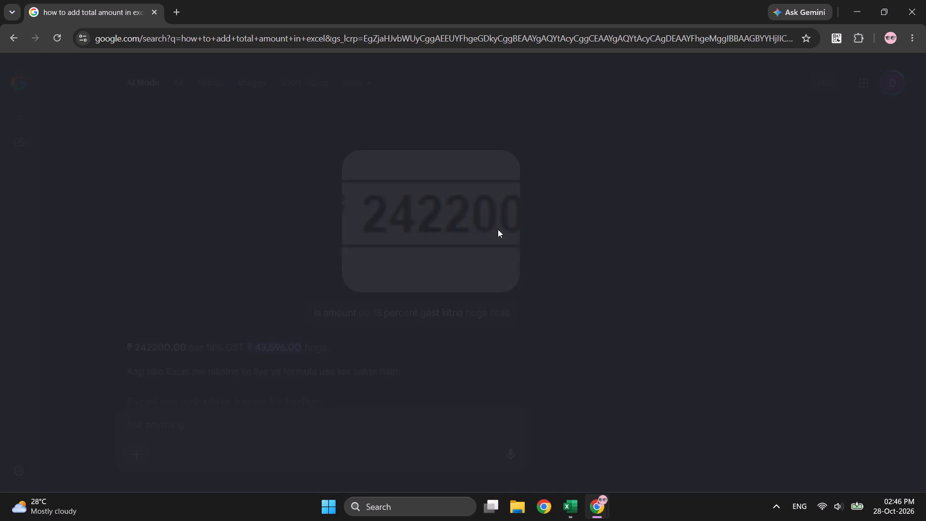
click(575, 515)
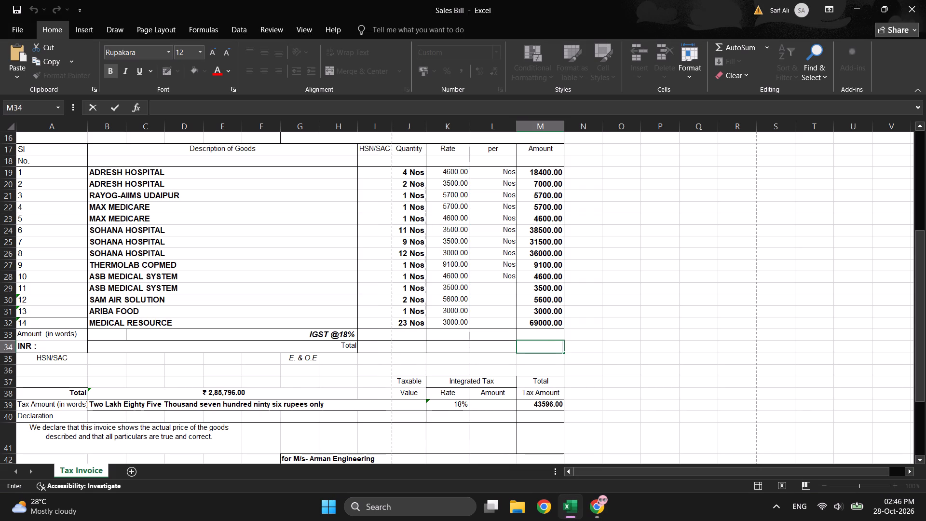
key(2)
key(4)
key(2)
text(200)
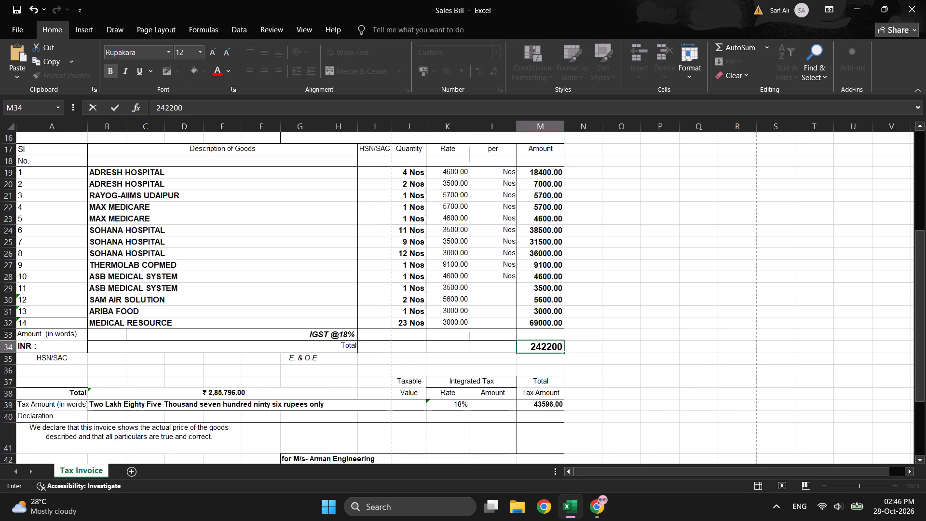
text(.00)
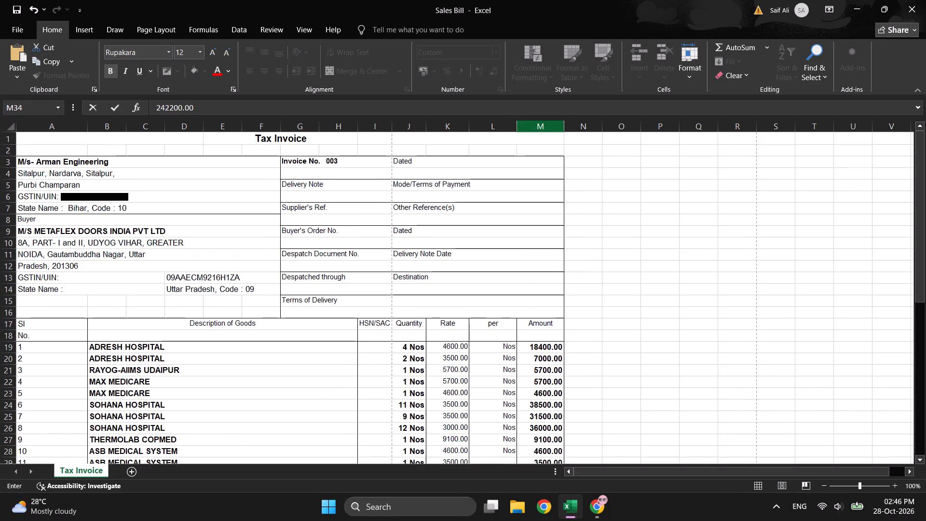
Narrow the invoice's "per" column L to about half its width.
click(510, 128)
drag(517, 129, 494, 132)
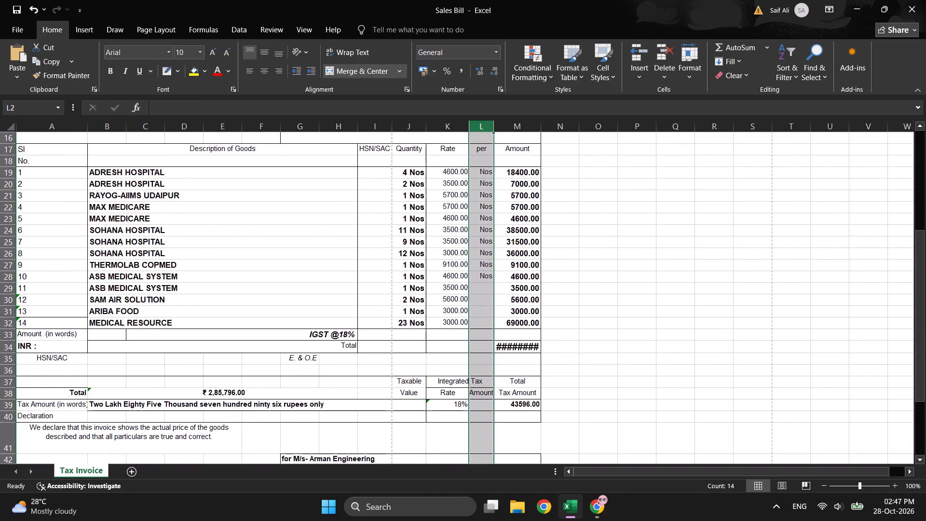
click(610, 282)
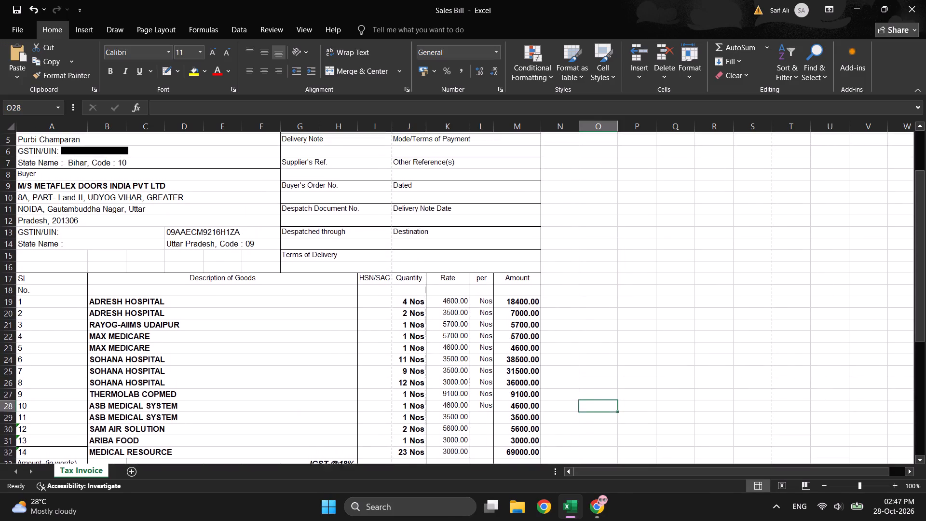
Delete the HSN/SAC column I from the invoice.
click(371, 125)
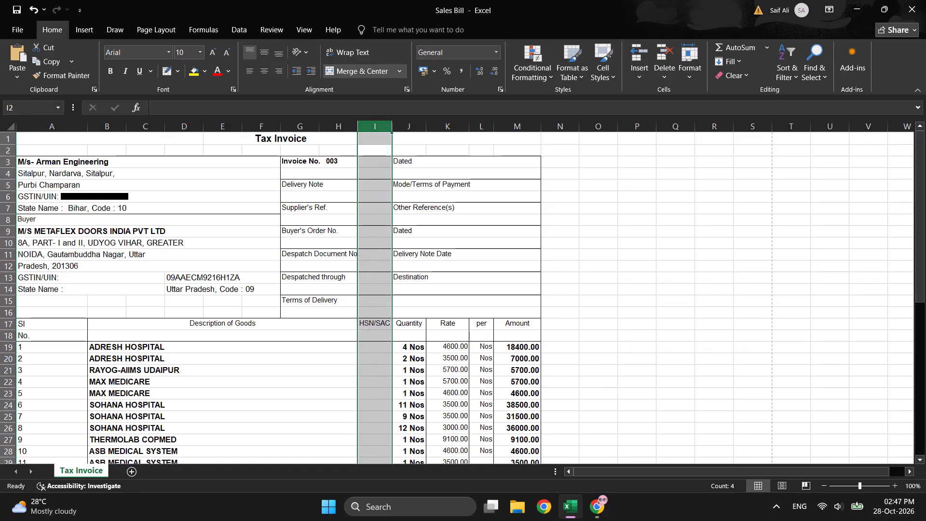
drag(391, 127, 365, 132)
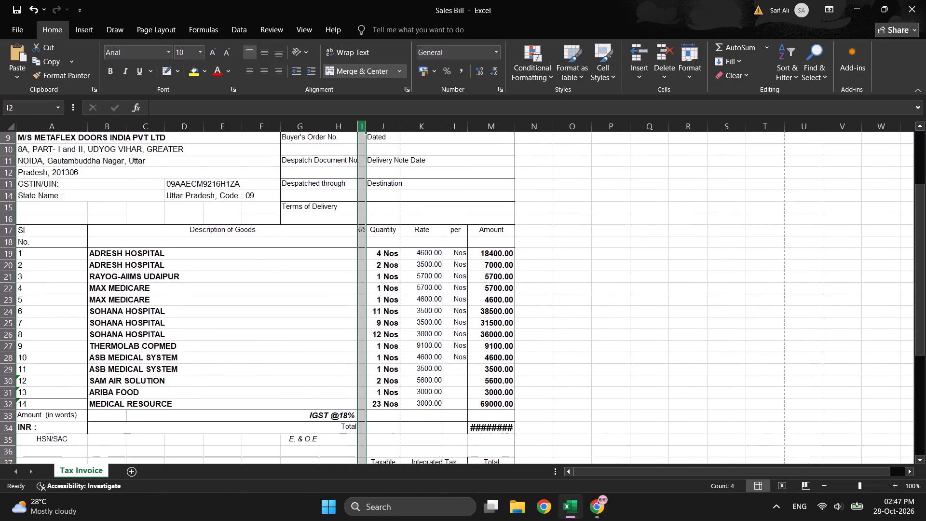
right_click(361, 125)
click(398, 241)
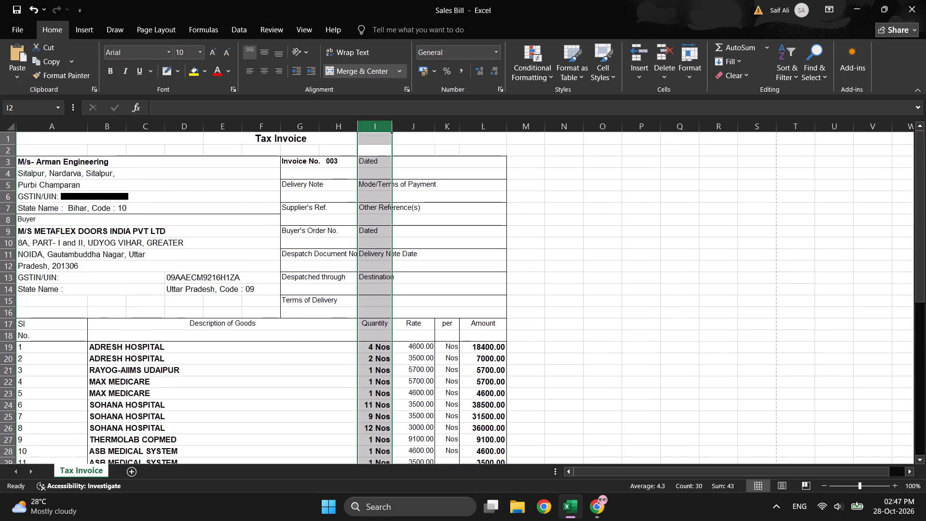
click(604, 232)
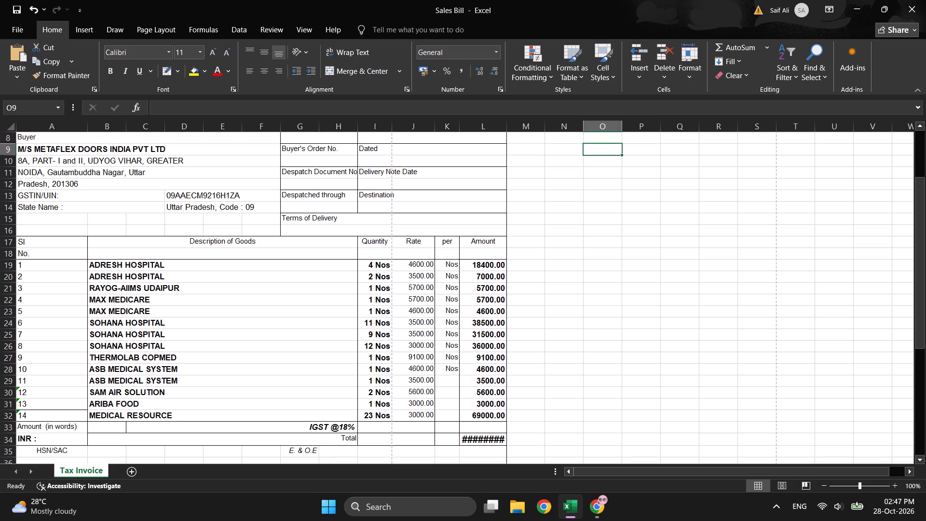
Draw a vertical border between the Quantity and Rate columns down the item rows.
click(392, 216)
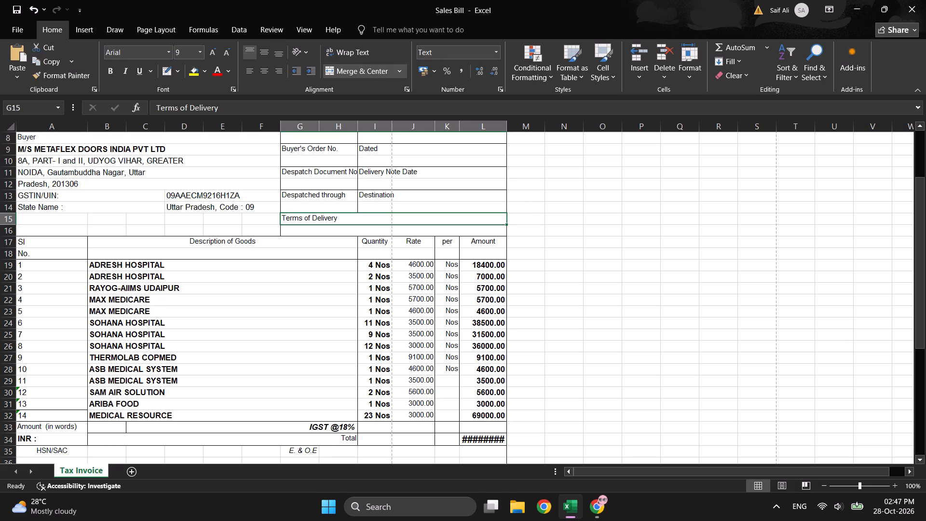
click(585, 239)
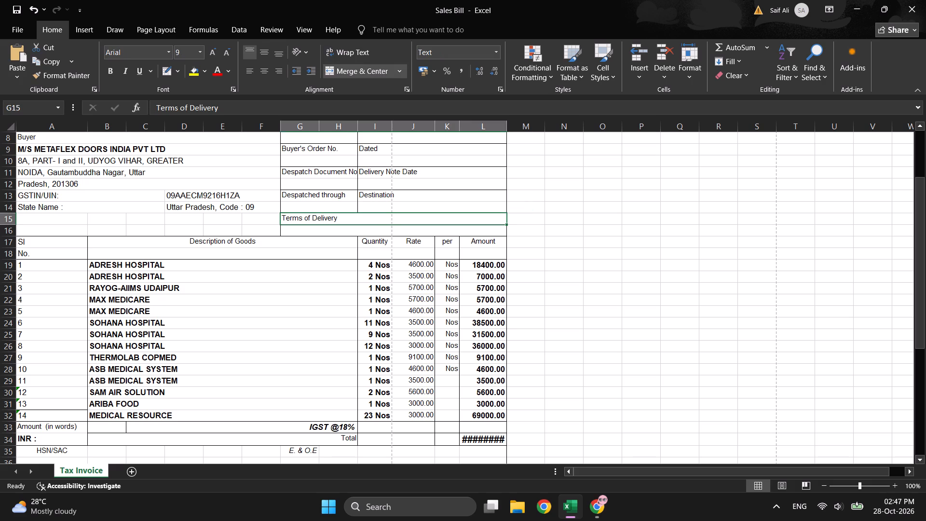
right_click(585, 239)
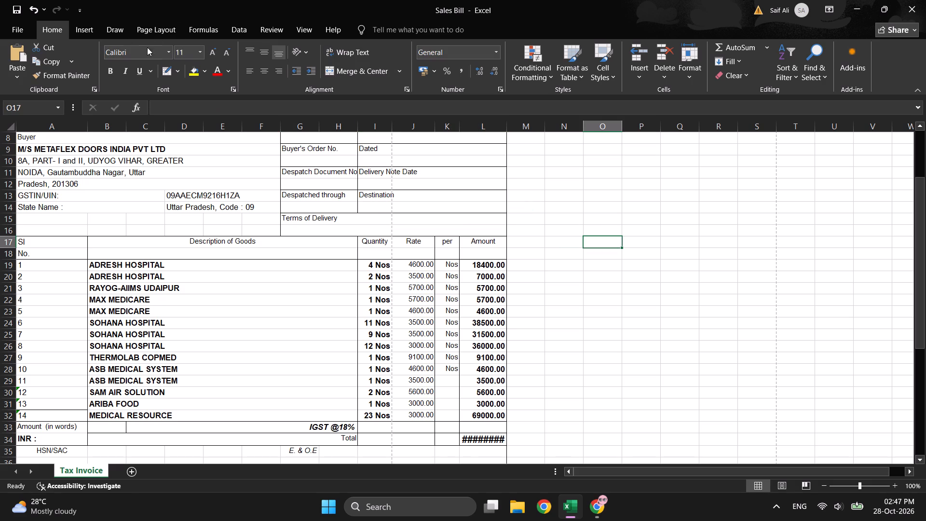
click(164, 72)
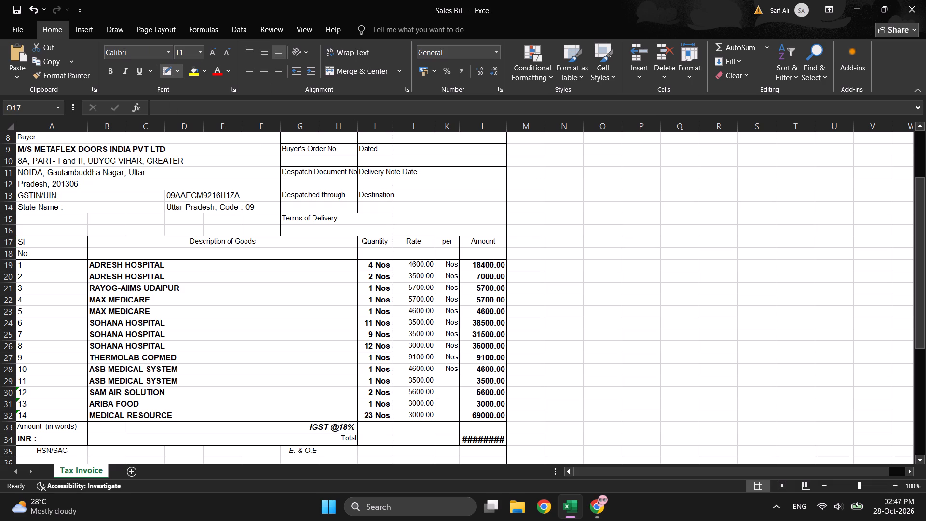
drag(393, 261, 395, 330)
drag(395, 330, 393, 416)
drag(391, 260, 391, 297)
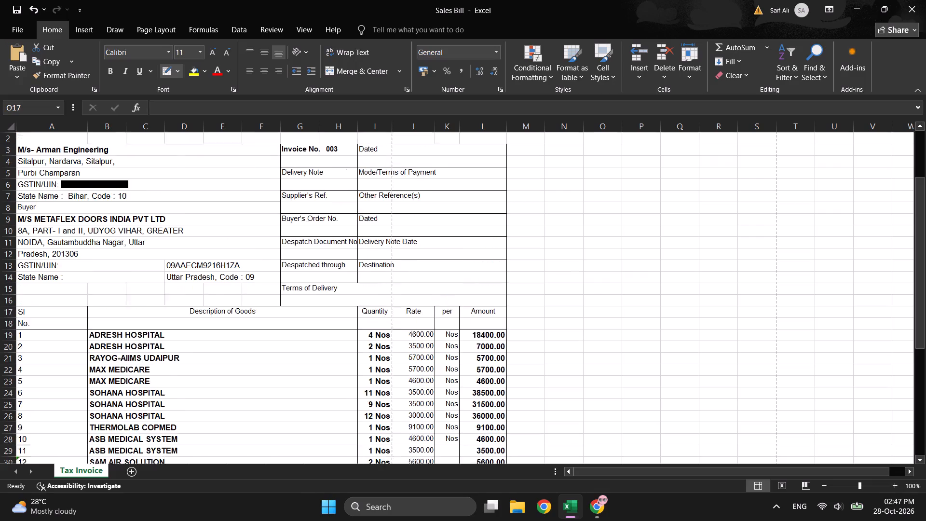
Widen the invoice's Quantity column I slightly.
click(372, 126)
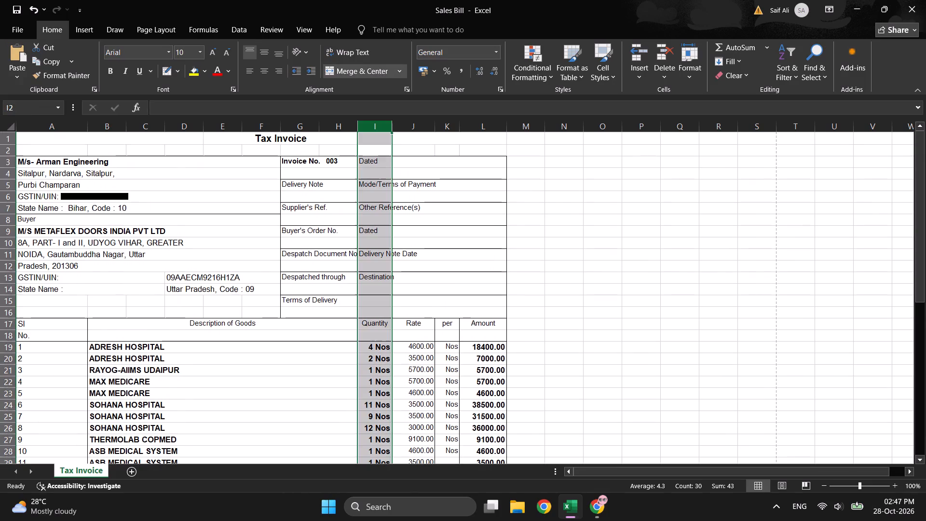
click(393, 348)
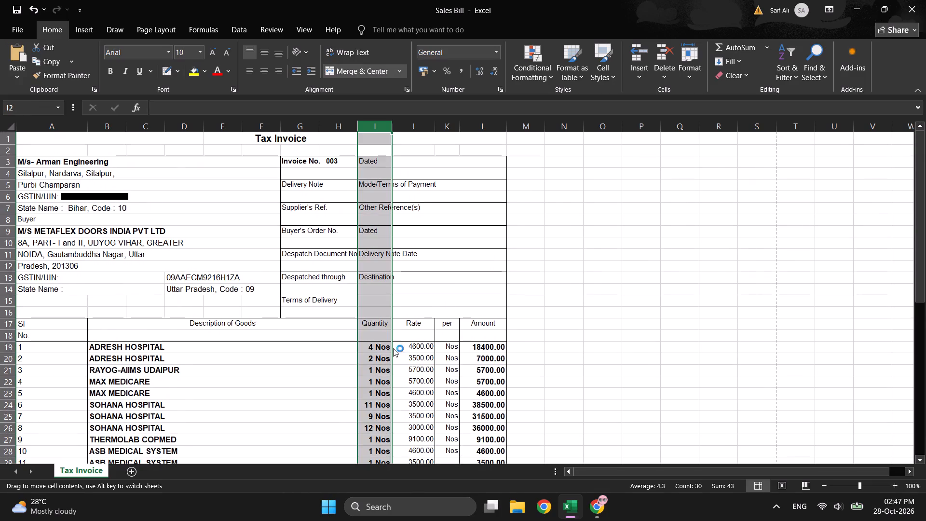
drag(391, 134, 402, 132)
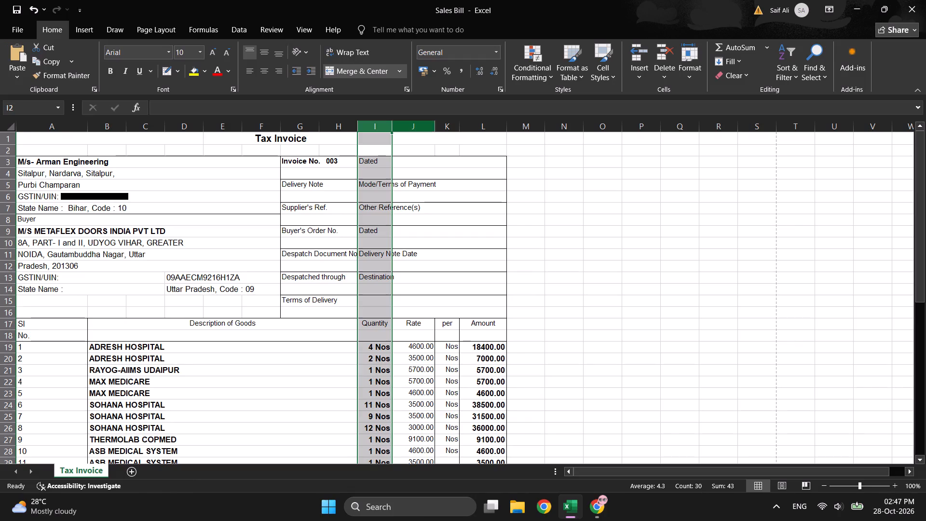
click(392, 128)
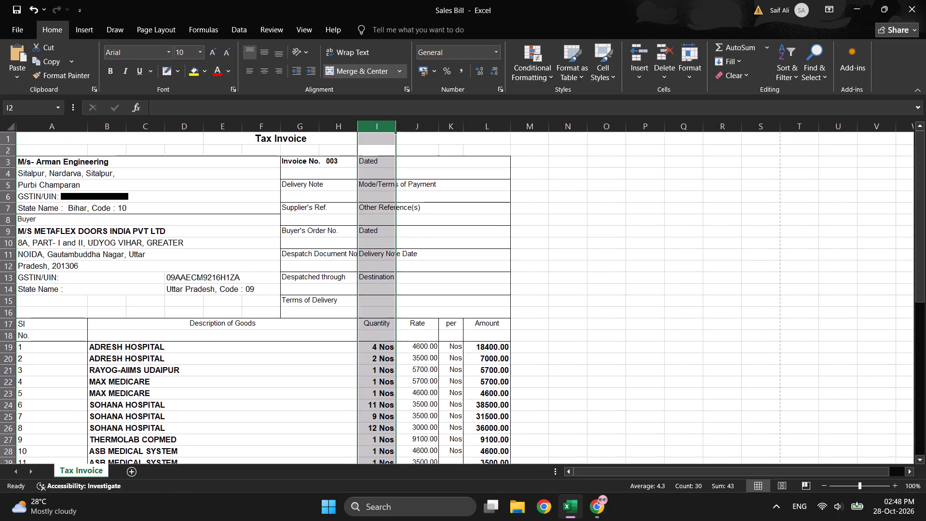
click(558, 249)
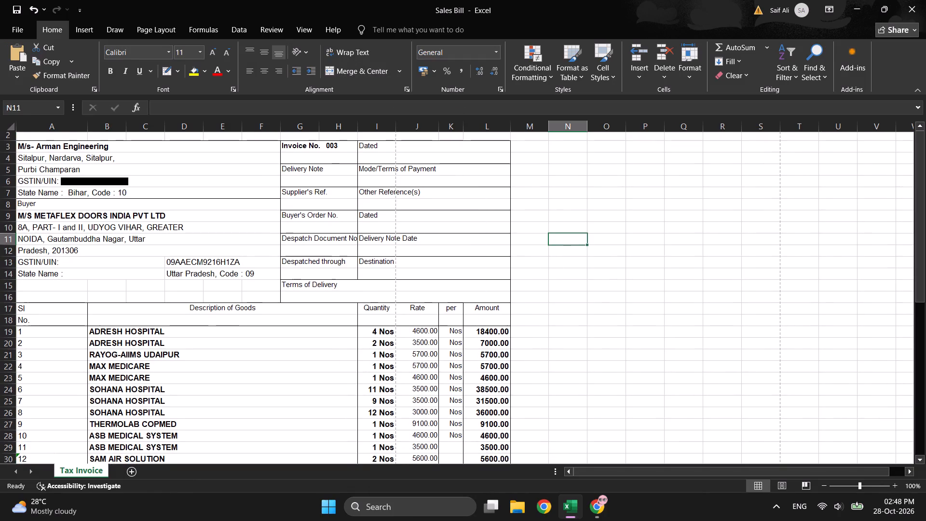
click(600, 320)
click(397, 289)
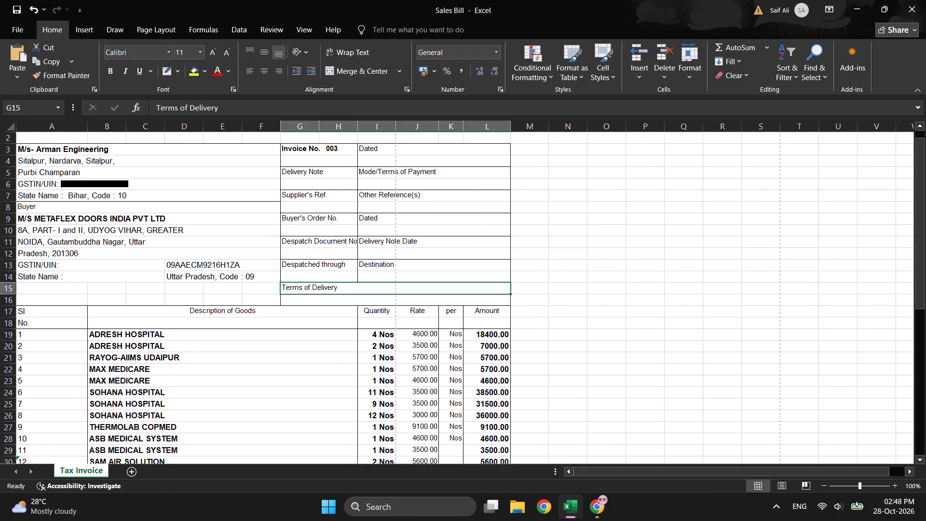
click(298, 363)
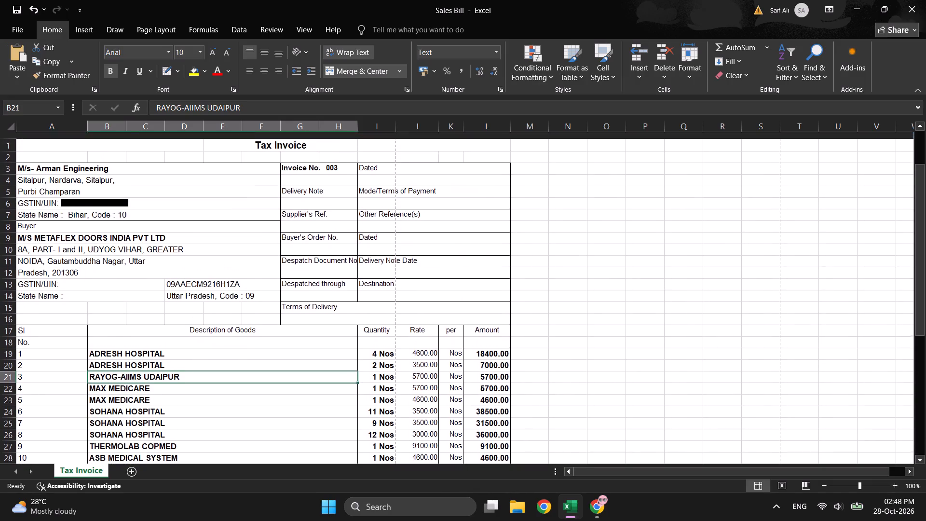
Delete the "per" column K from the invoice.
click(452, 127)
right_click(452, 127)
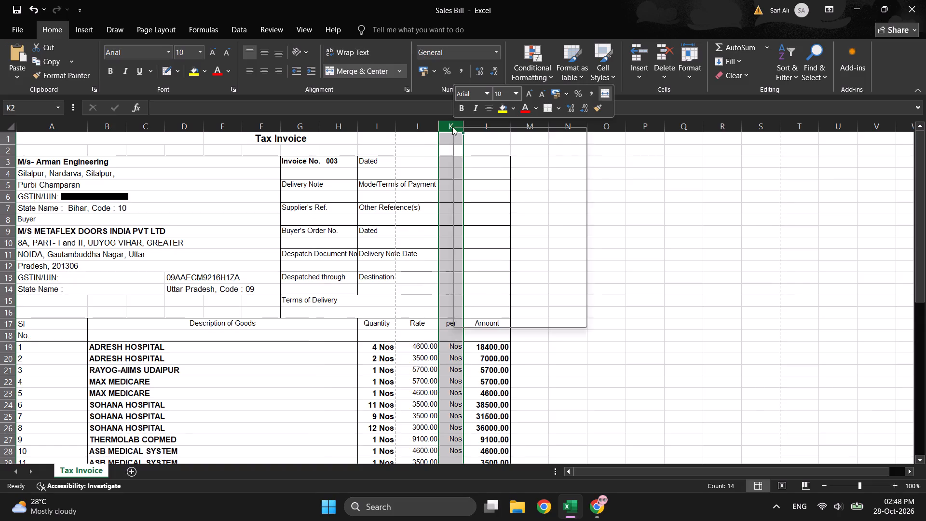
click(487, 247)
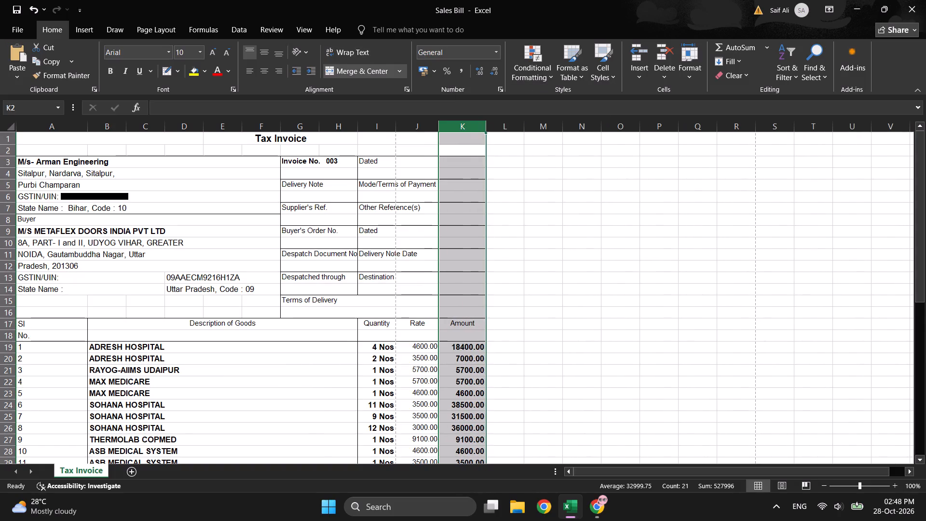
click(577, 277)
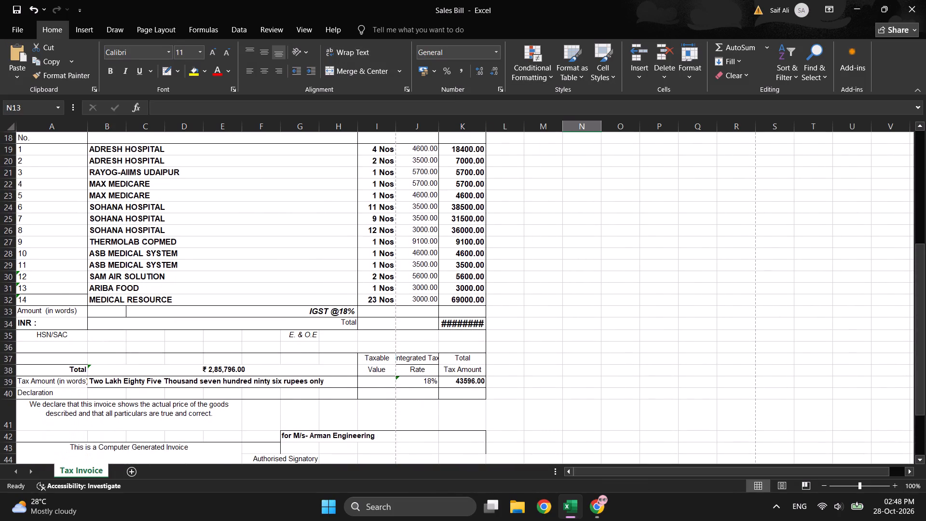
scroll(544, 334, up, 1)
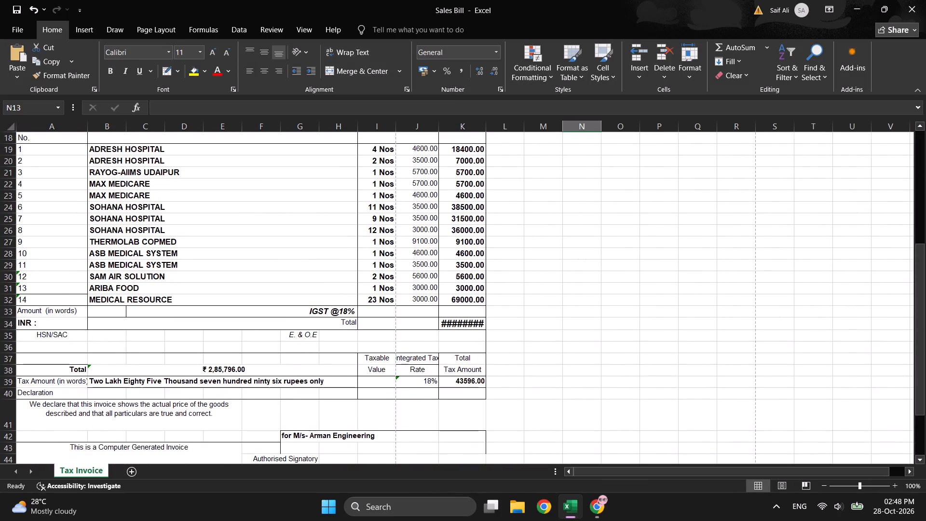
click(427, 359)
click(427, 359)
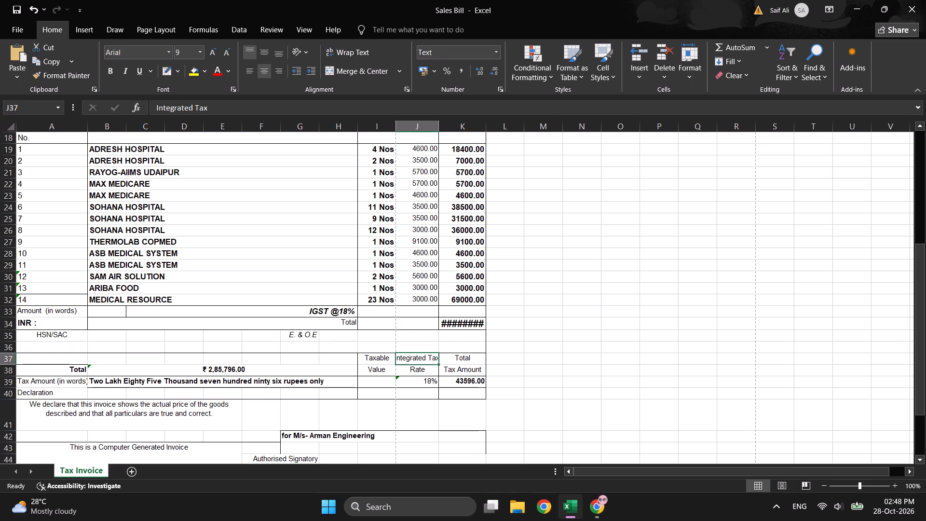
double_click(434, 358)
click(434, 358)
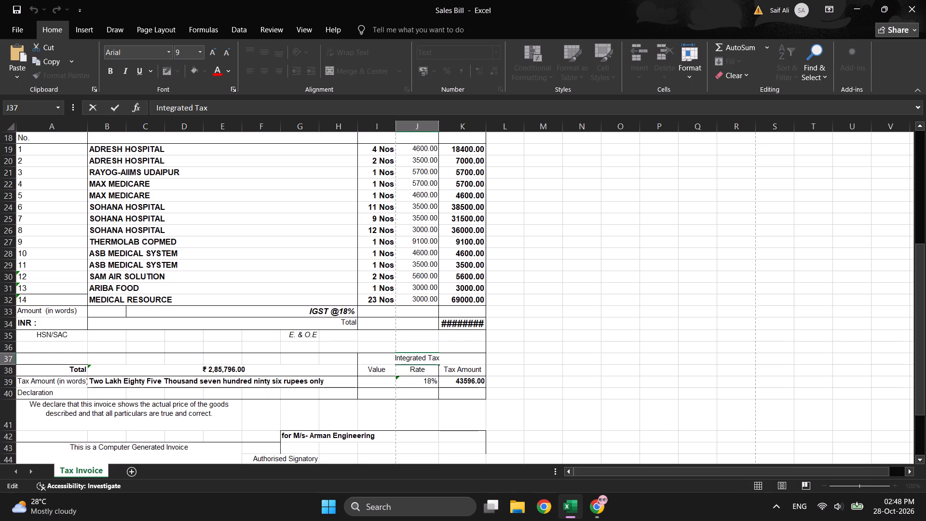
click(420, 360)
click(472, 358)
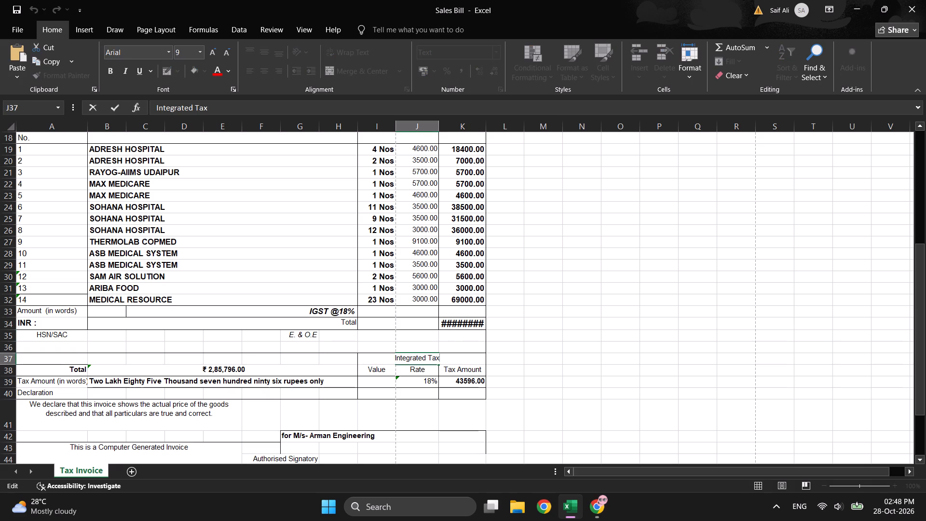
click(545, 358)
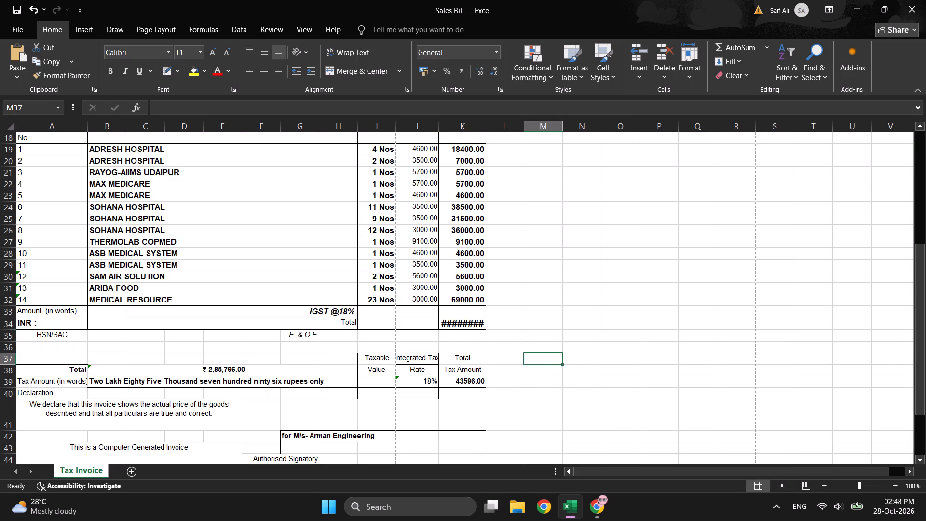
Shorten the "Integrated Tax" heading in cell J37 to "Tax" so it fits the narrow column.
click(428, 359)
double_click(425, 359)
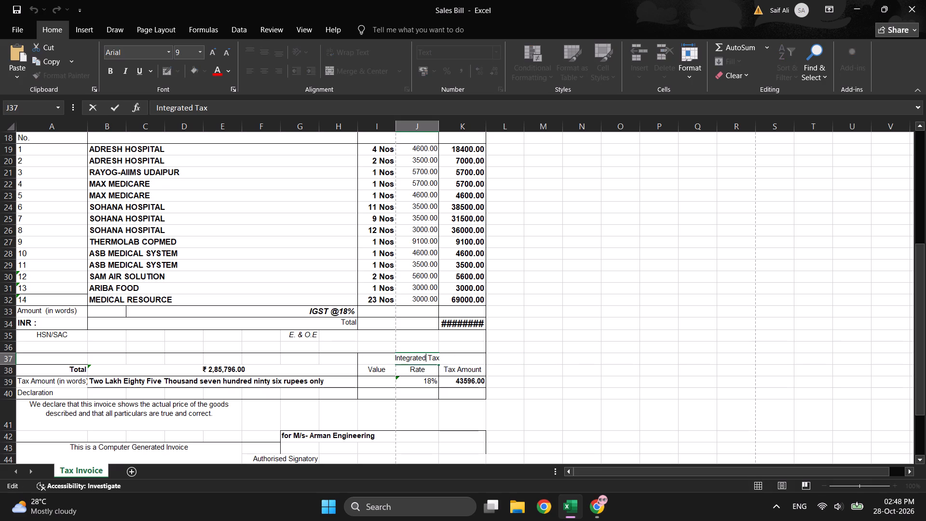
key(BackSpace)
key(BackSpace)
key(BackSpace)
key(BackSpace)
key(BackSpace)
key(BackSpace)
key(BackSpace)
key(BackSpace)
key(BackSpace)
key(BackSpace)
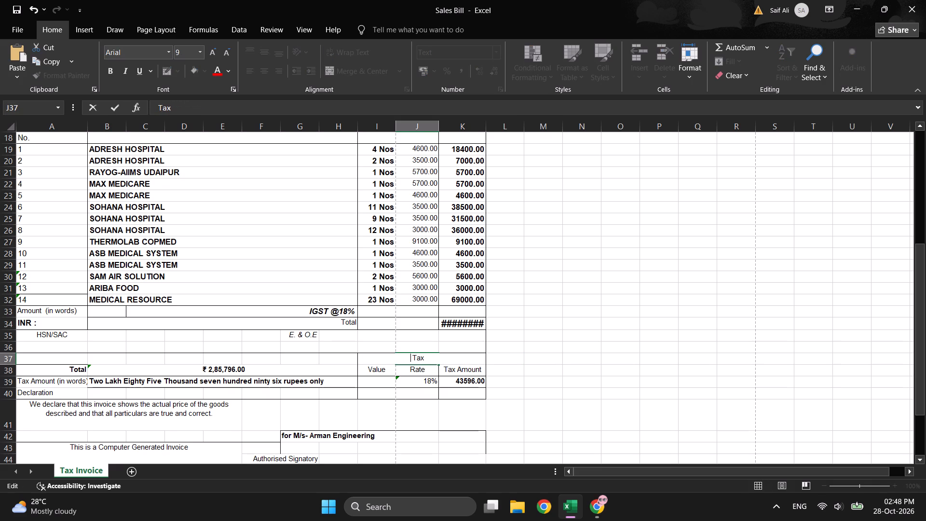
key(BackSpace)
click(526, 367)
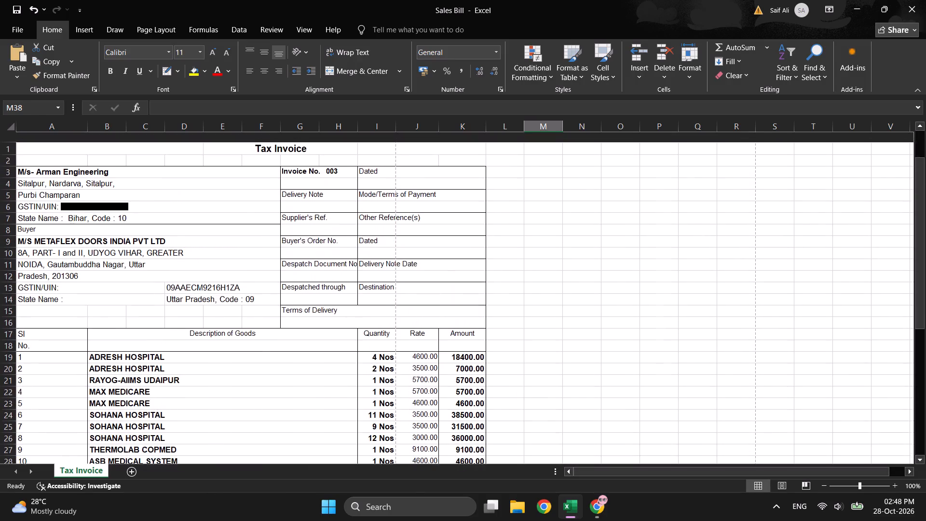
Widen column B, under Description of Goods, to about three times its width.
click(100, 126)
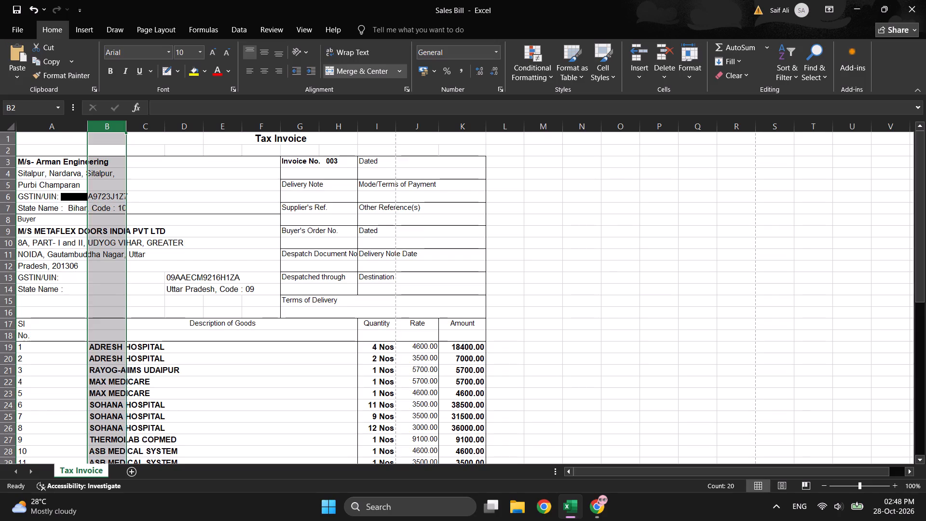
drag(126, 134, 158, 136)
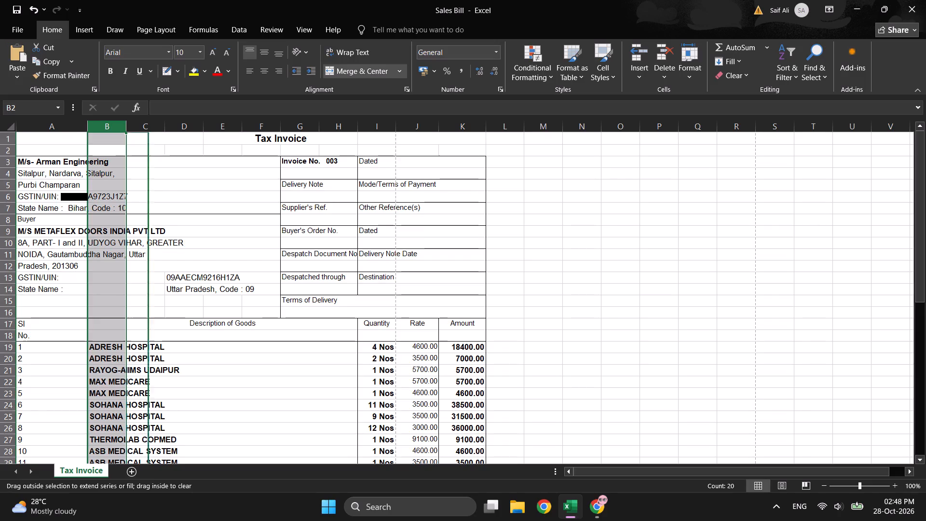
drag(158, 136, 182, 139)
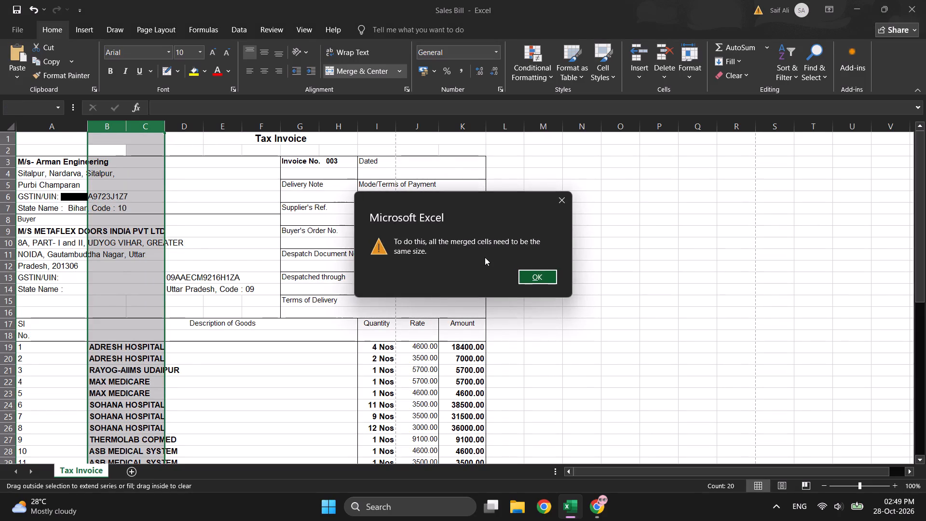
click(569, 201)
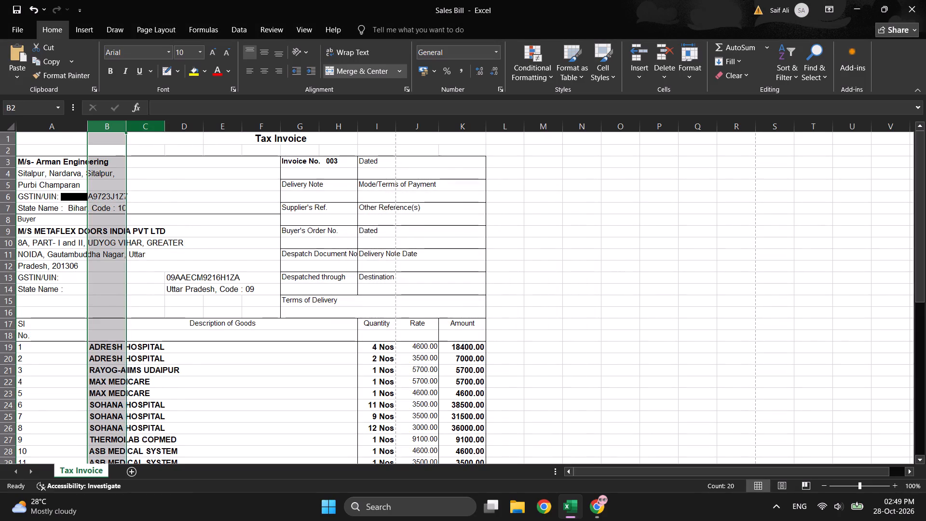
drag(125, 130, 200, 139)
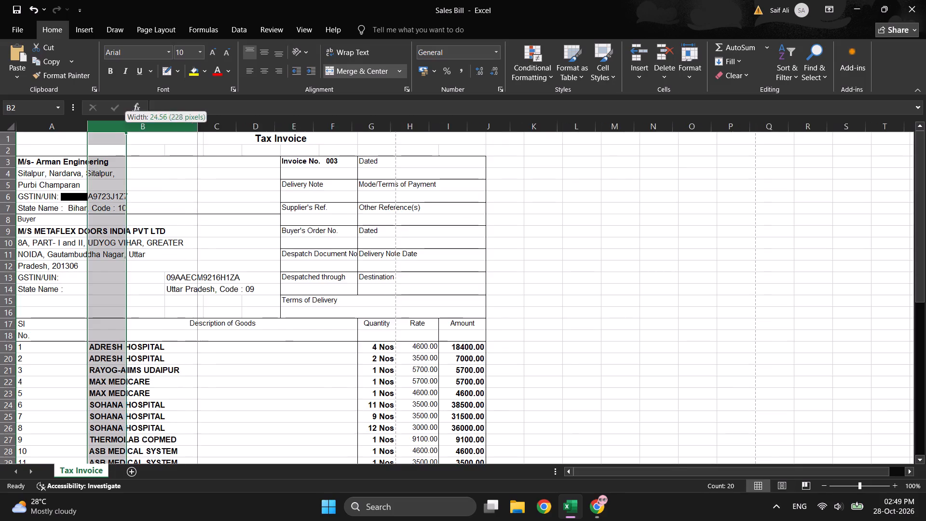
drag(200, 139, 205, 139)
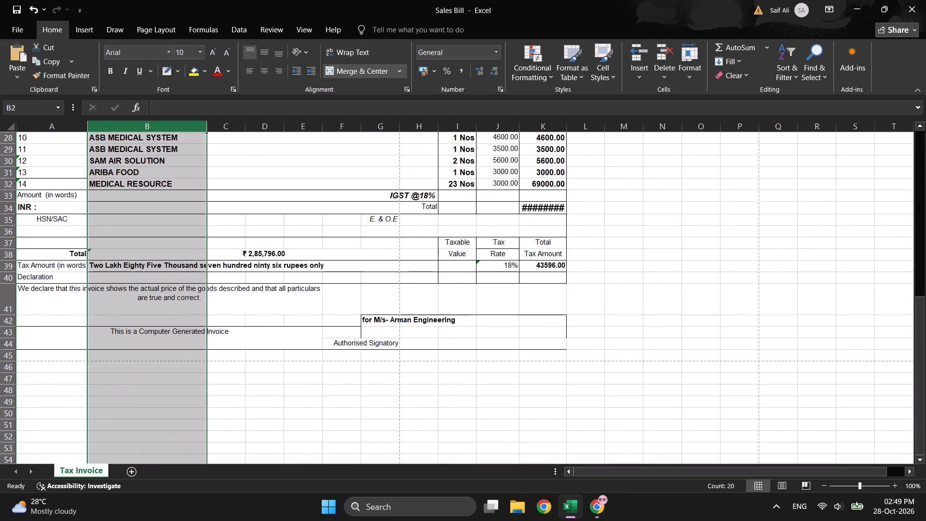
click(630, 263)
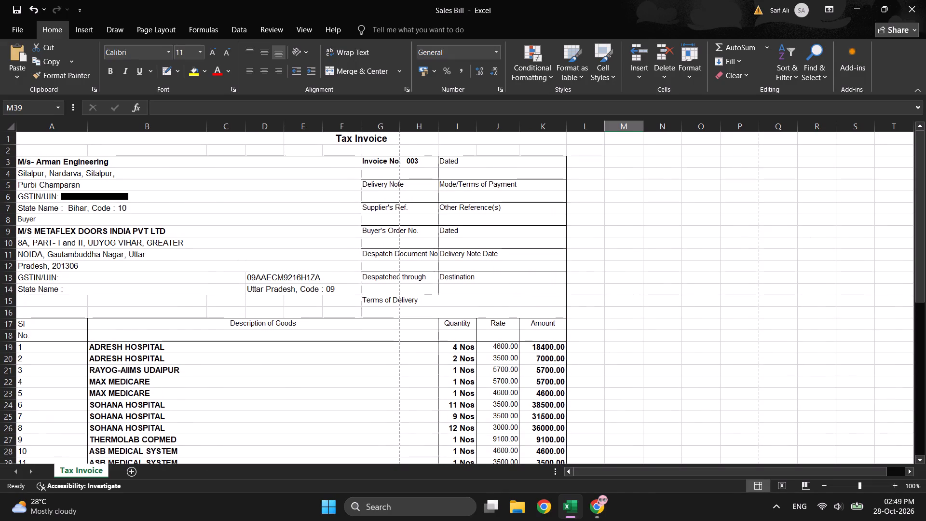
Narrow column C to a thin sliver.
click(203, 129)
click(235, 129)
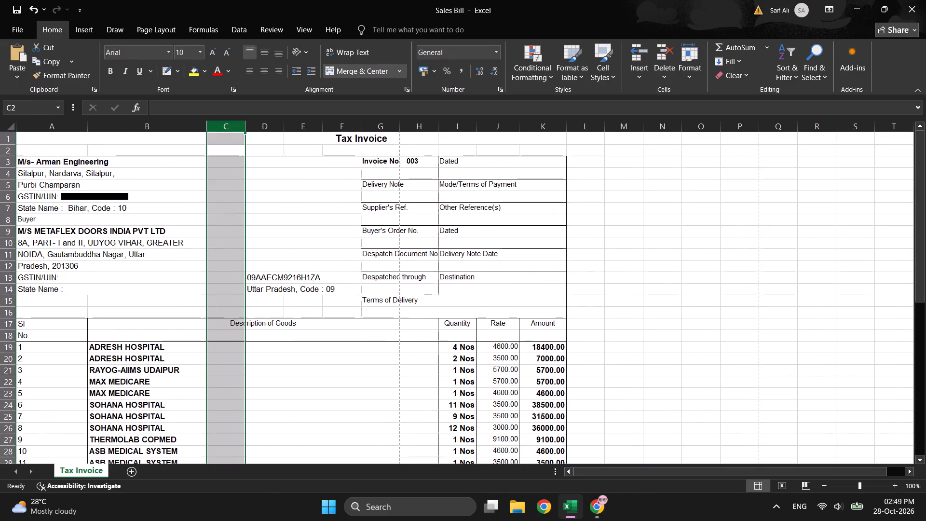
drag(244, 131, 231, 131)
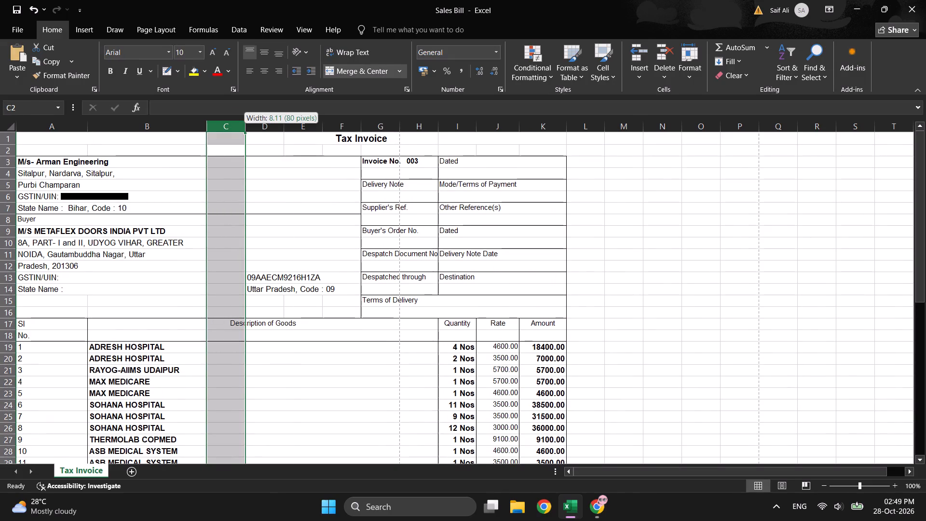
drag(231, 131, 208, 132)
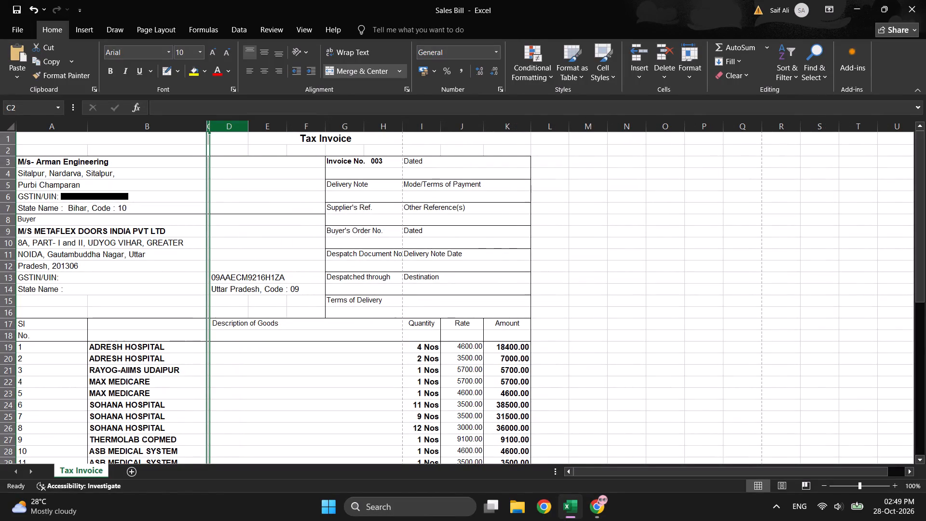
Narrow column D to about a third of its width.
click(243, 129)
drag(249, 132, 249, 132)
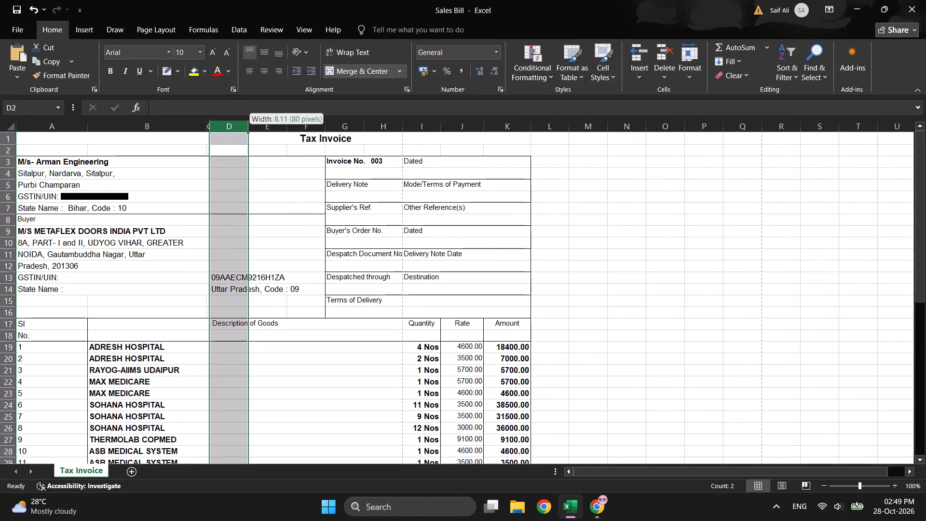
drag(249, 132, 222, 132)
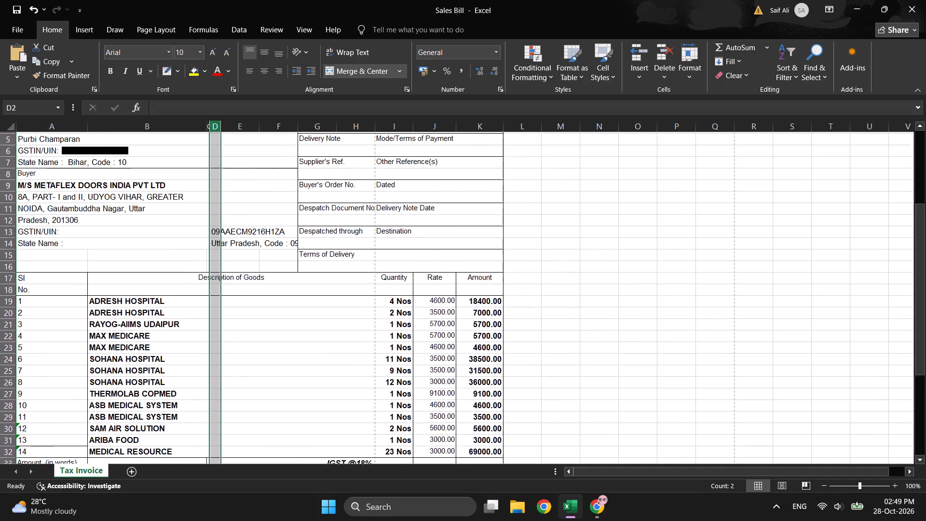
click(613, 280)
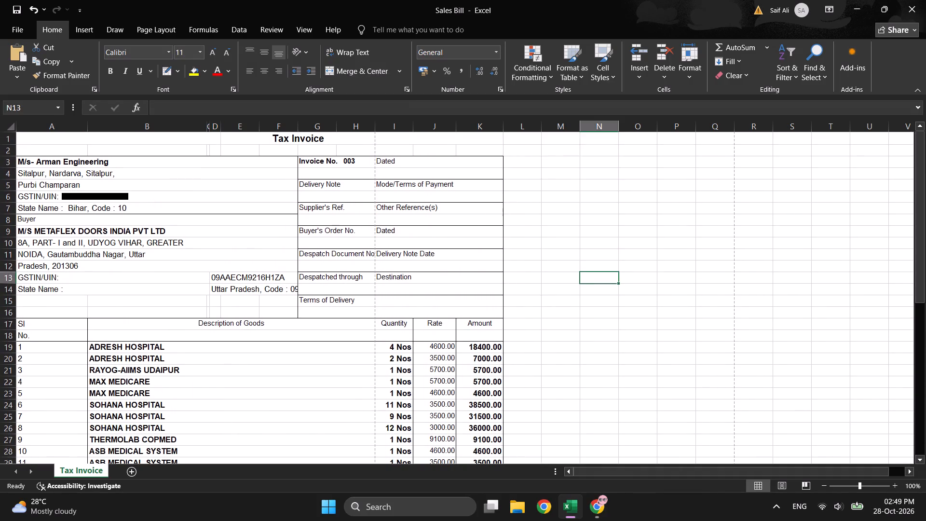
Widen column F by about half so the buyer's state name and code fit beside the Invoice No. block.
click(289, 127)
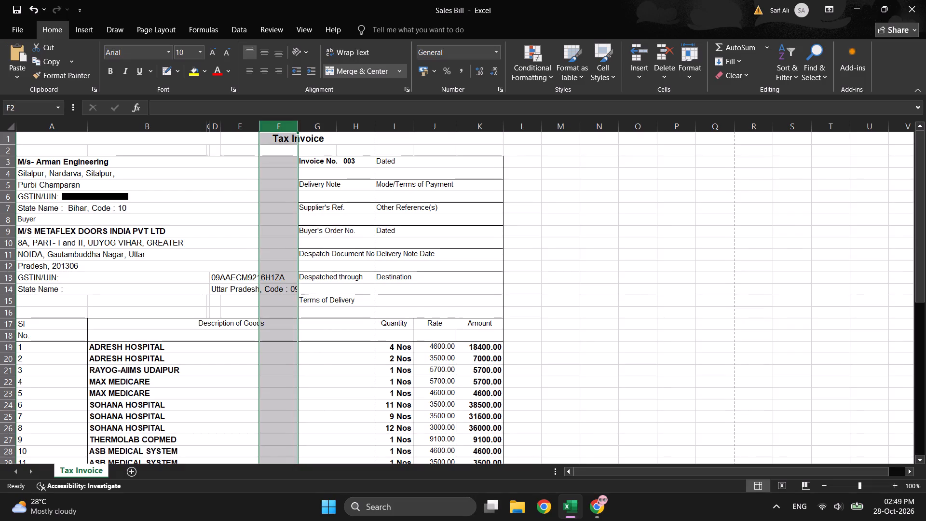
drag(297, 134, 332, 141)
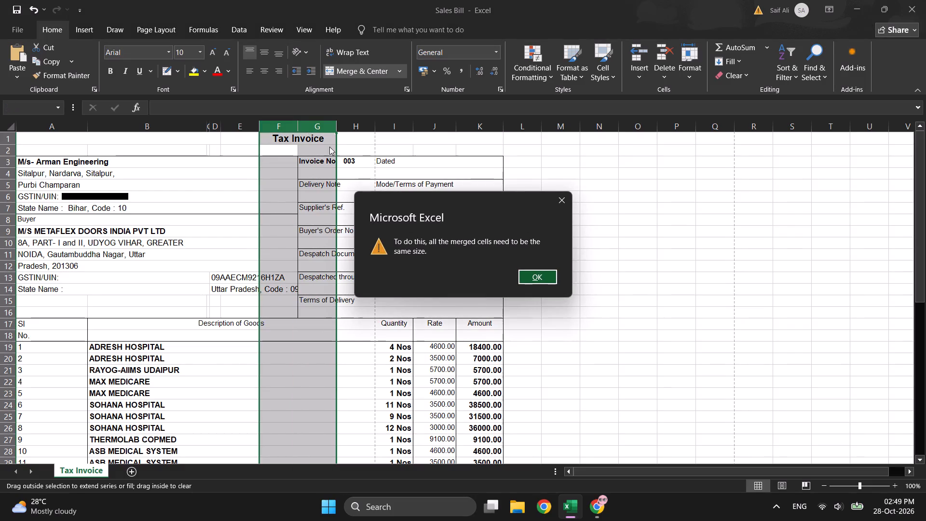
click(559, 197)
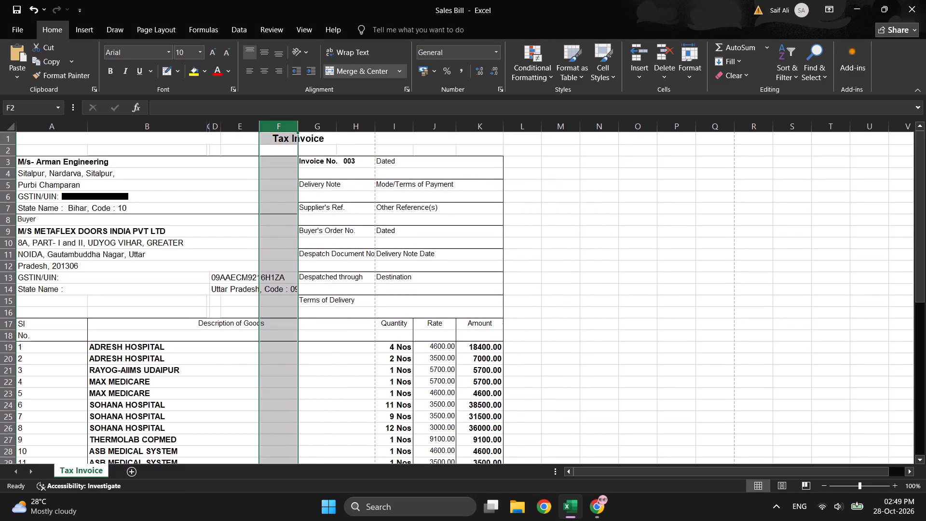
drag(298, 127, 315, 127)
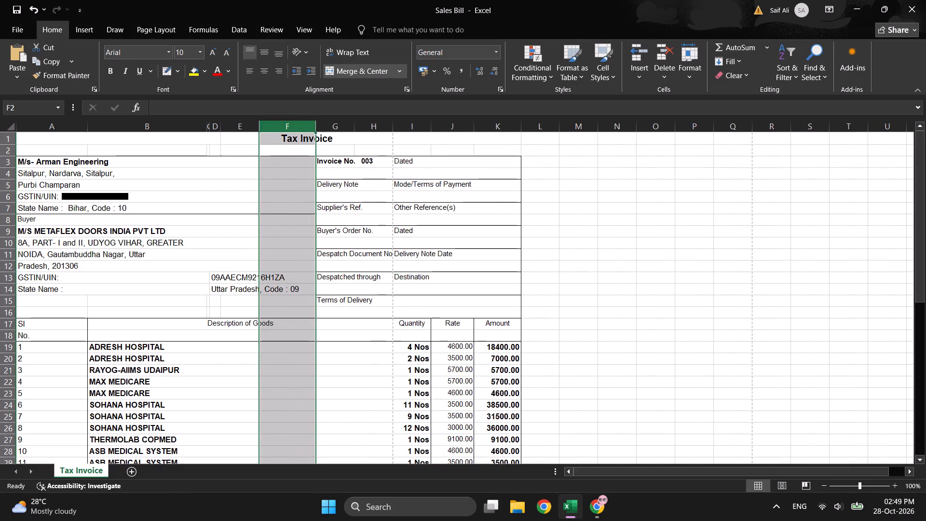
click(572, 236)
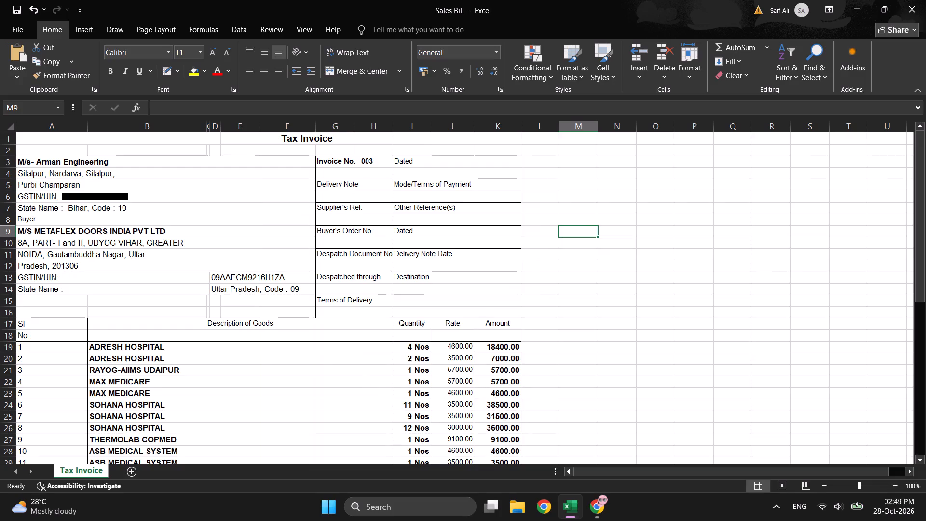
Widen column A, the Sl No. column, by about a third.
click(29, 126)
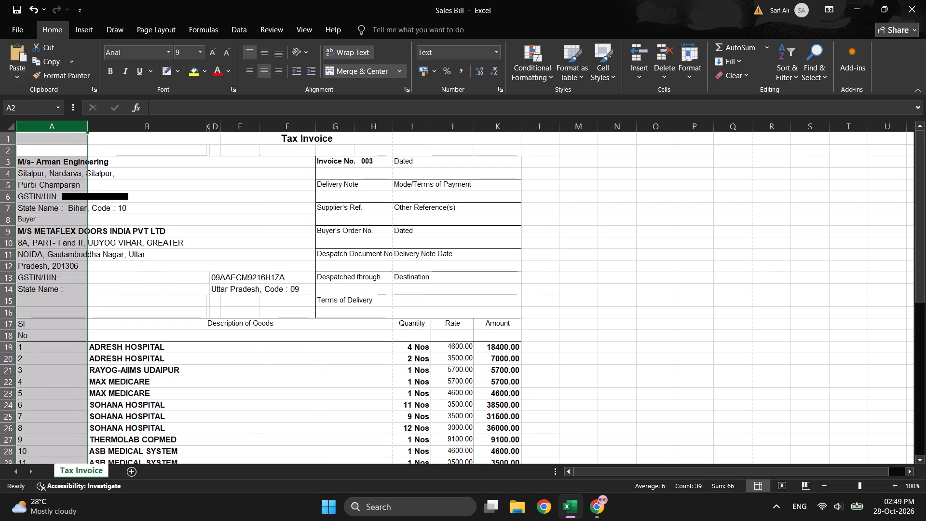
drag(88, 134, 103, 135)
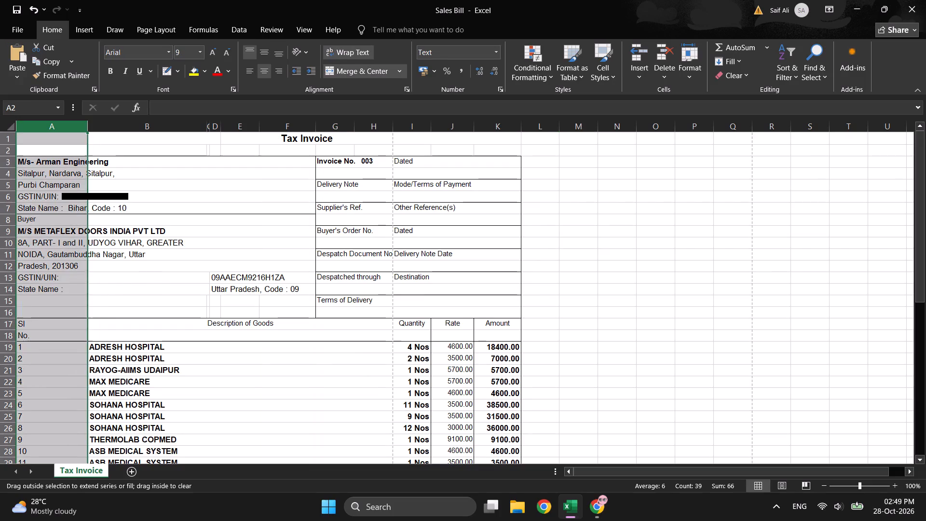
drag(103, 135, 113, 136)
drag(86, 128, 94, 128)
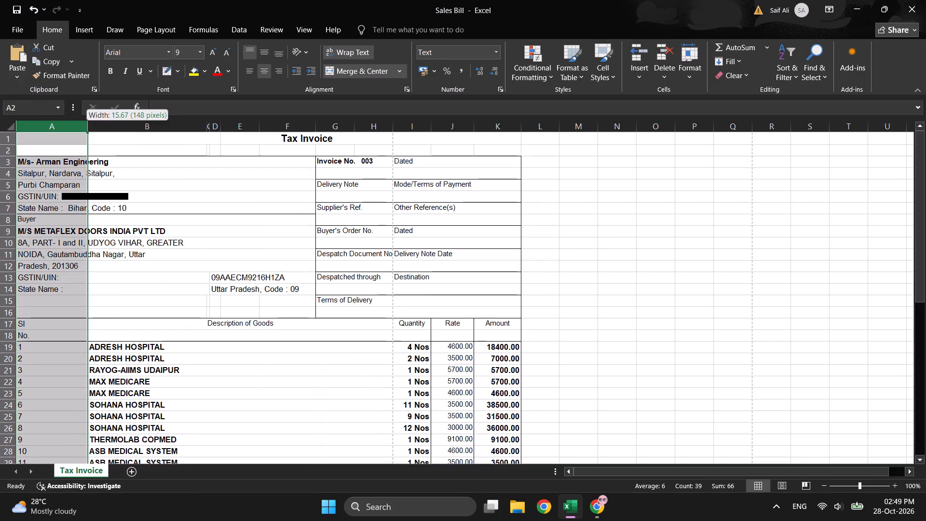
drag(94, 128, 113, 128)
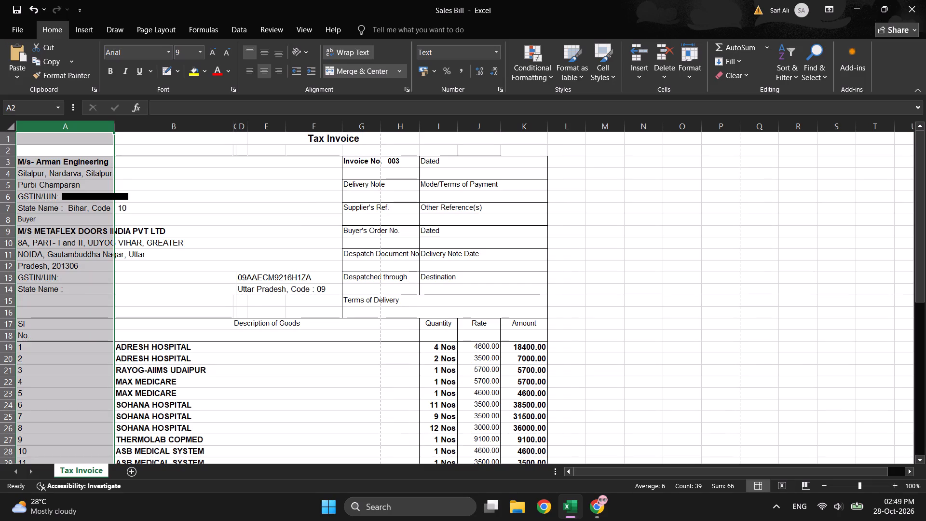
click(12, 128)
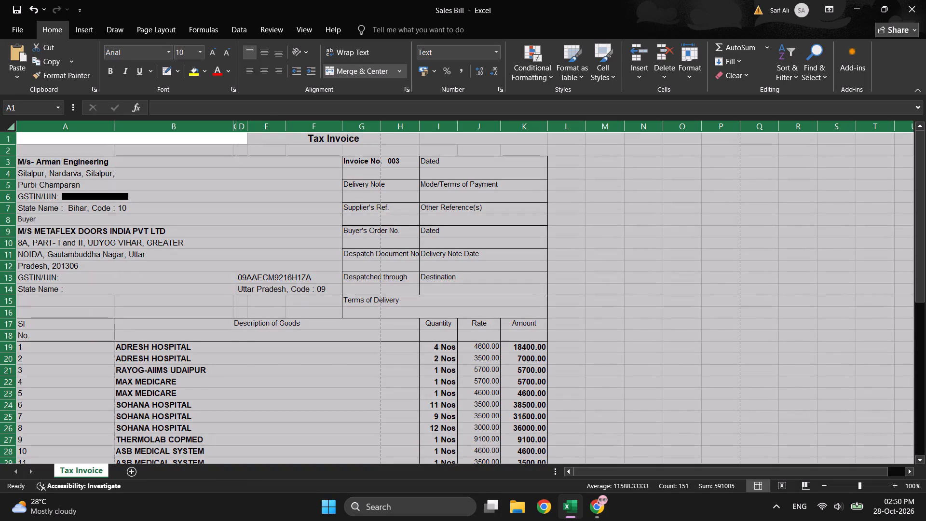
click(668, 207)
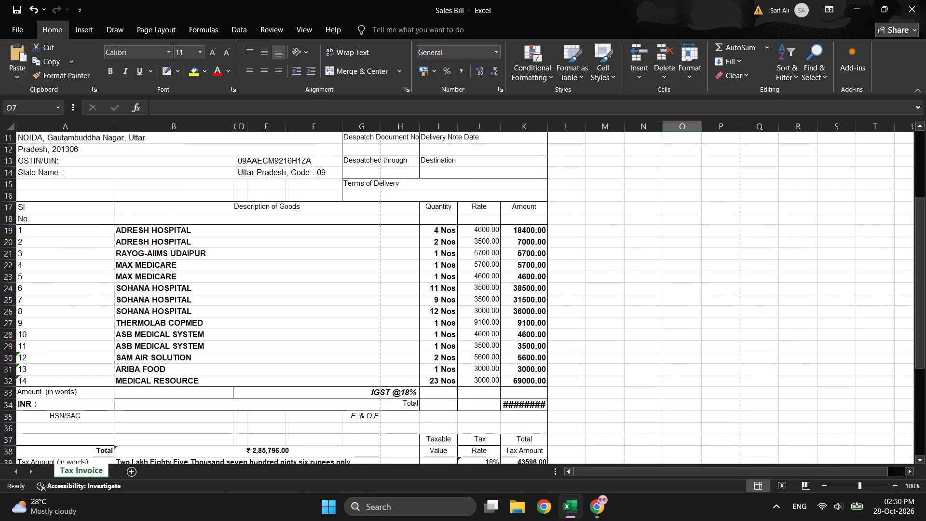
double_click(544, 405)
click(590, 396)
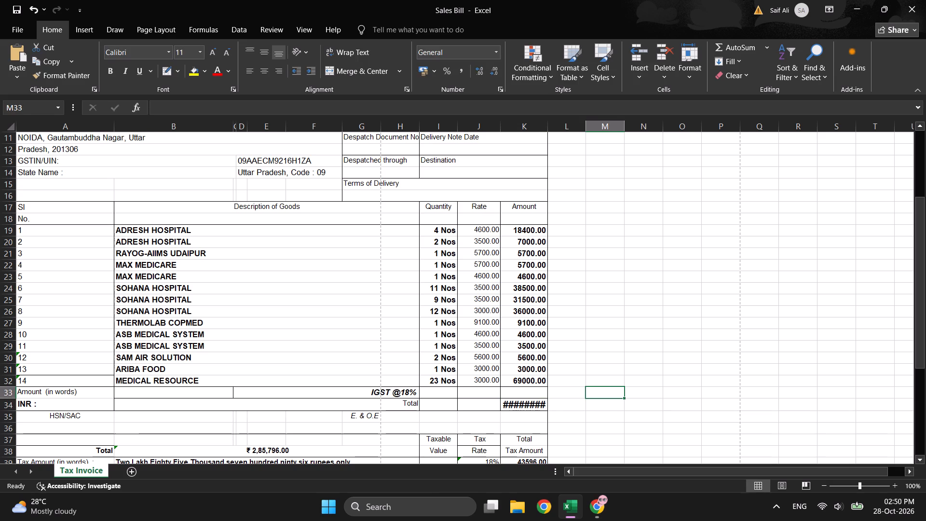
click(535, 411)
double_click(535, 403)
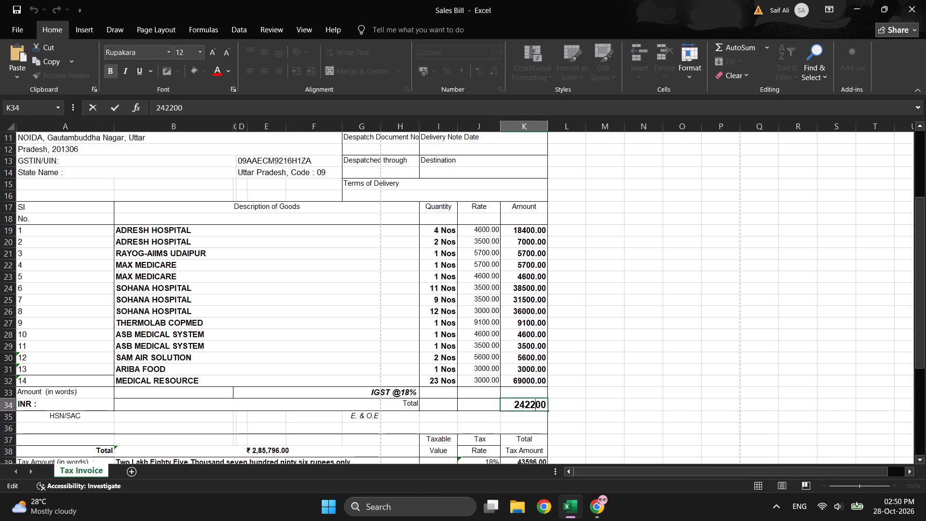
click(518, 405)
click(515, 405)
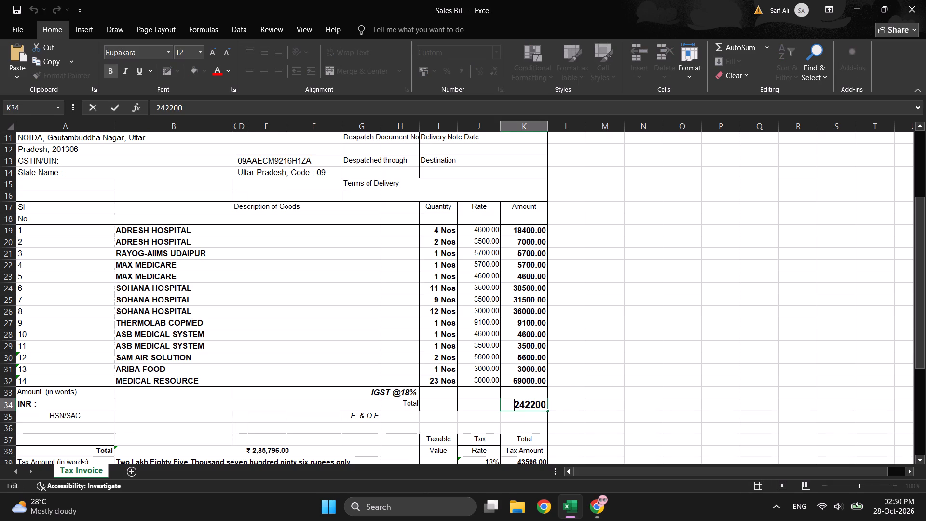
click(518, 395)
double_click(531, 393)
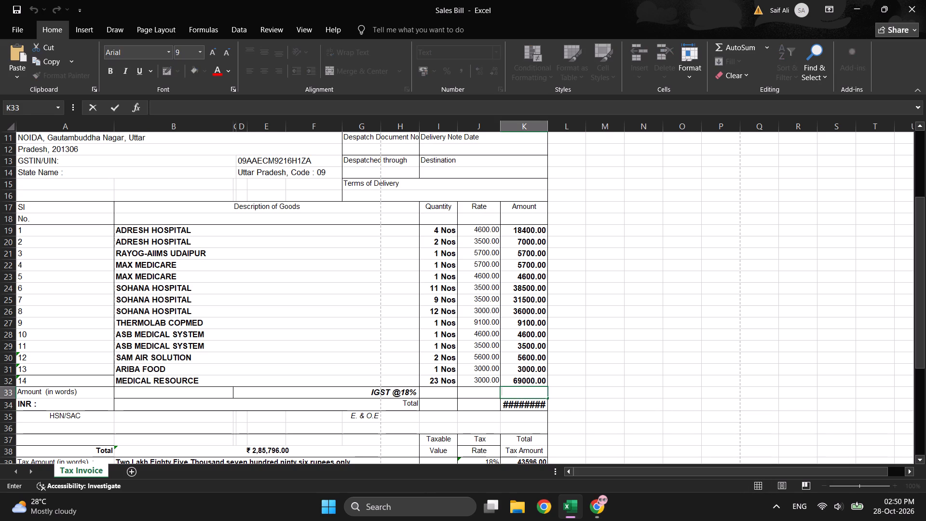
key(2)
text(422)
text(00)
text(.00)
click(549, 391)
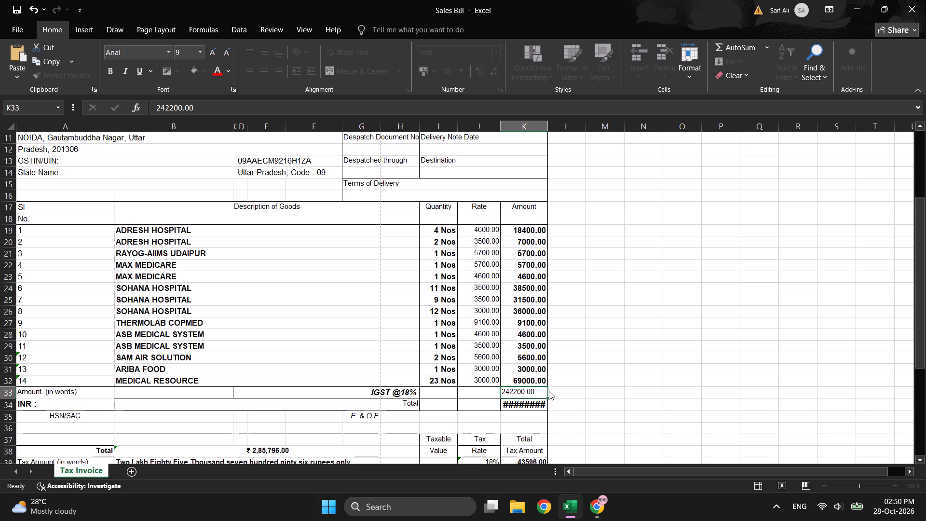
Clear the amount from cell K34 in the Total row.
double_click(545, 404)
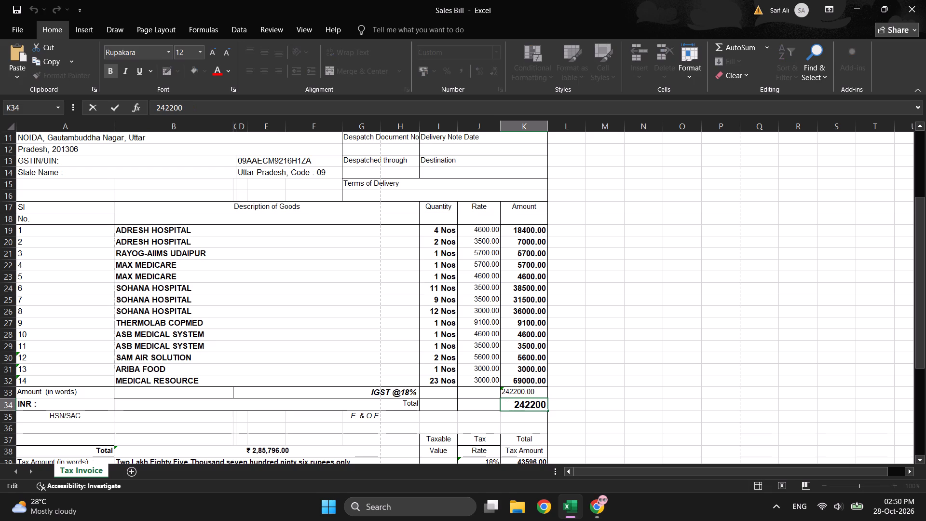
key(BackSpace)
key(BackSpace)
key(BackSpace)
key(BackSpace)
key(BackSpace)
key(BackSpace)
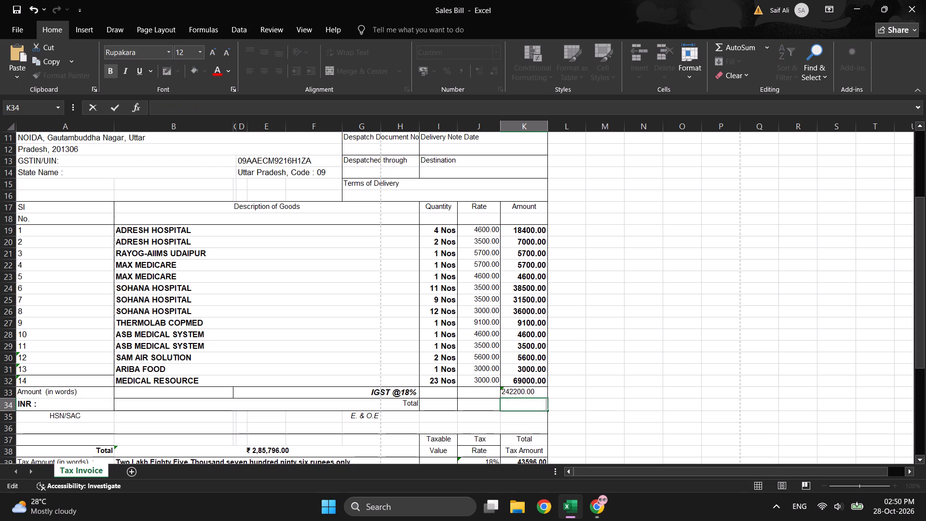
Make the amount in cell K33 bold and right-aligned to match the Amount column.
click(535, 391)
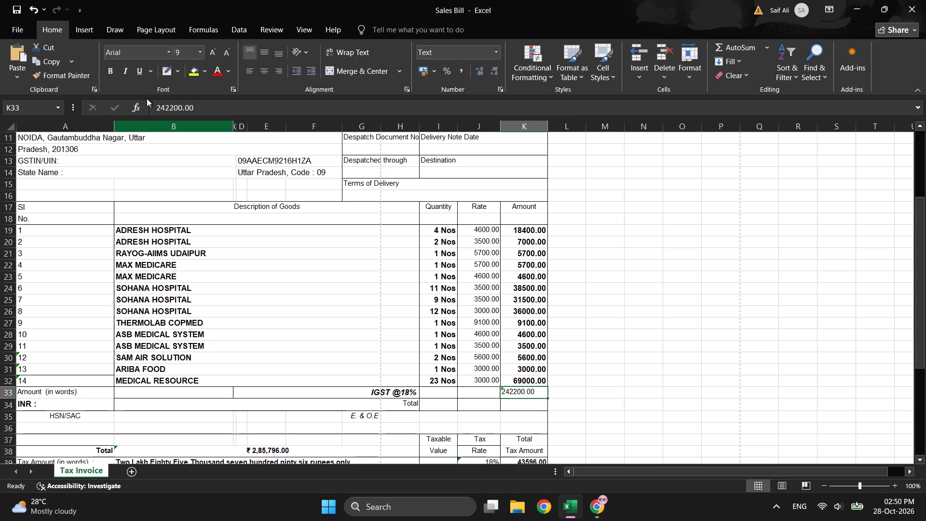
click(111, 74)
click(278, 72)
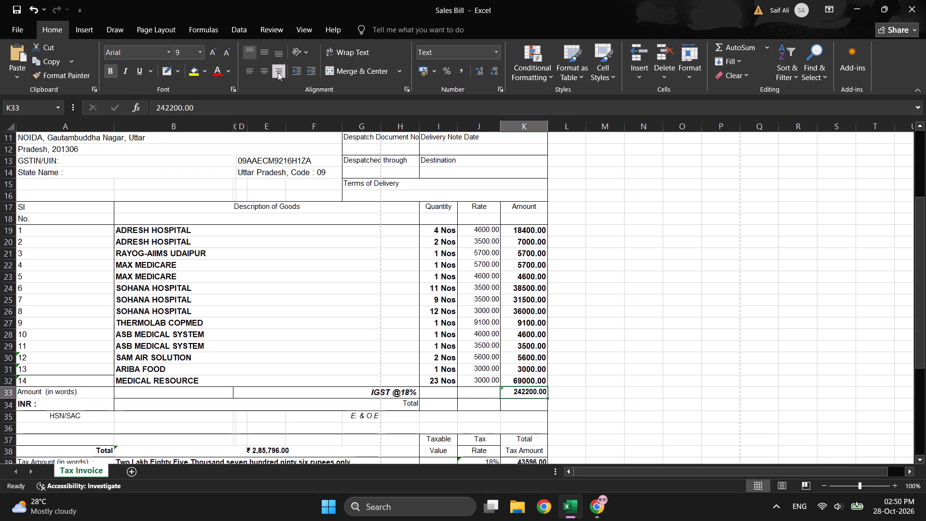
click(675, 360)
click(605, 328)
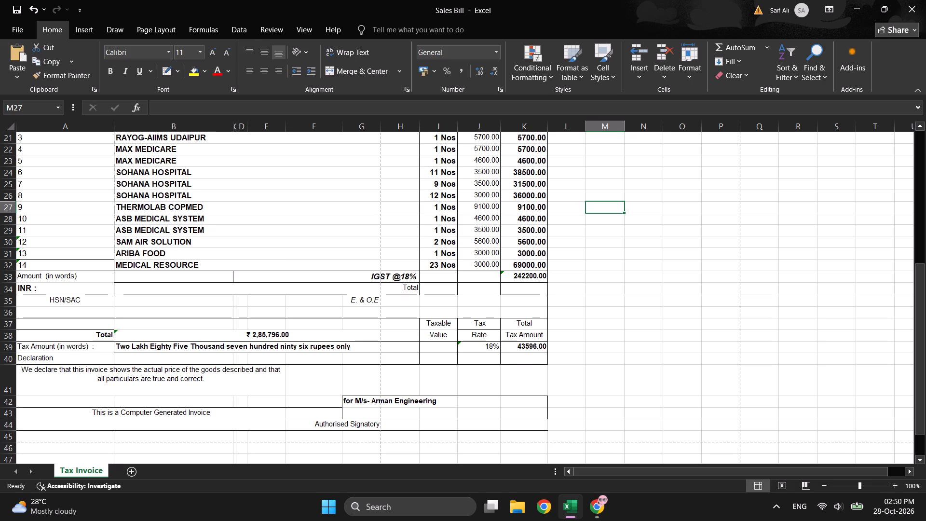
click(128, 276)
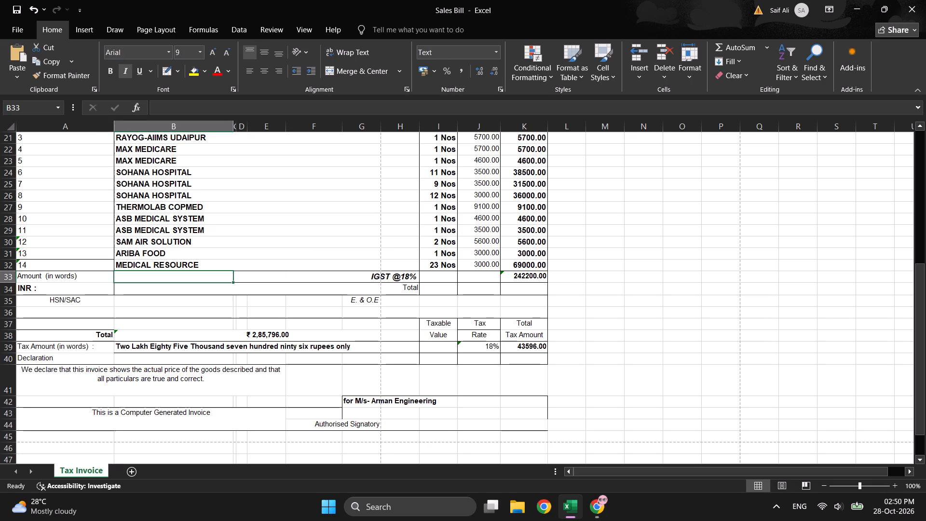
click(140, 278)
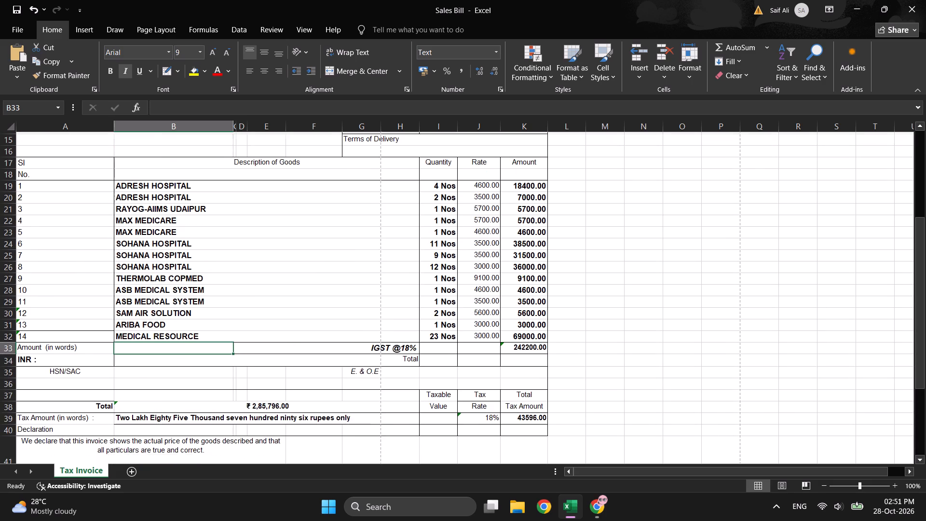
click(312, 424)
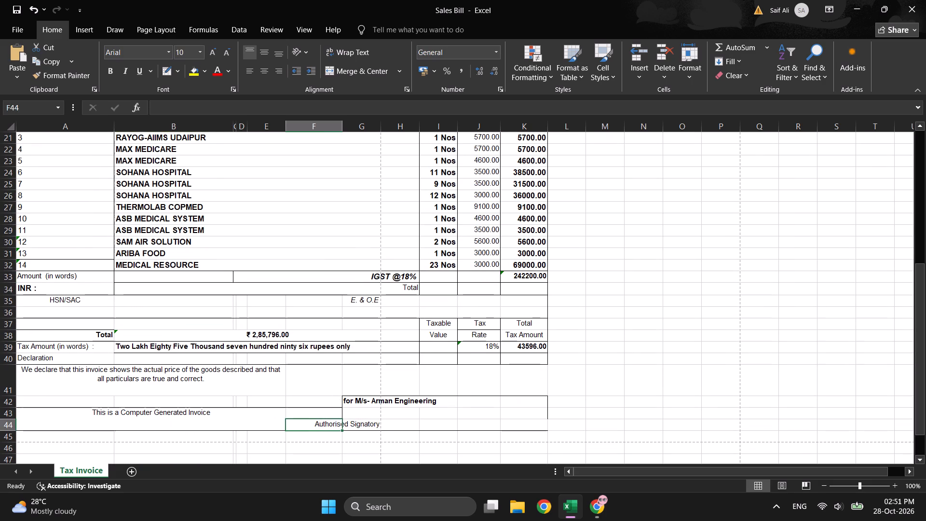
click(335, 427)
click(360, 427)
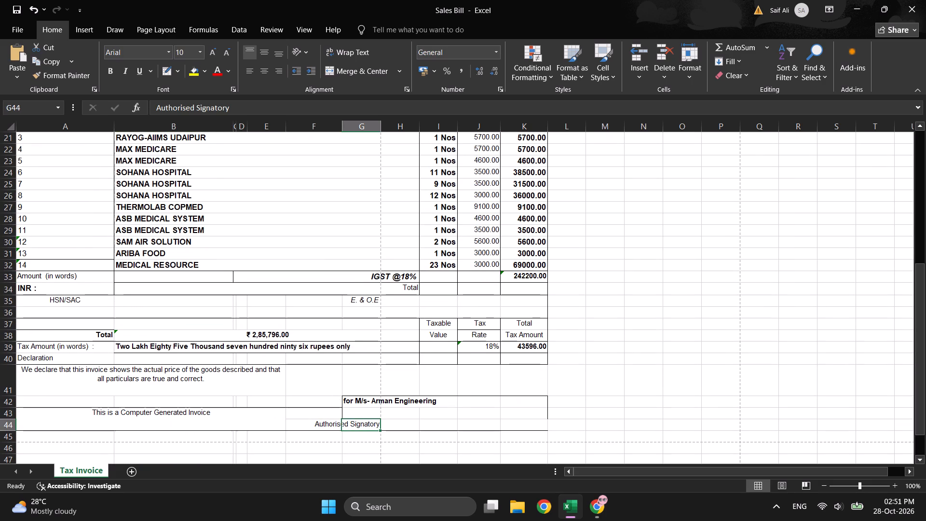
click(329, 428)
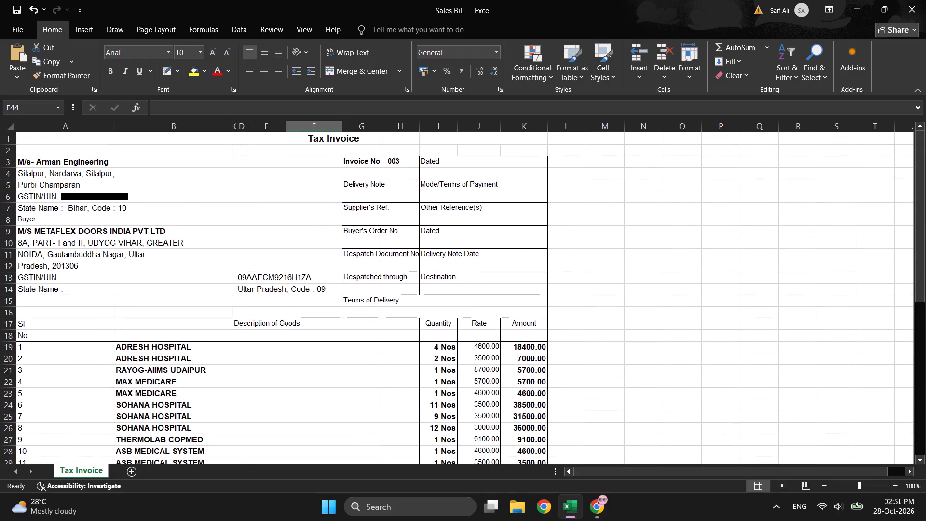
Narrow column B, under Description of Goods, to less than half its width.
click(197, 126)
drag(232, 133, 196, 137)
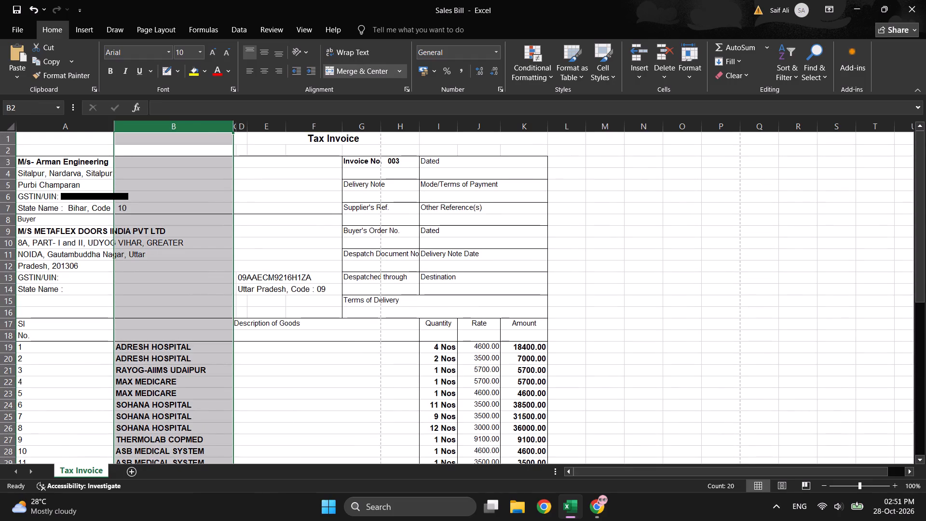
drag(233, 128, 197, 129)
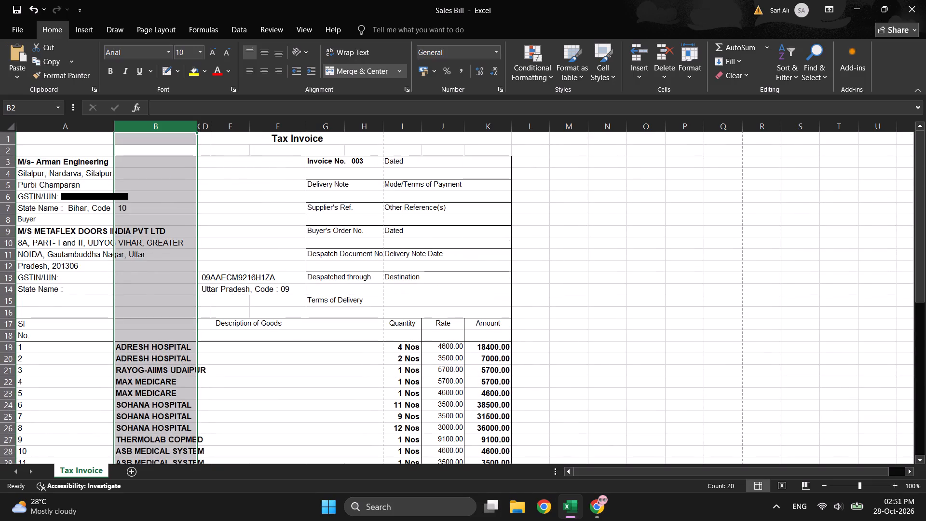
drag(196, 123, 162, 129)
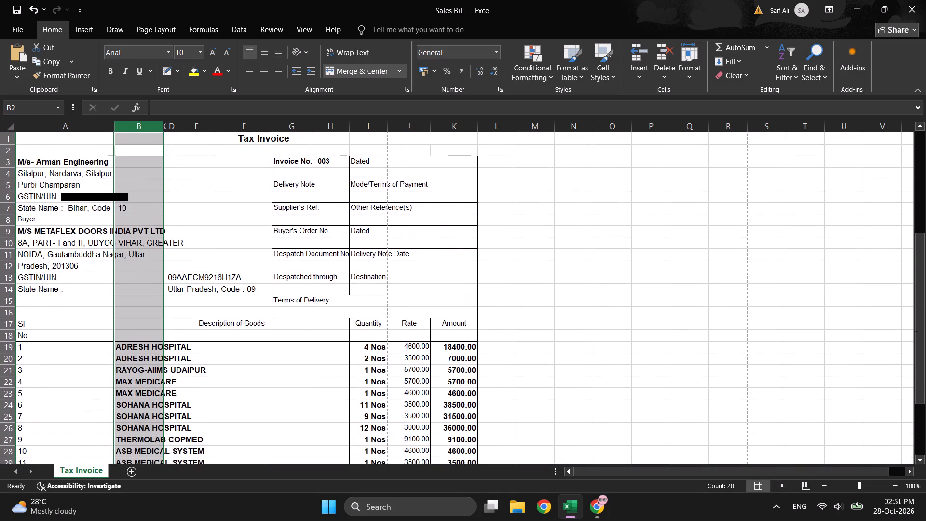
Narrow column A, the Sl No. column, to about two-thirds of its width.
click(82, 131)
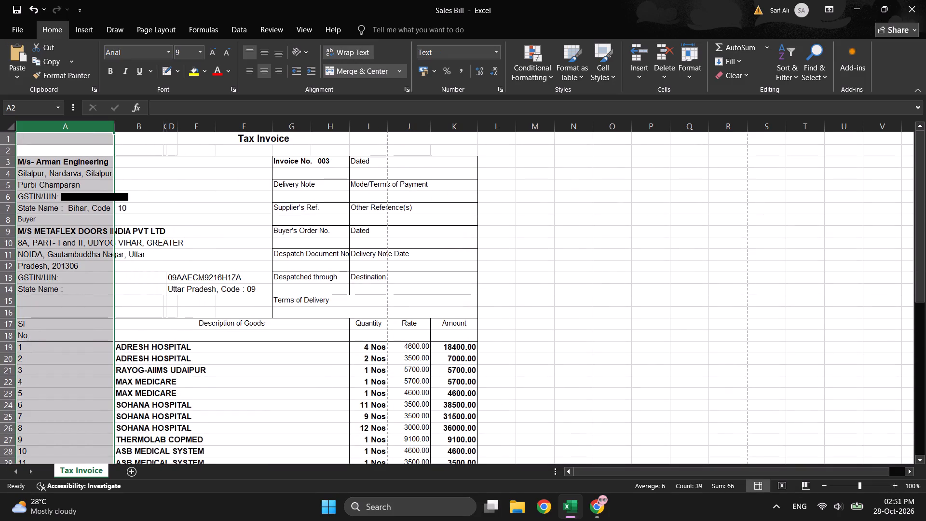
drag(115, 132, 85, 130)
drag(115, 127, 97, 127)
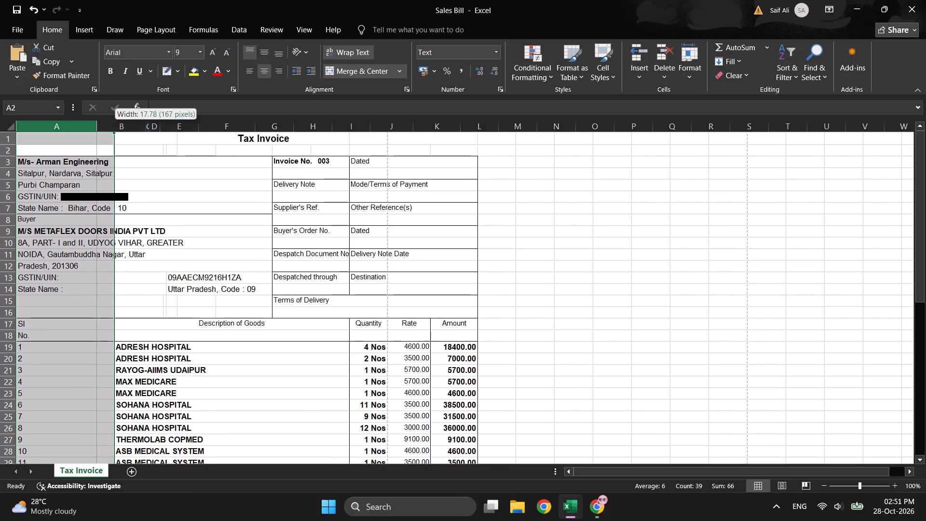
drag(97, 127, 97, 126)
drag(96, 126, 78, 126)
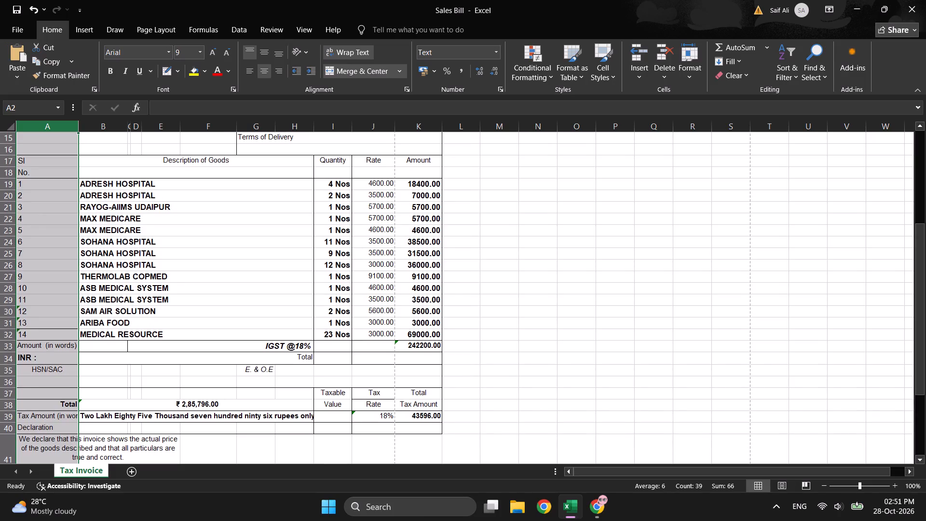
Export the Tax Invoice sheet to the Desktop as a PDF named invoice.
click(172, 390)
click(531, 376)
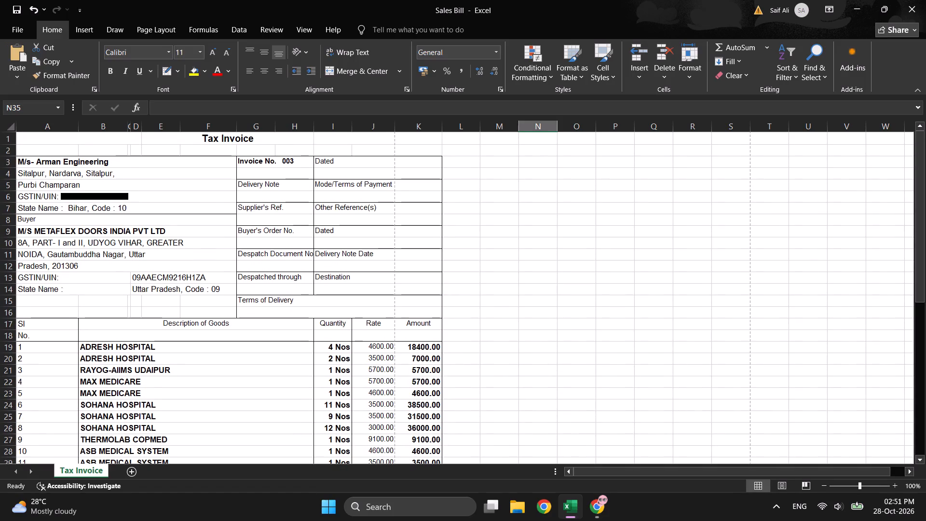
click(20, 28)
click(42, 195)
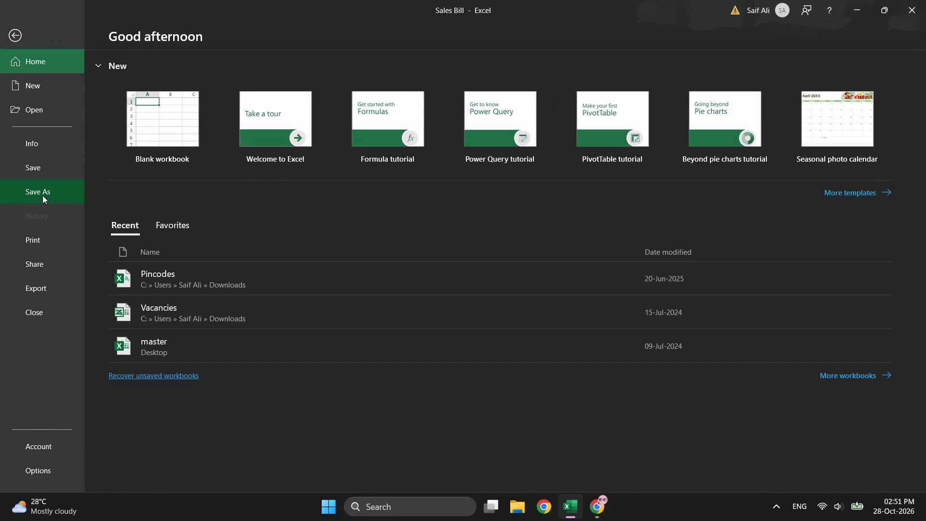
click(172, 253)
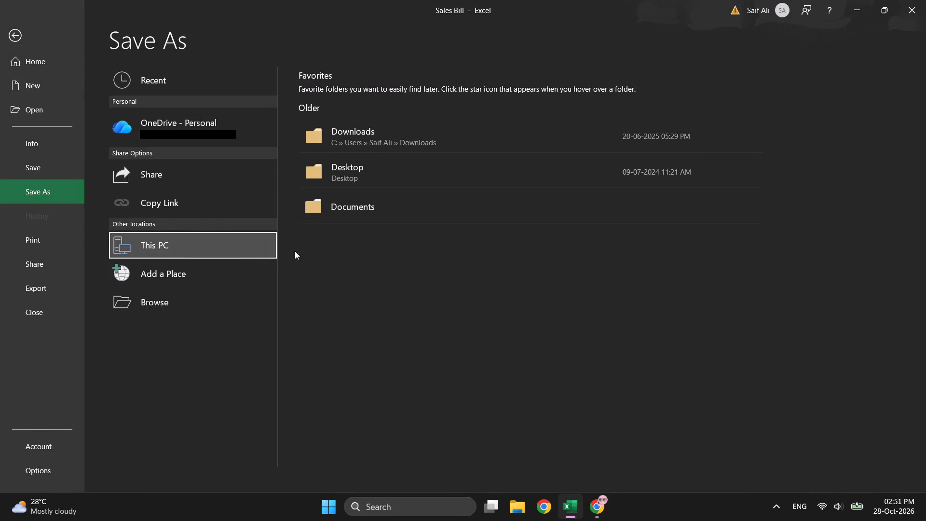
click(339, 167)
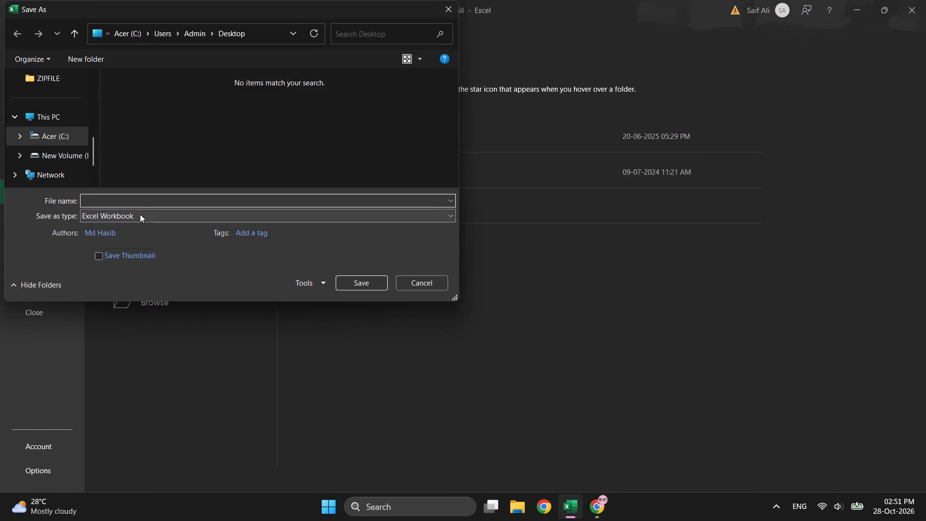
click(140, 214)
click(96, 468)
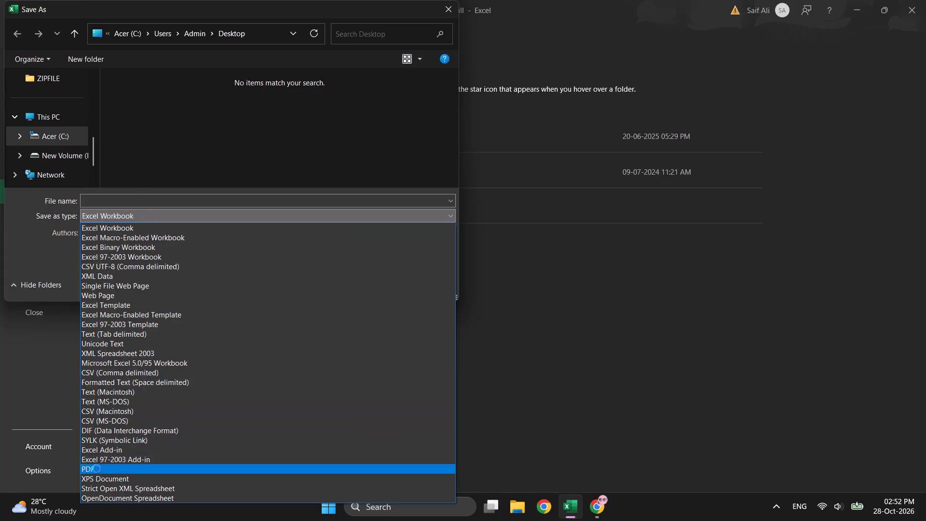
click(100, 204)
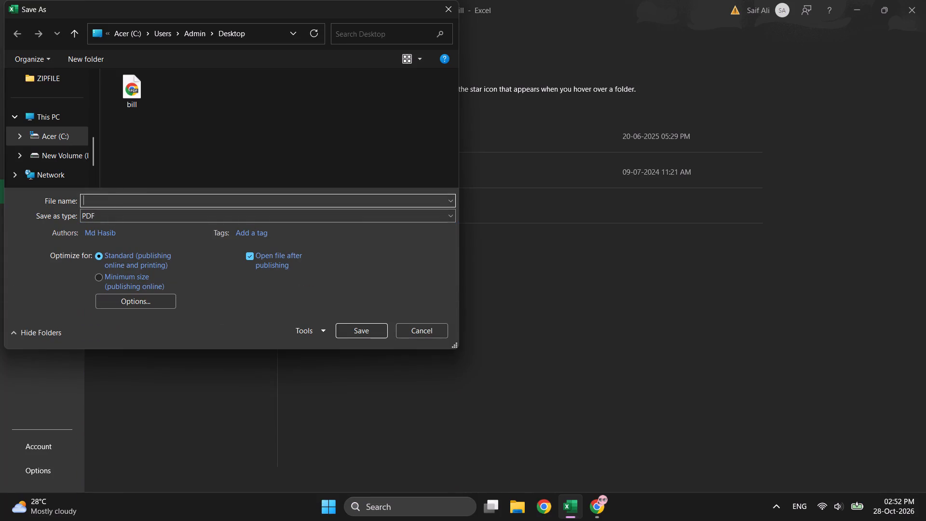
text(invoice)
click(360, 333)
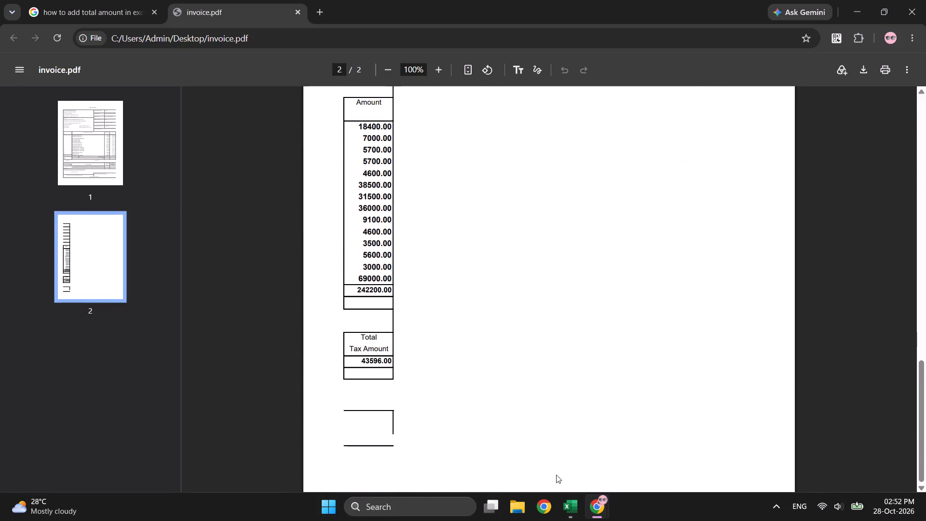
Back in Excel, narrow column A, the Sl No. column, to about a third of its width.
click(568, 520)
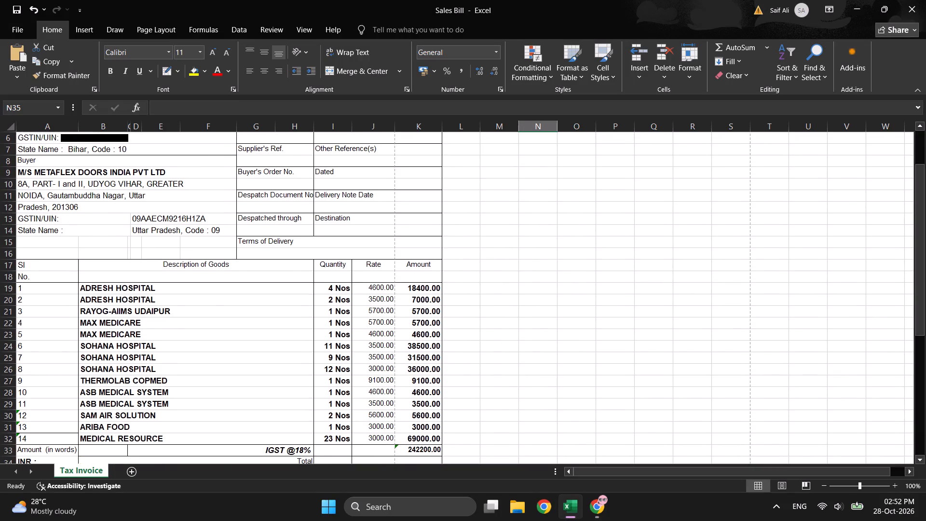
click(75, 122)
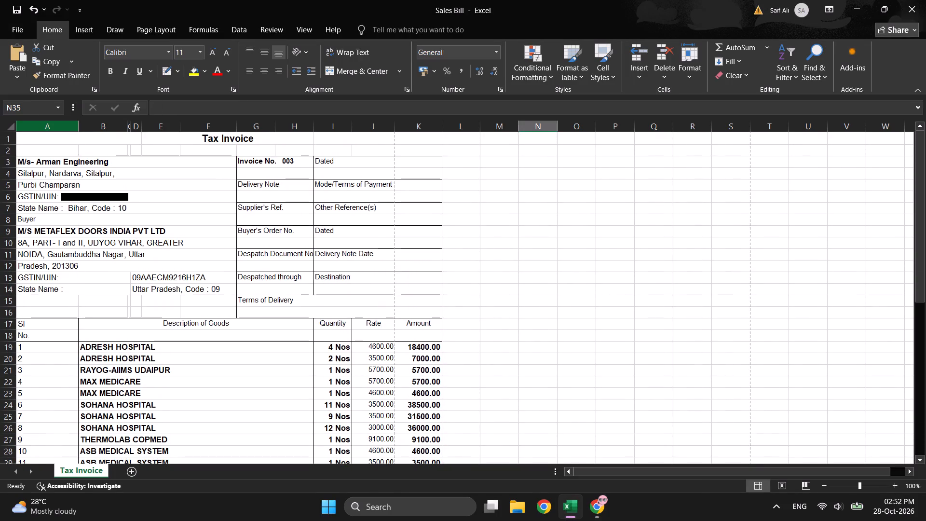
click(56, 128)
drag(79, 128, 55, 127)
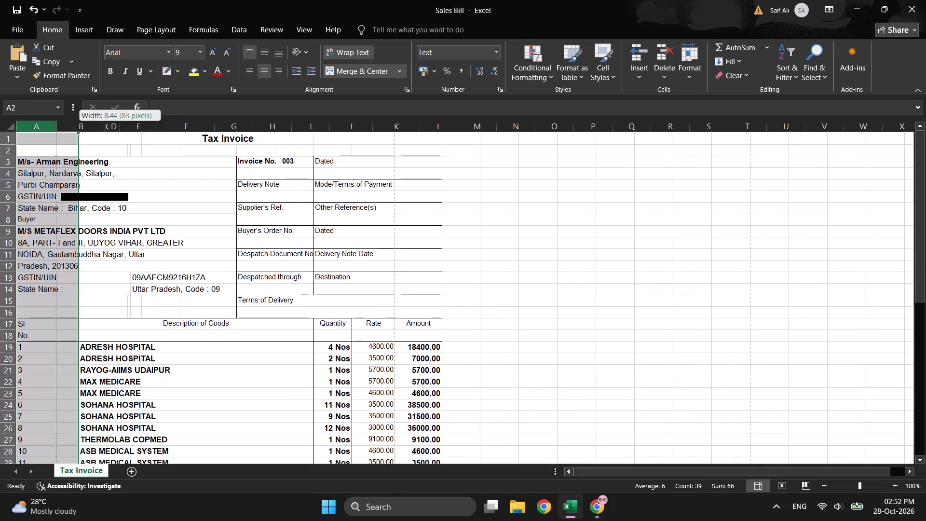
drag(55, 127, 36, 126)
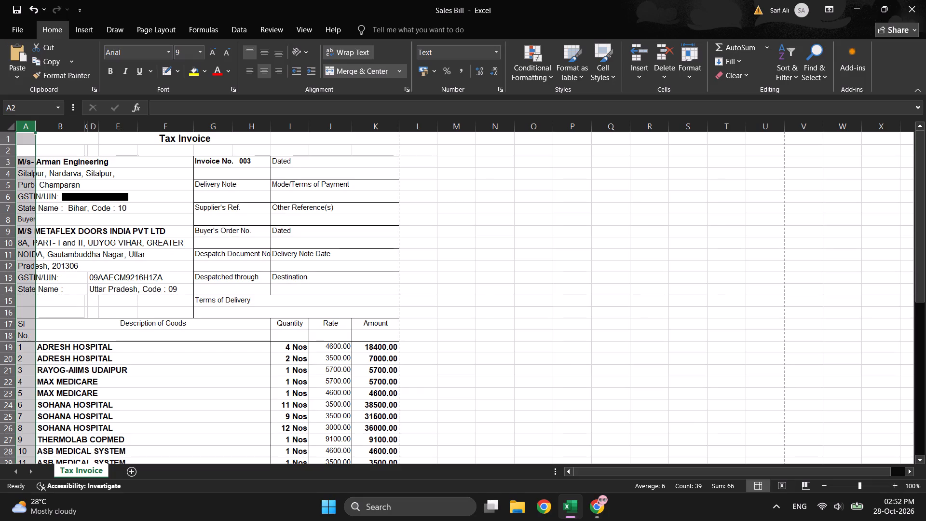
Narrow column B, at the start of Description of Goods, to about half its width.
click(64, 127)
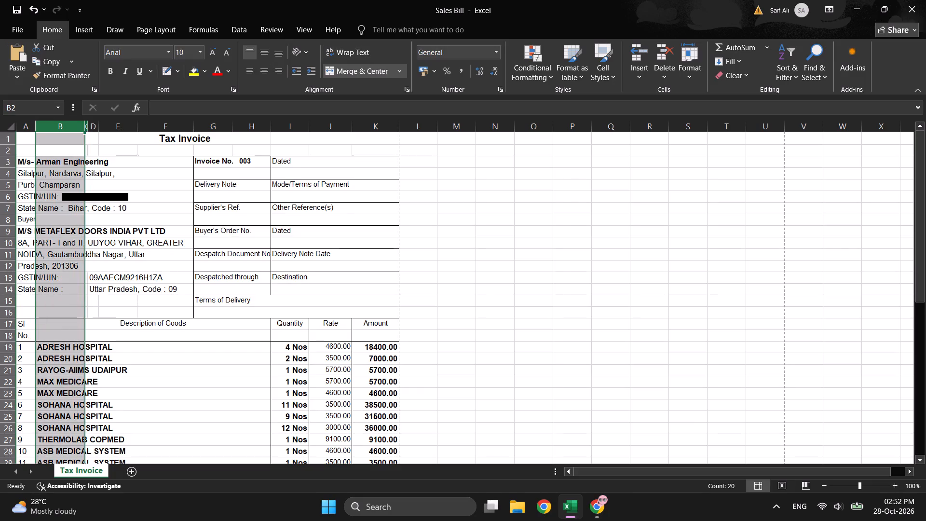
drag(86, 134, 78, 134)
click(70, 123)
drag(82, 128, 59, 127)
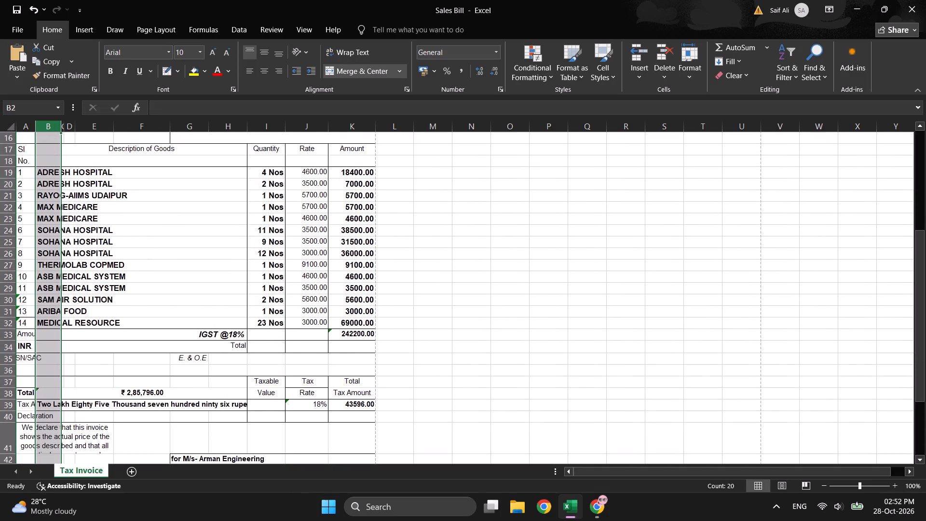
Narrow column F, in the middle of Description of Goods, to about two-fifths of its width.
click(152, 127)
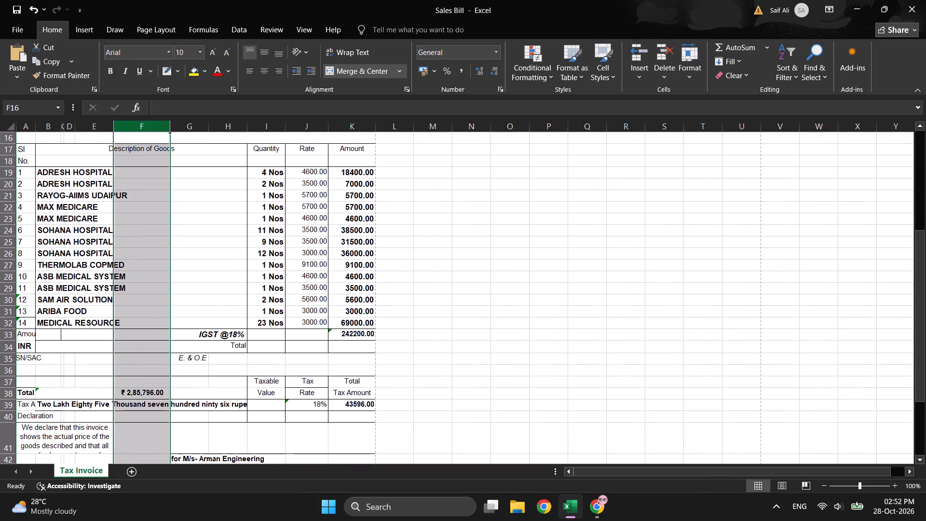
drag(171, 132, 147, 131)
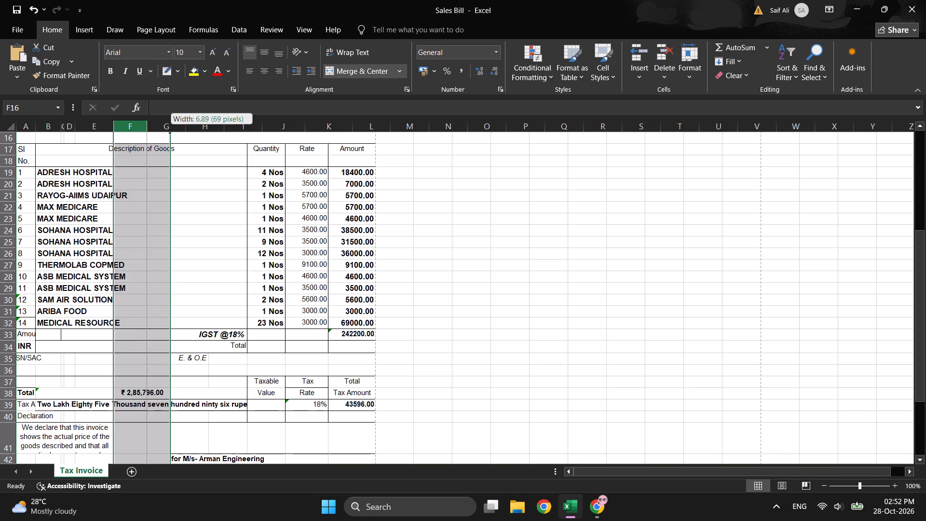
drag(147, 131, 137, 131)
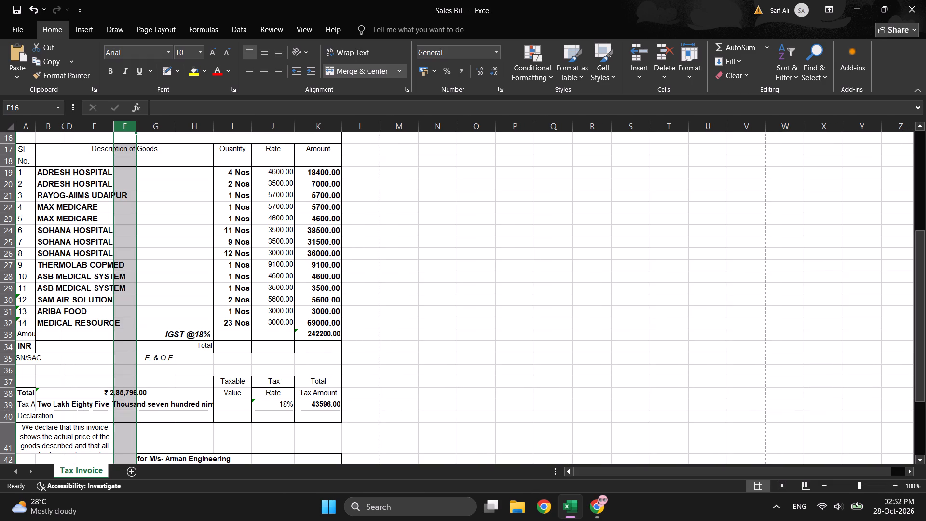
Narrow column G, under Description of Goods, to about two-thirds of its width.
scroll(195, 198, up, 1)
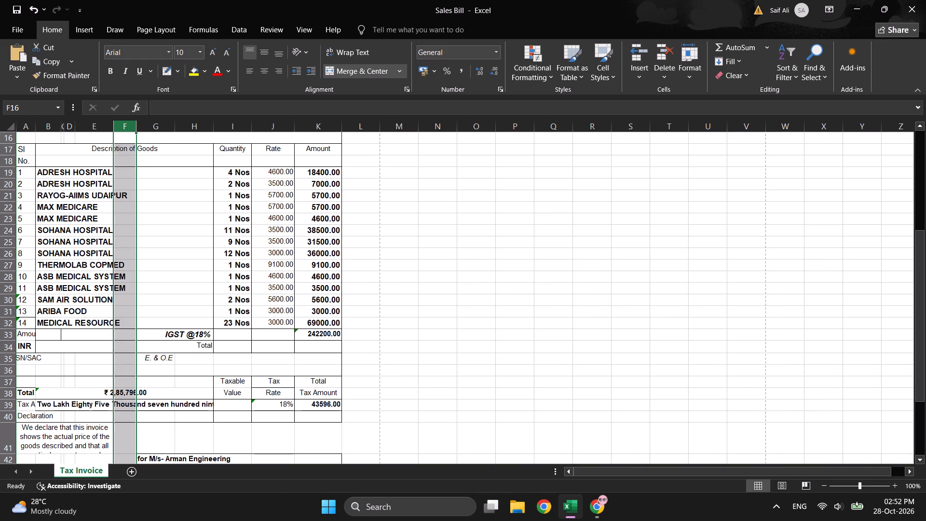
click(162, 128)
drag(175, 134, 161, 134)
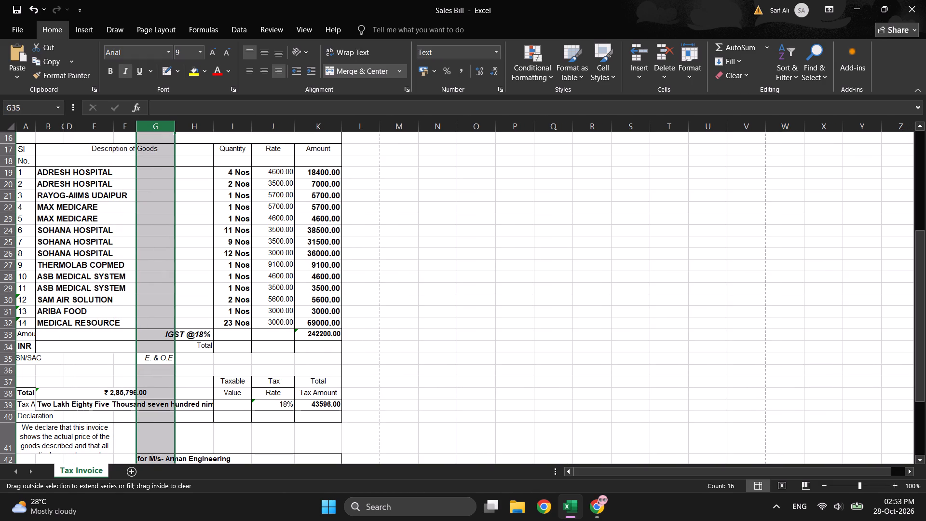
drag(161, 134, 158, 134)
drag(174, 128, 160, 128)
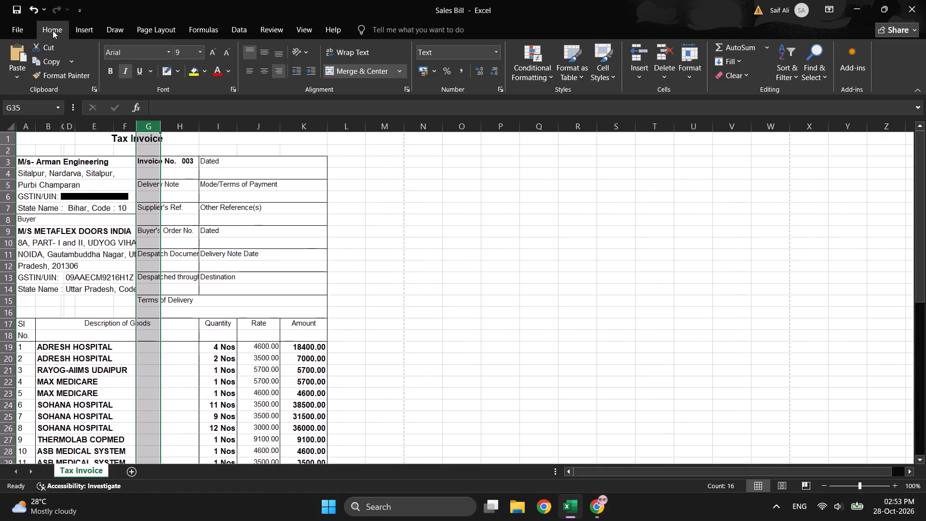
Export the narrowed Tax Invoice sheet to the Desktop as a PDF named invoicebill and check its page layout.
click(20, 27)
click(43, 192)
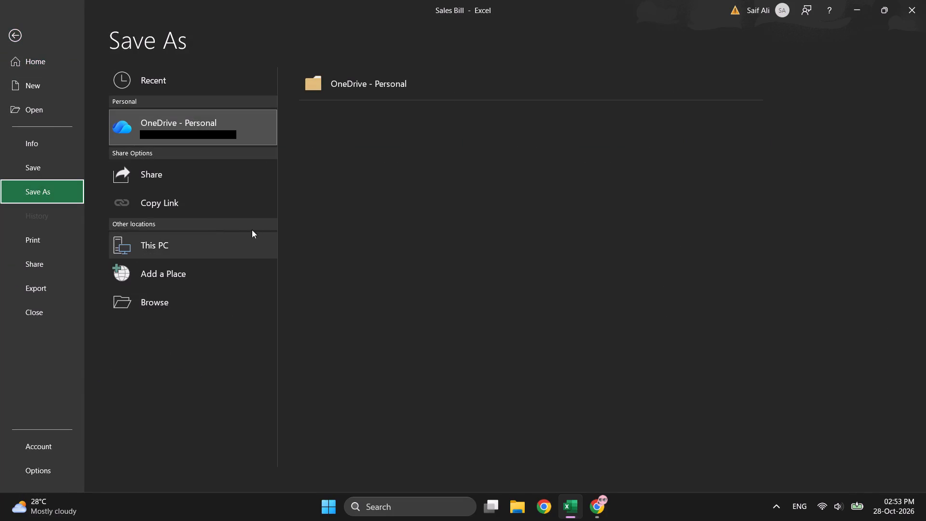
click(165, 249)
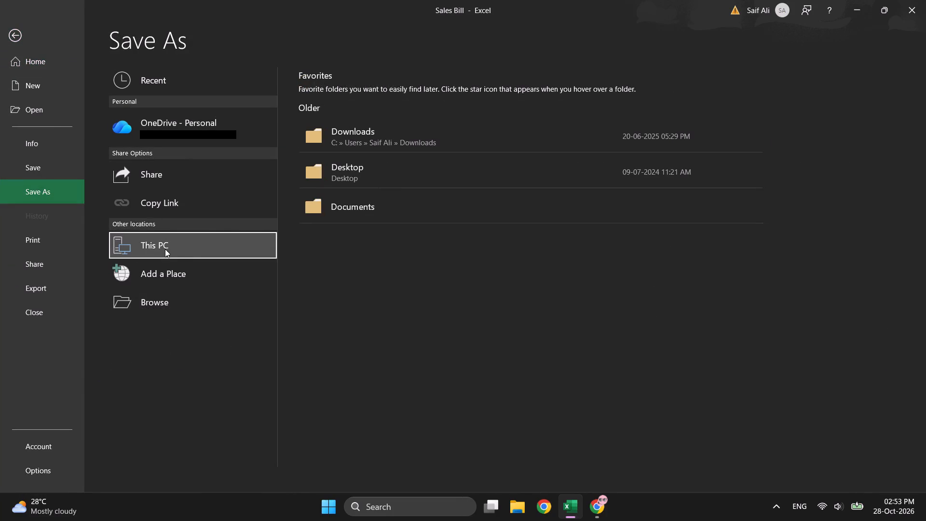
click(365, 184)
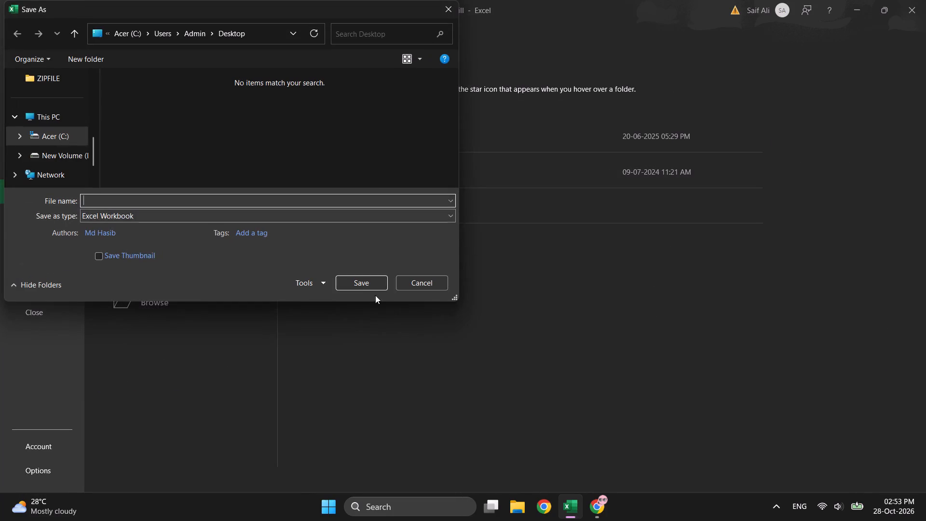
click(140, 195)
click(128, 216)
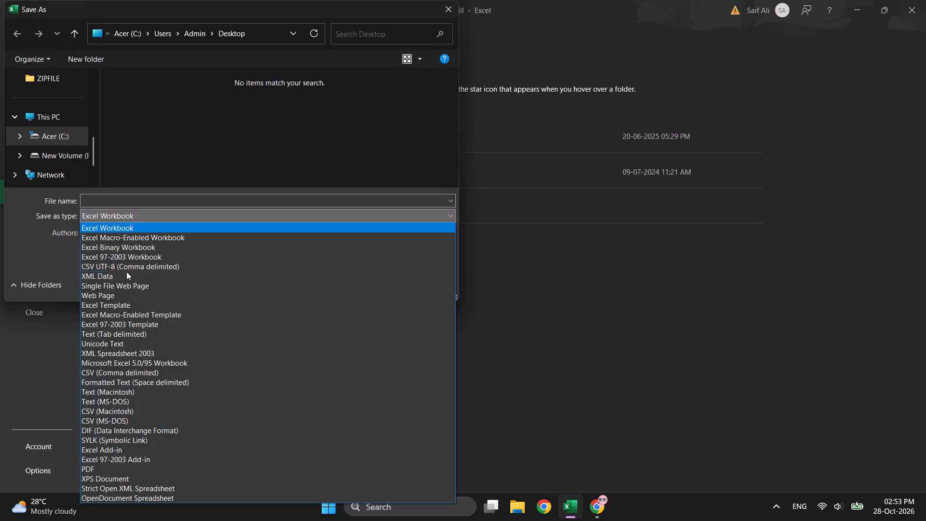
click(100, 470)
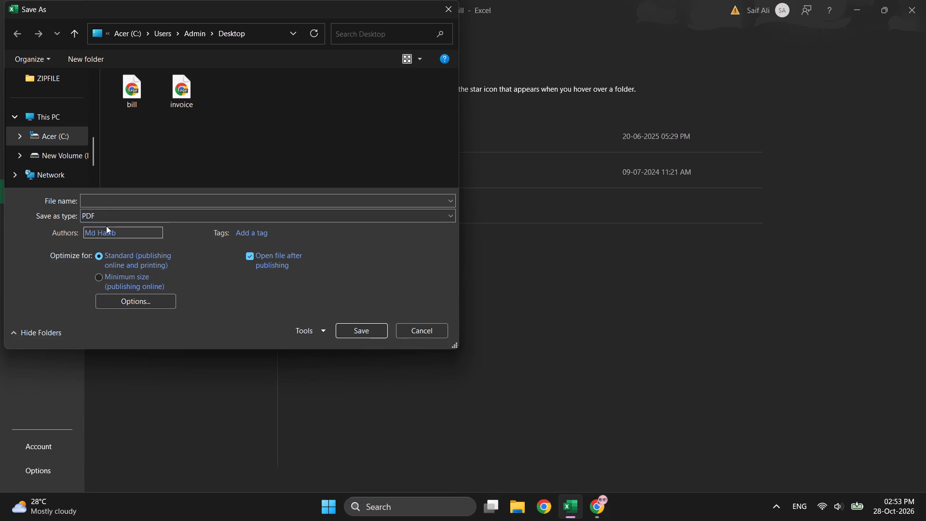
click(84, 202)
text(in)
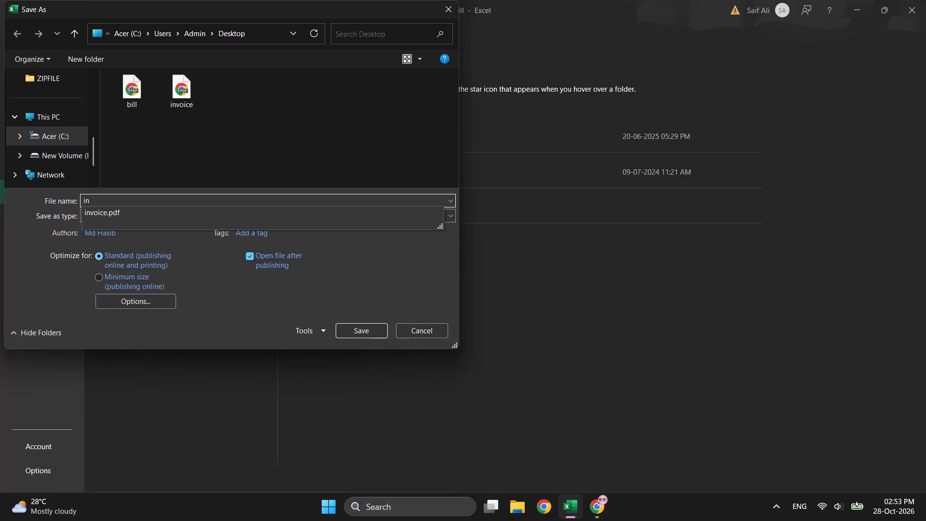
text(voice)
click(131, 192)
text(bill)
click(347, 338)
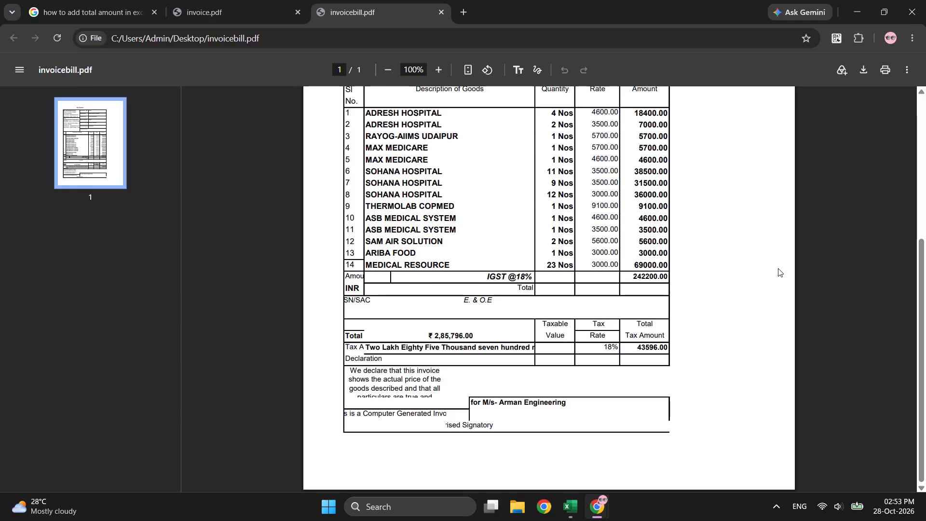
scroll(776, 268, up, 6)
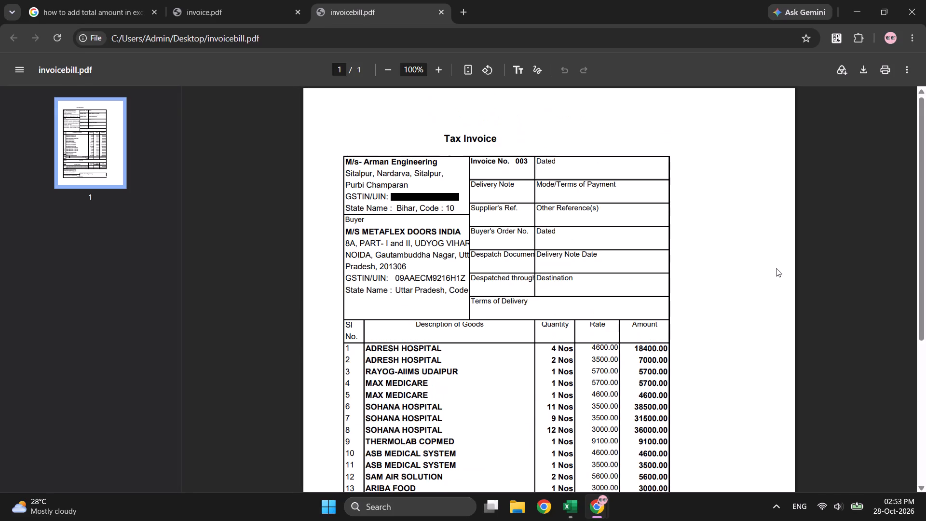
Return to the Tax Invoice sheet in Excel and widen column G, under Description of Goods, to about twice its width.
click(572, 506)
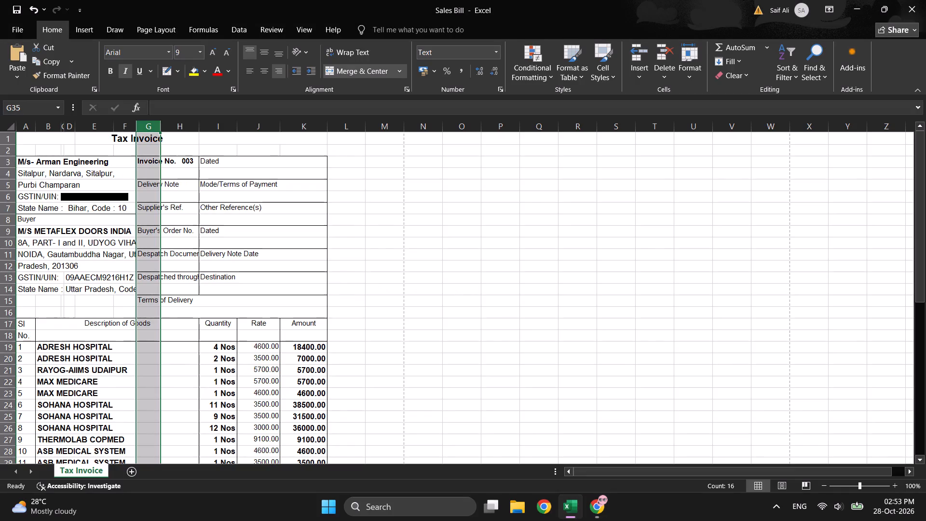
click(109, 124)
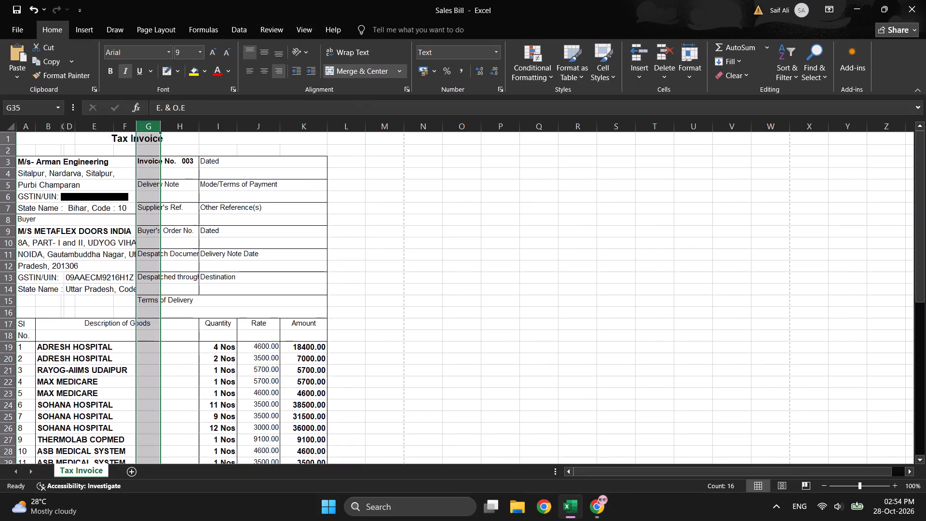
drag(160, 133, 196, 133)
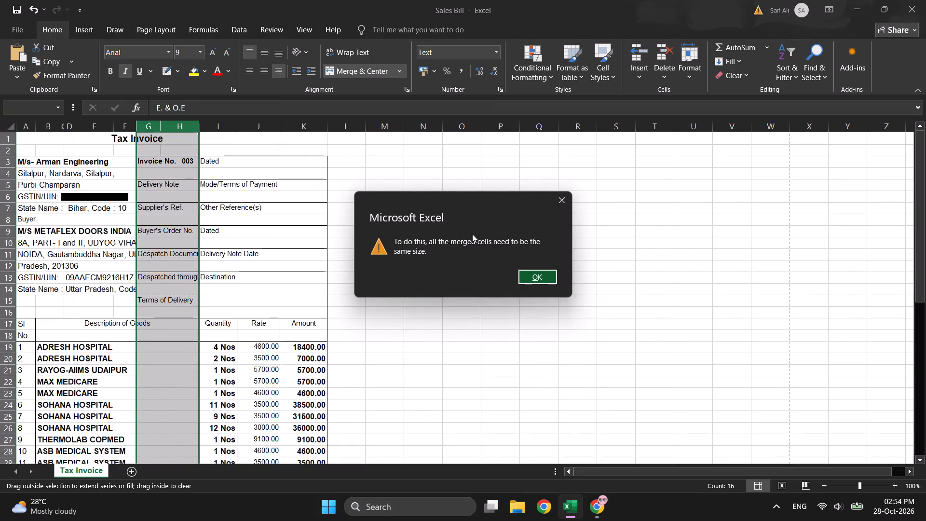
click(565, 201)
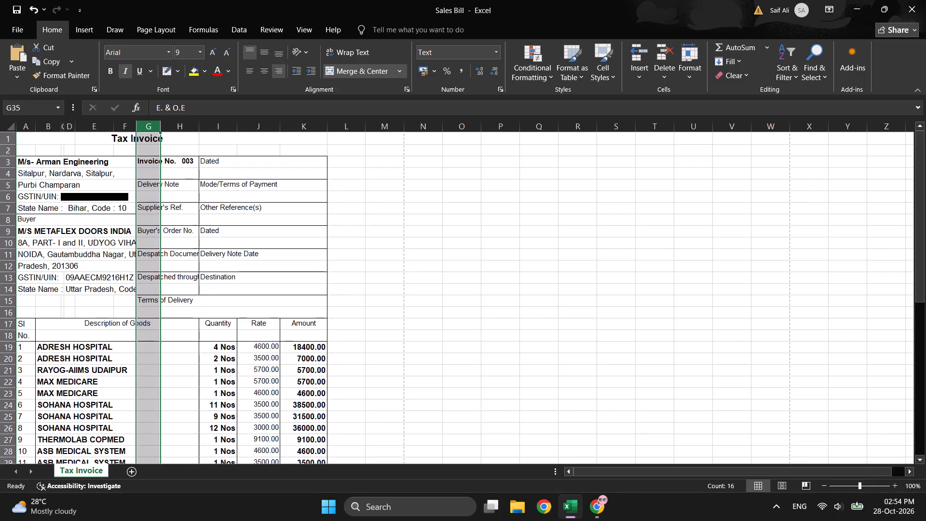
drag(161, 126, 181, 130)
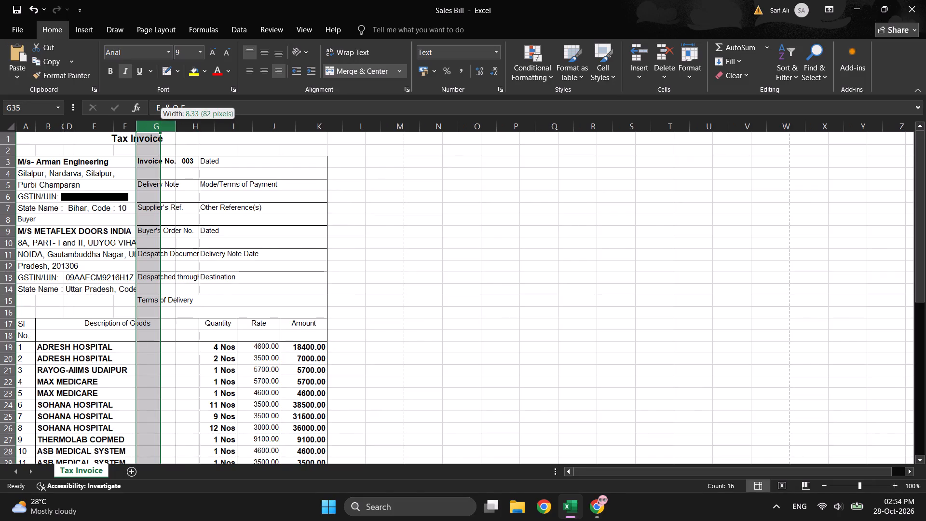
drag(181, 130, 185, 130)
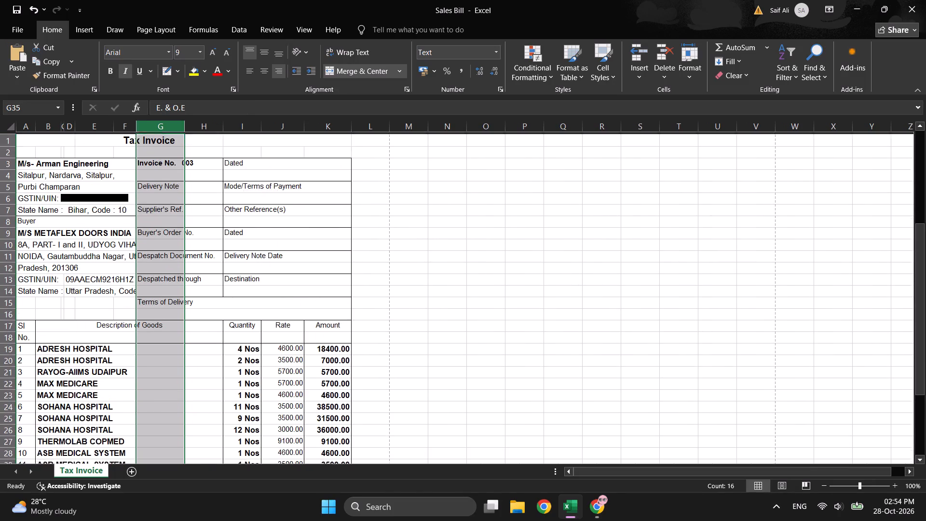
Widen column H, at the end of Description of Goods, by about two-thirds of its width.
click(218, 128)
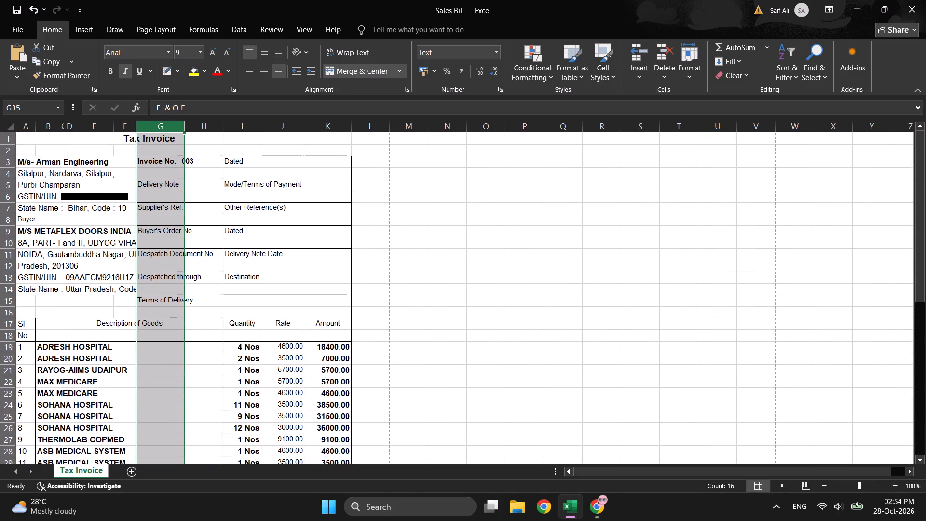
click(222, 127)
click(213, 124)
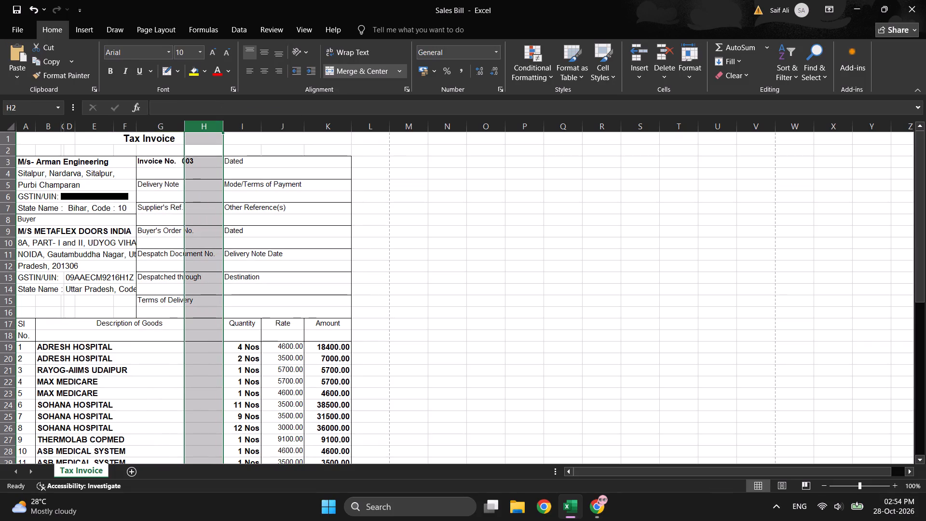
drag(221, 130, 246, 129)
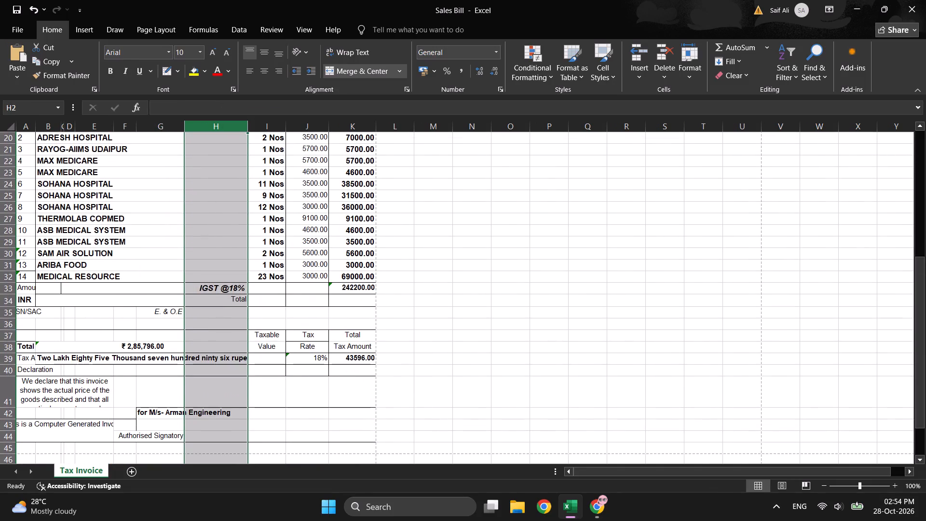
Examine how the amount-in-words text in cell B39 fits its merged cell, and review the lower part of the invoice.
click(150, 360)
click(146, 359)
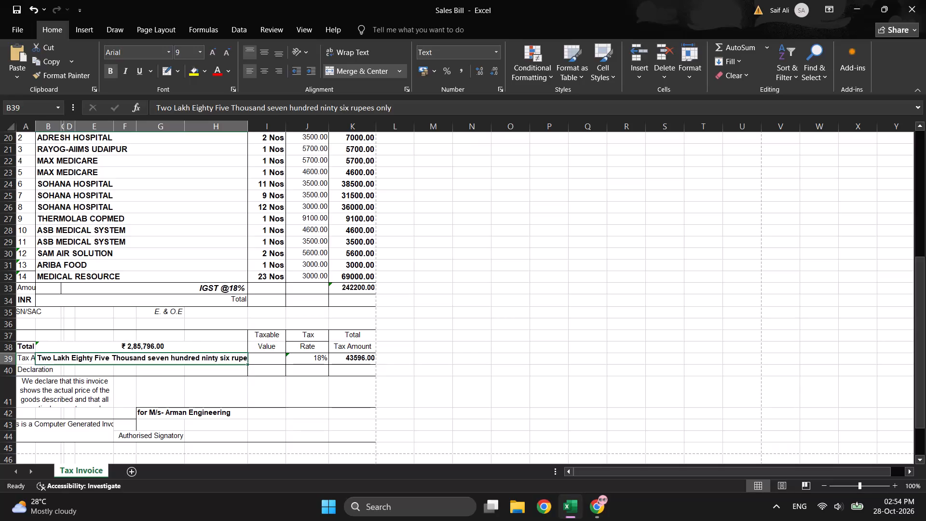
double_click(148, 358)
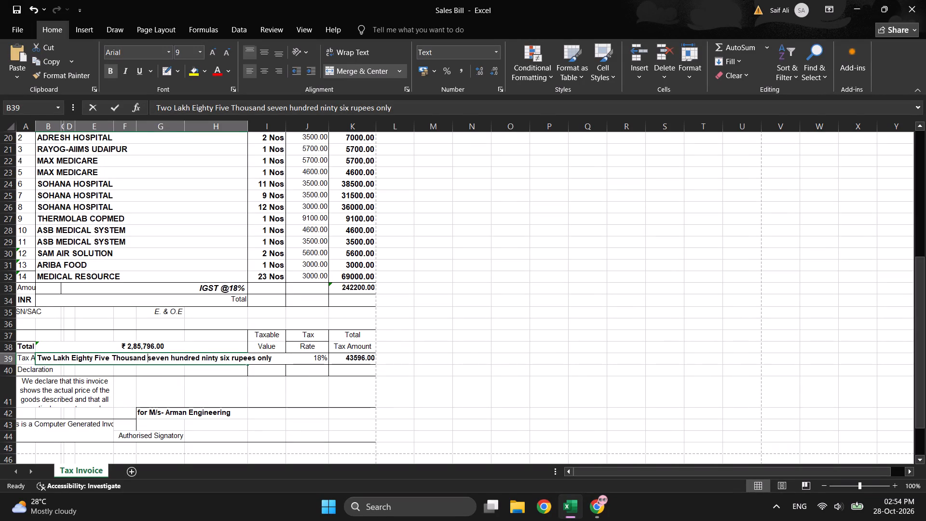
key(Return)
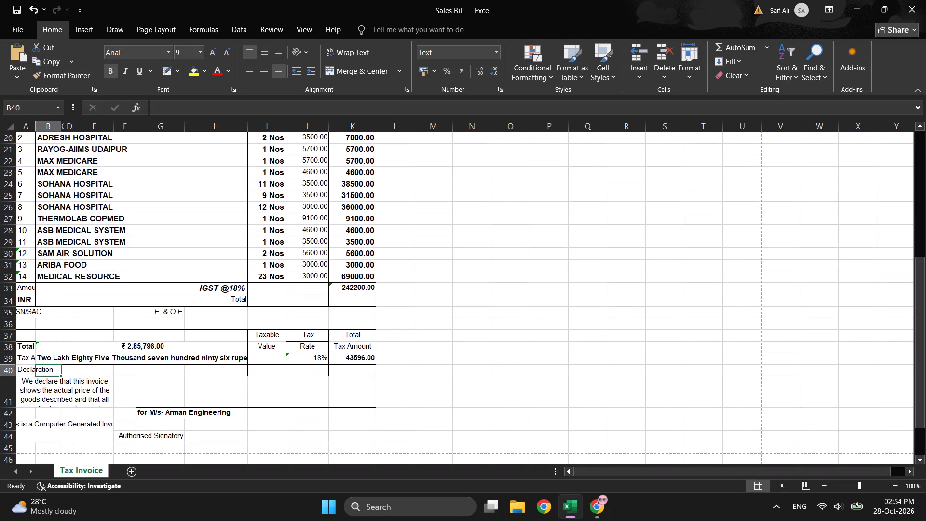
double_click(166, 356)
click(167, 357)
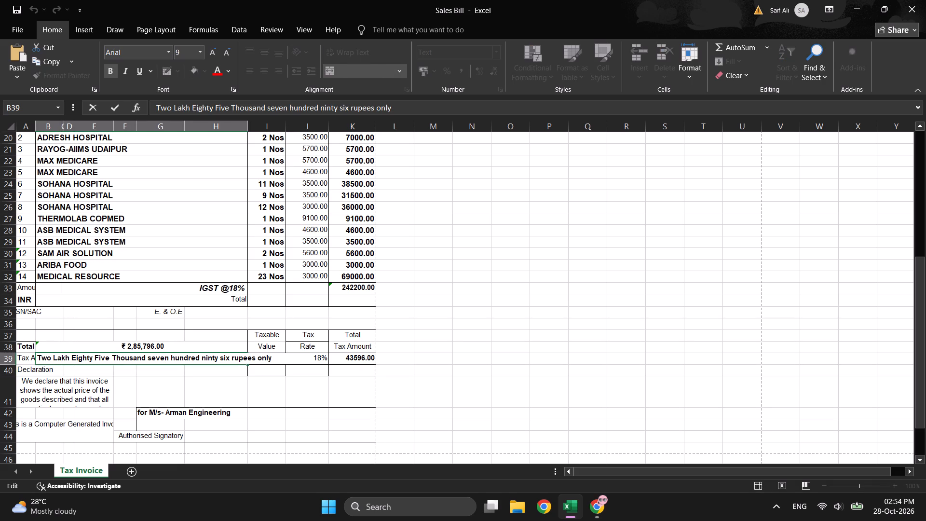
click(284, 359)
click(241, 358)
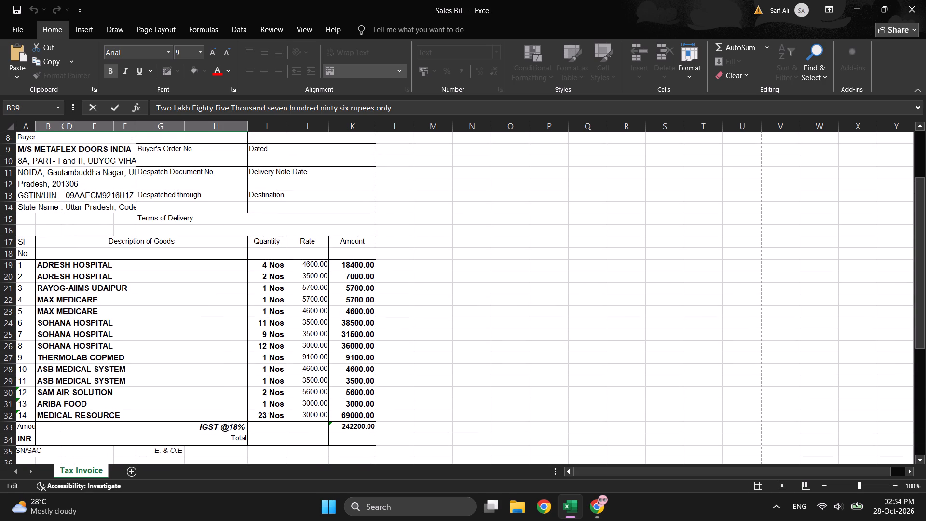
scroll(278, 339, down, 1)
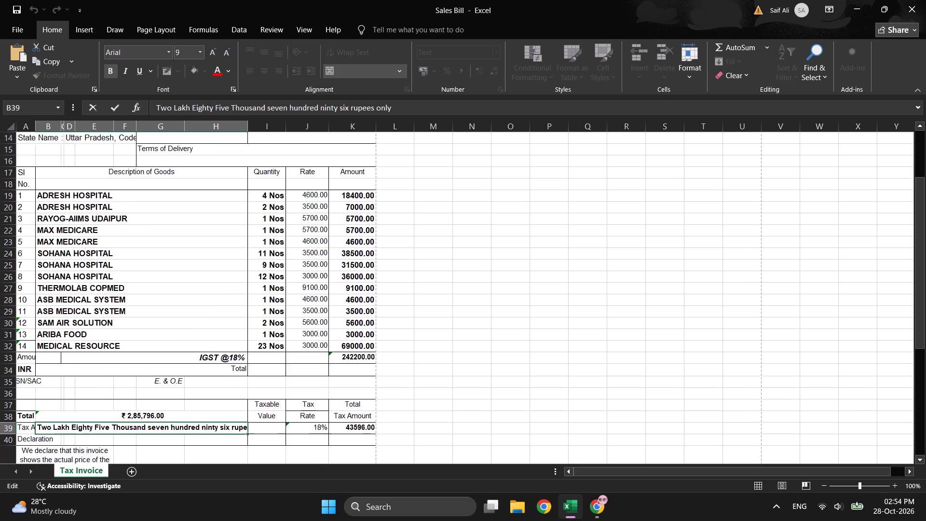
scroll(278, 339, down, 2)
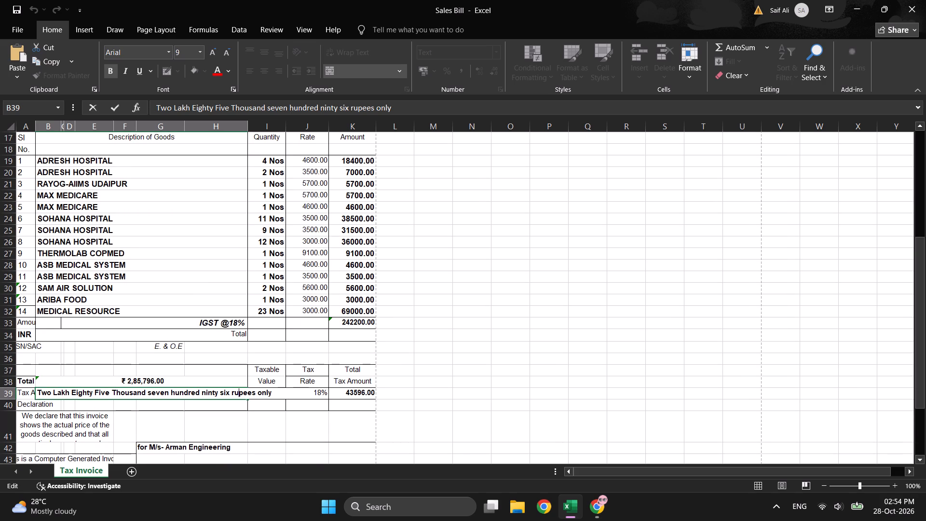
scroll(347, 290, down, 3)
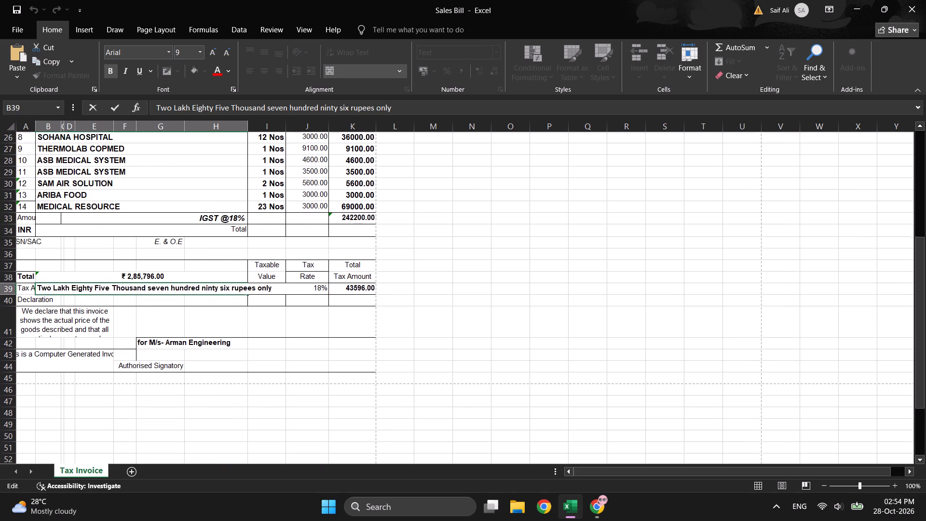
click(247, 279)
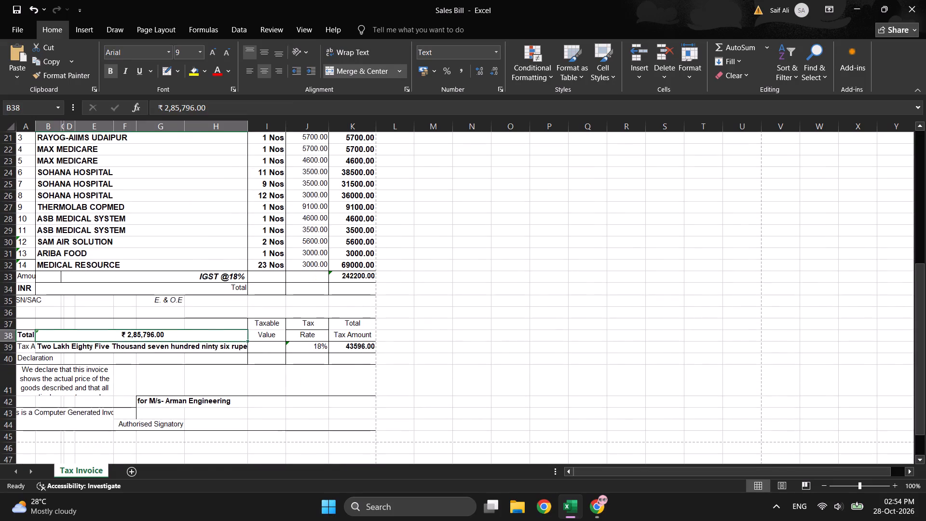
Save the workbook as an Excel Workbook named invoice, choosing This PC as the location, and minimize Excel.
click(13, 27)
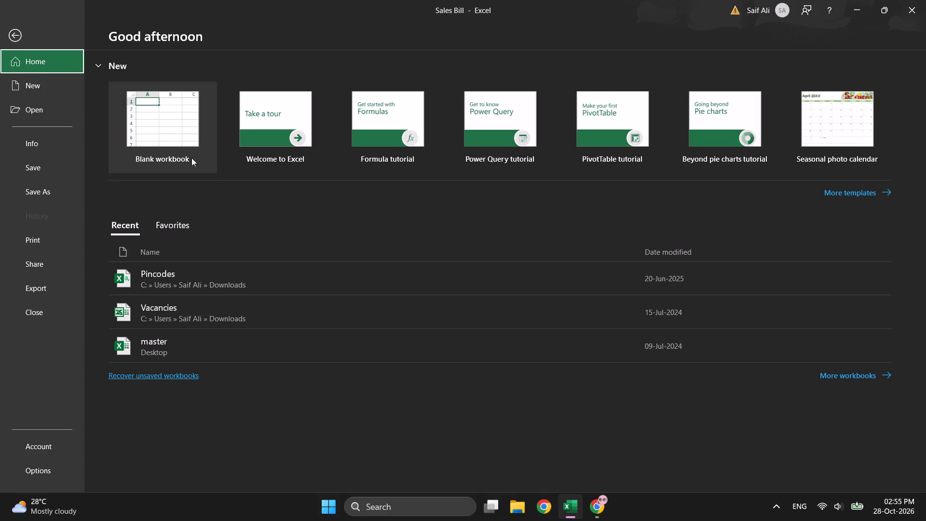
click(33, 191)
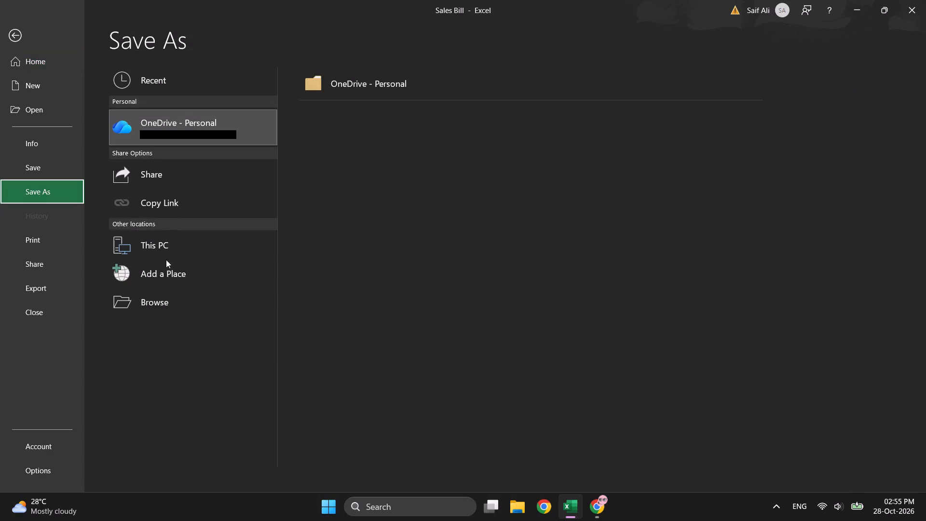
click(160, 252)
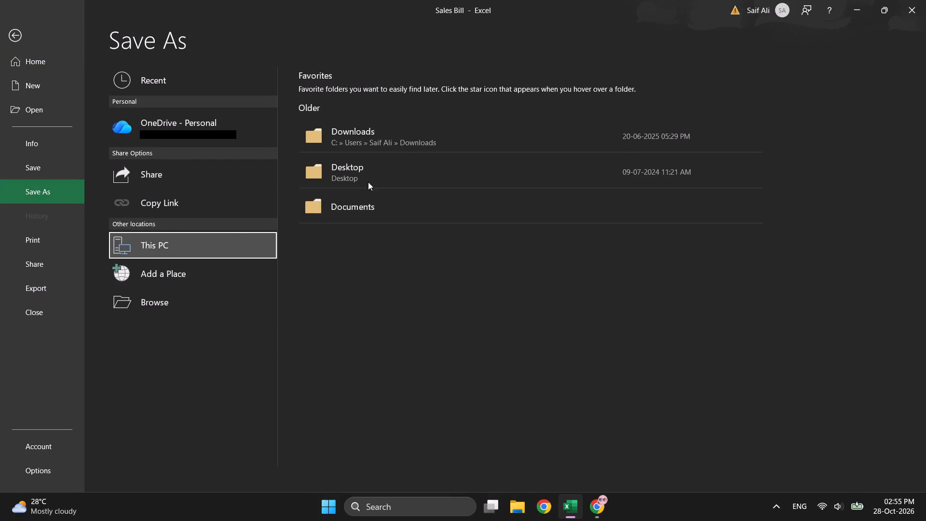
click(368, 175)
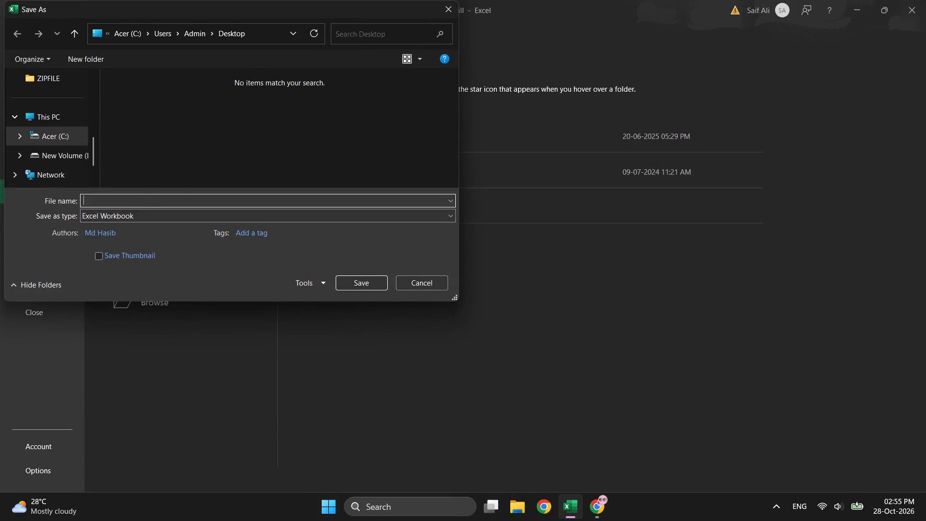
click(138, 195)
text(in)
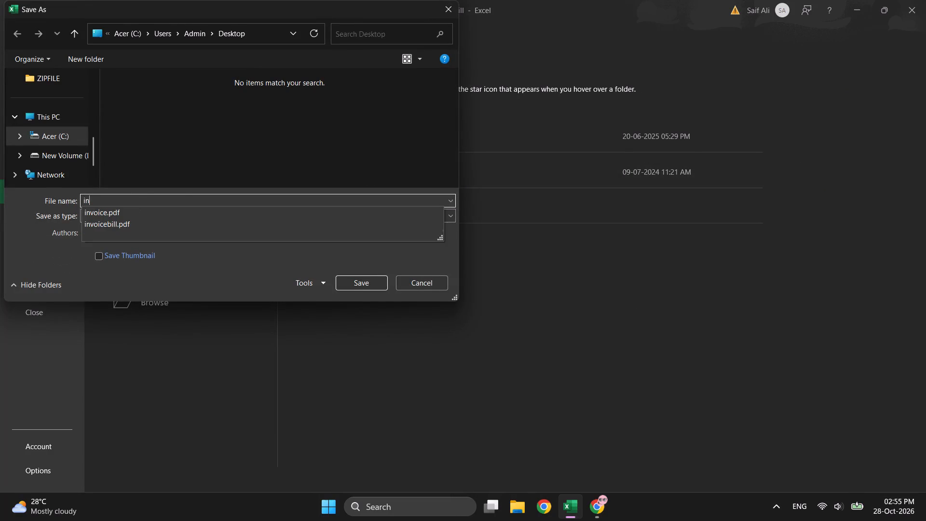
text(voice)
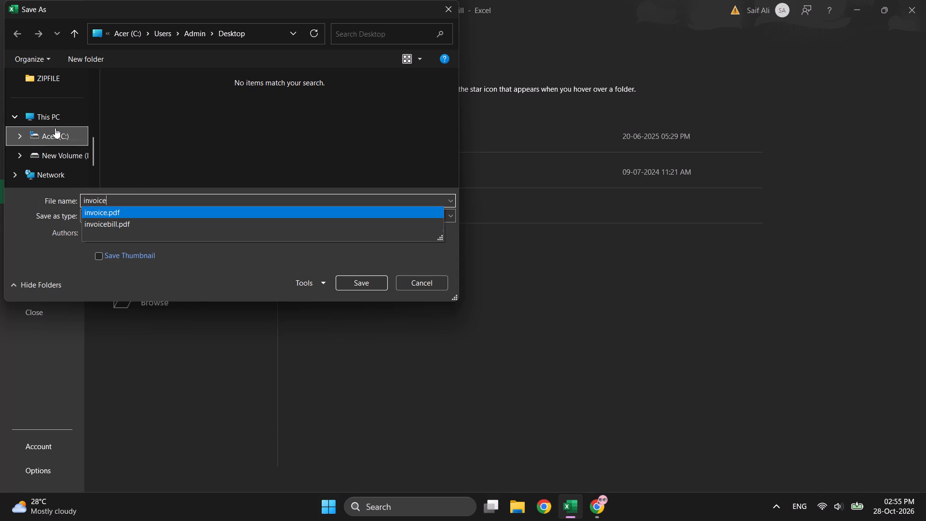
click(48, 123)
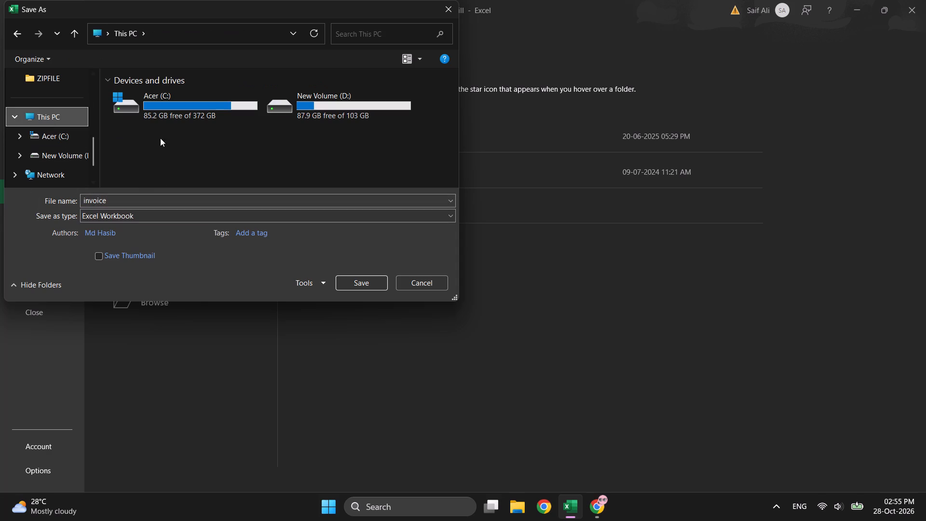
click(349, 279)
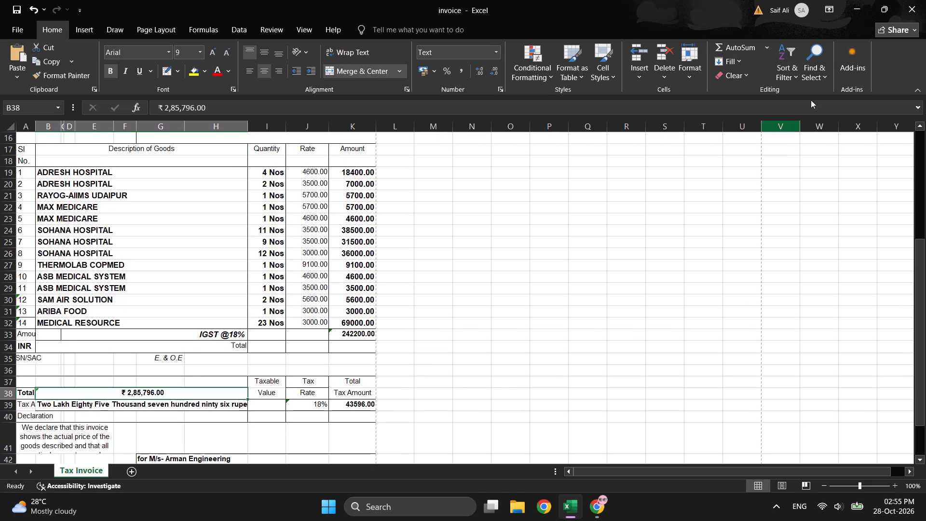
click(858, 10)
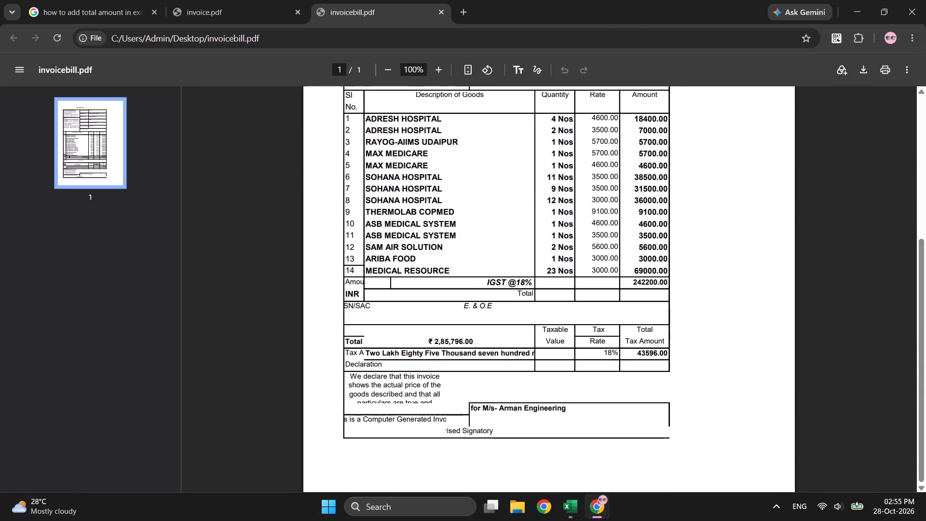
Search Windows for the WhatsApp app using the text "what".
click(395, 504)
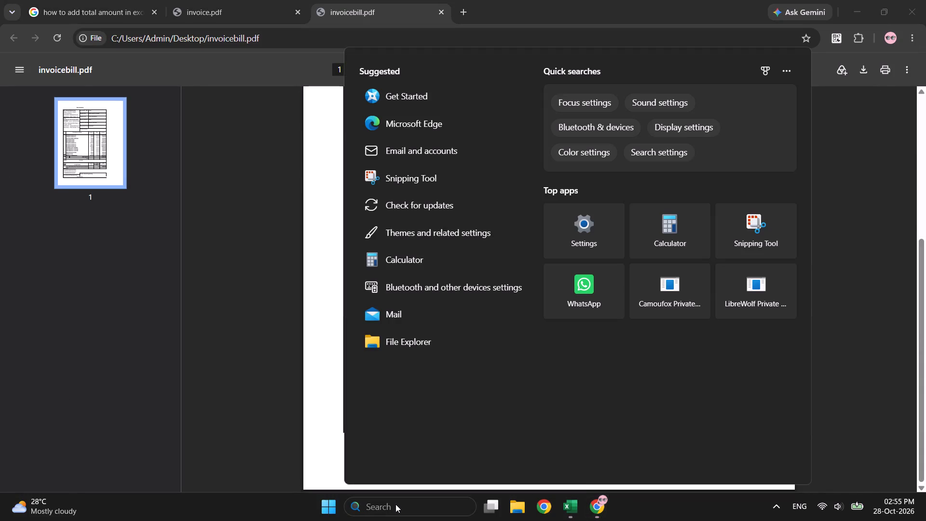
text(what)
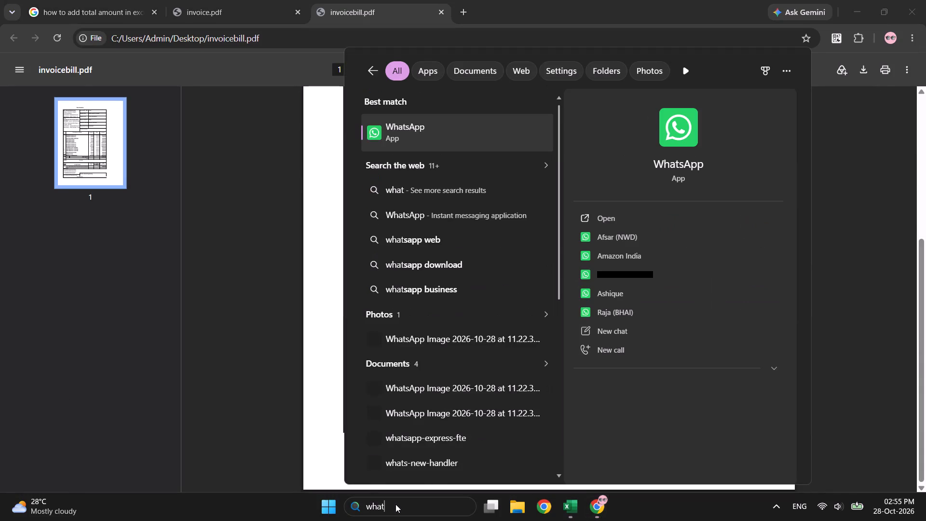
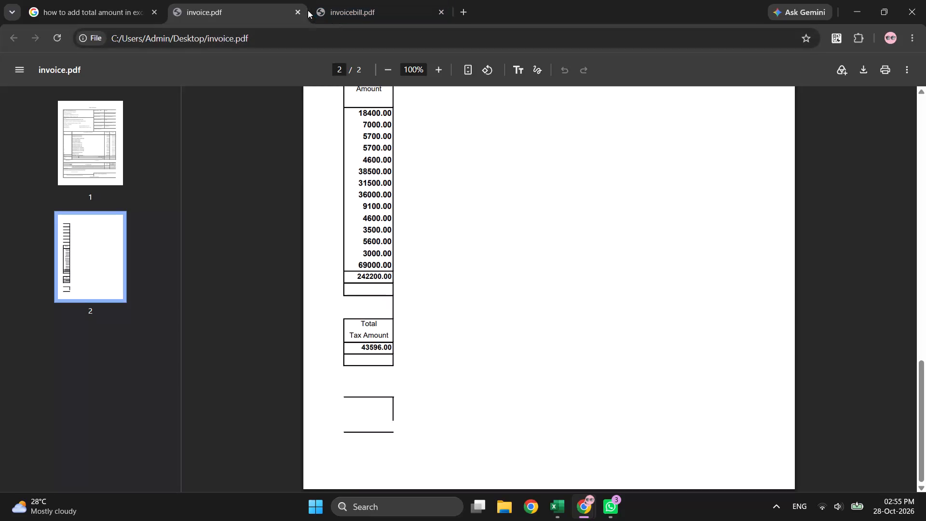
Close the two-page invoice.pdf in Chrome, leaving invoicebill.pdf open.
click(298, 10)
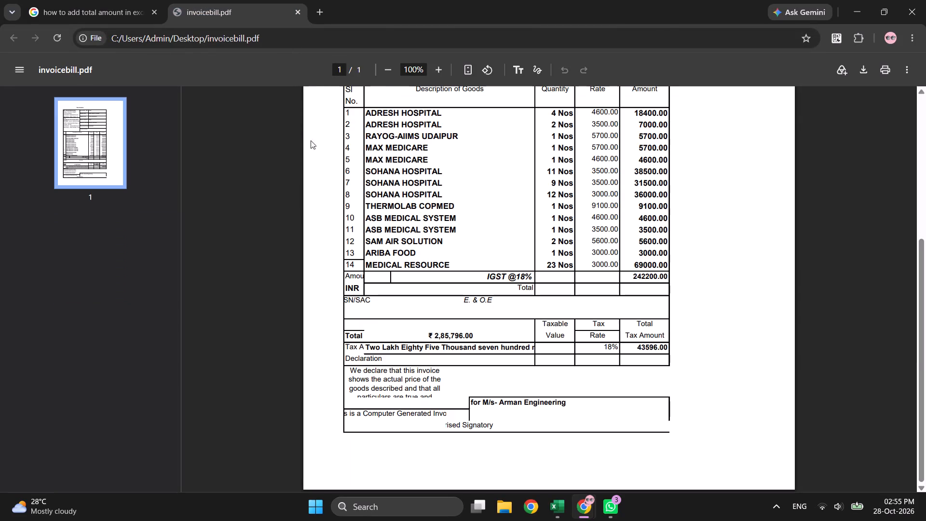
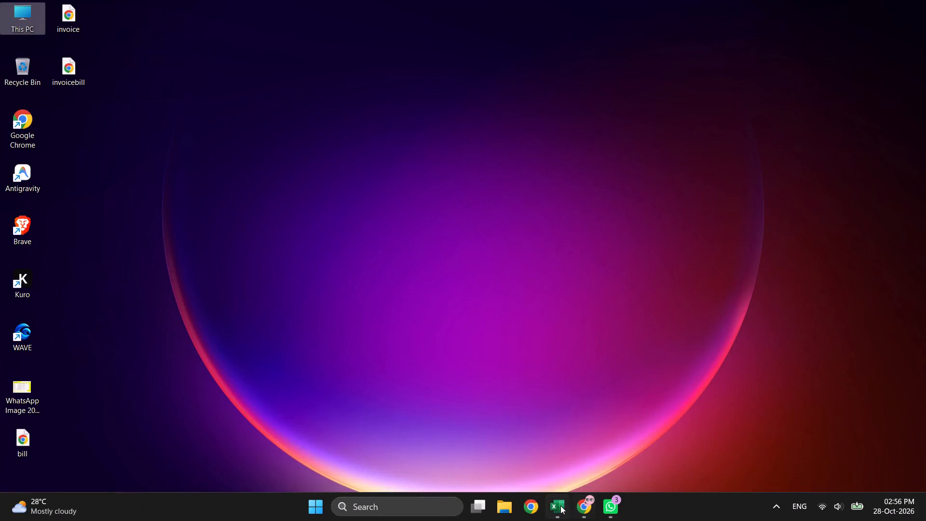
Return to the invoice workbook in Excel and bring up the page layout settings for the Tax Invoice sheet.
click(560, 506)
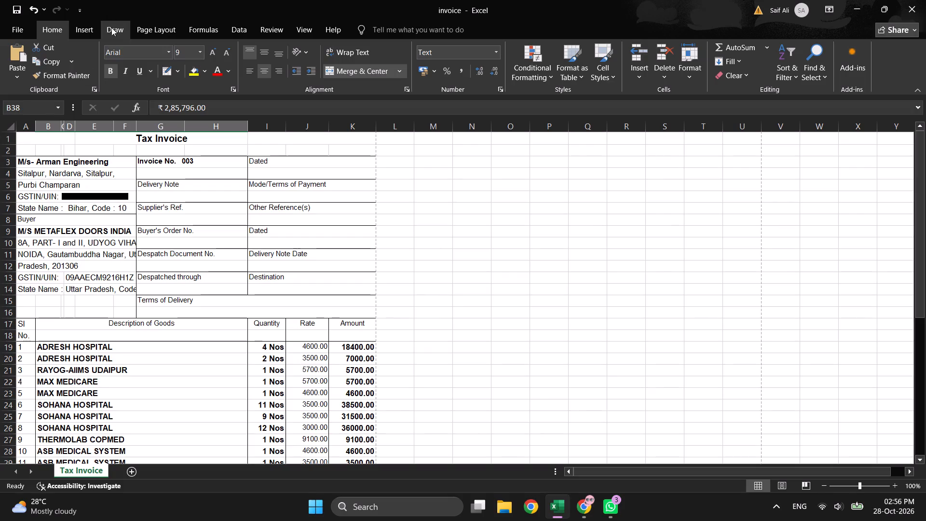
click(151, 27)
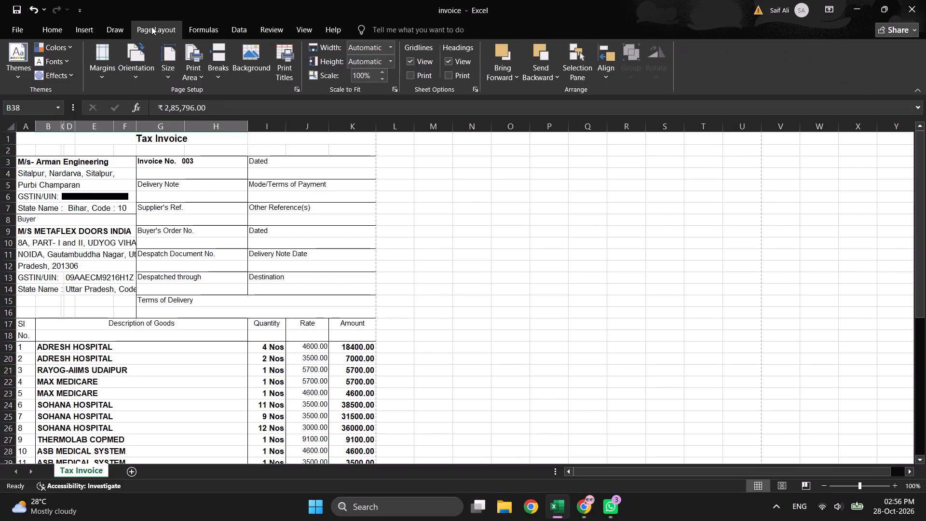
Set the Tax Invoice sheet's paper size to A4.
click(104, 61)
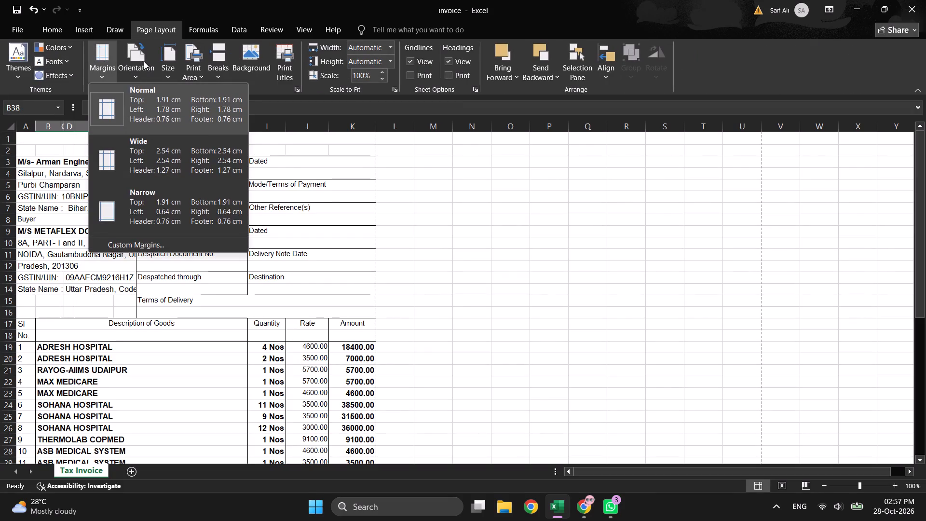
click(171, 66)
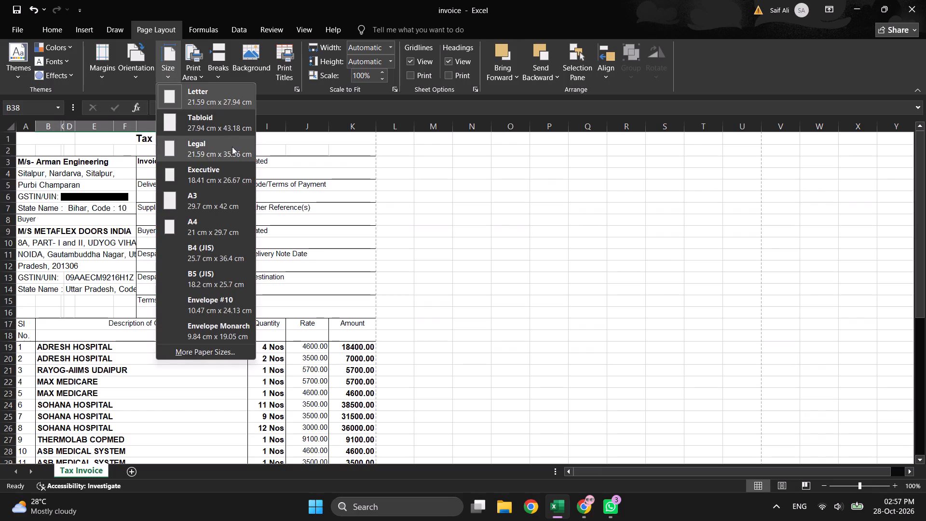
click(195, 224)
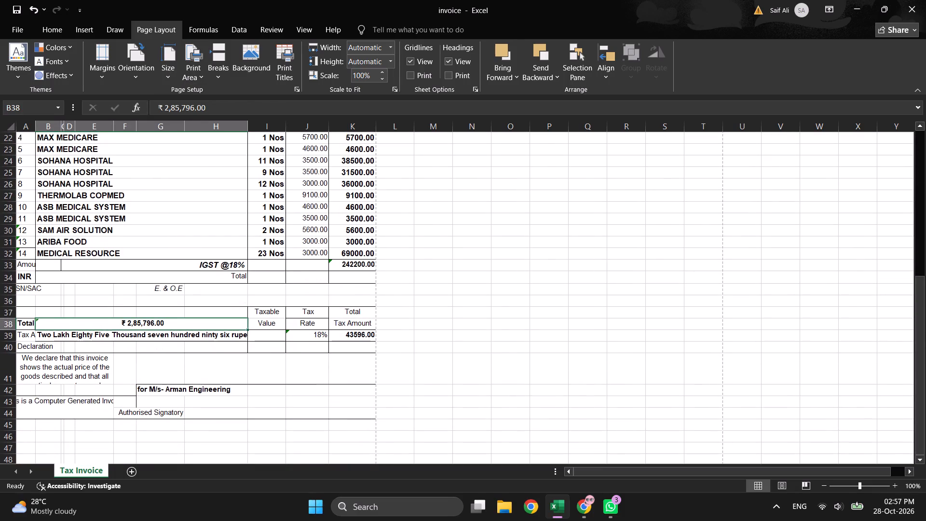
Save a PDF copy of the invoice to the Desktop under the name invoice, replacing the existing file.
click(19, 30)
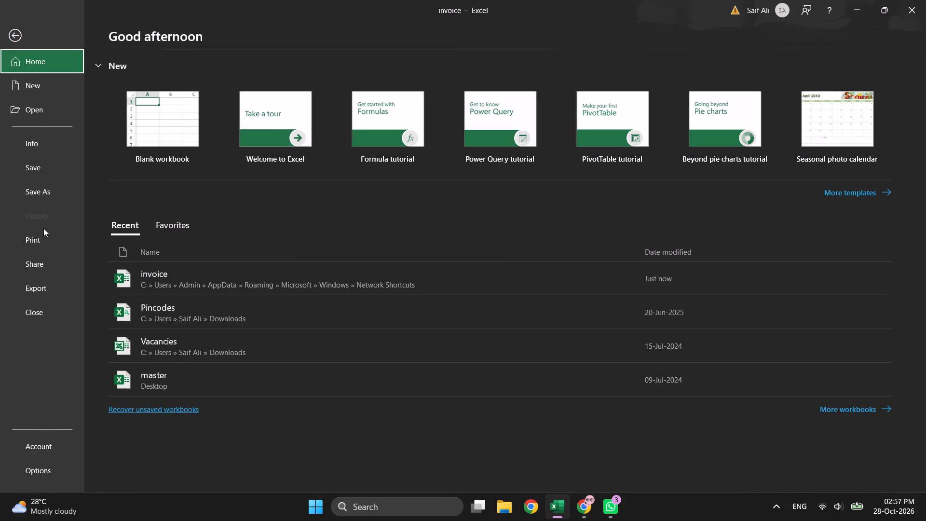
click(41, 190)
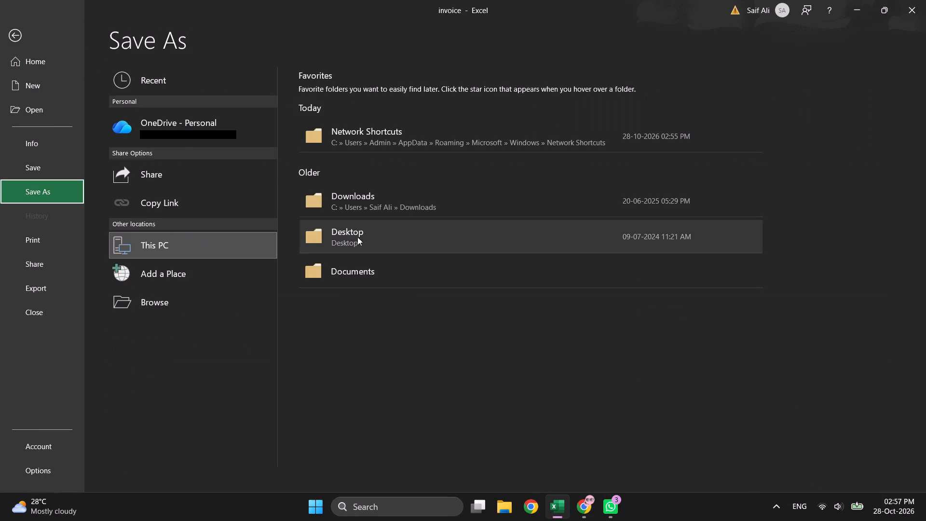
click(362, 203)
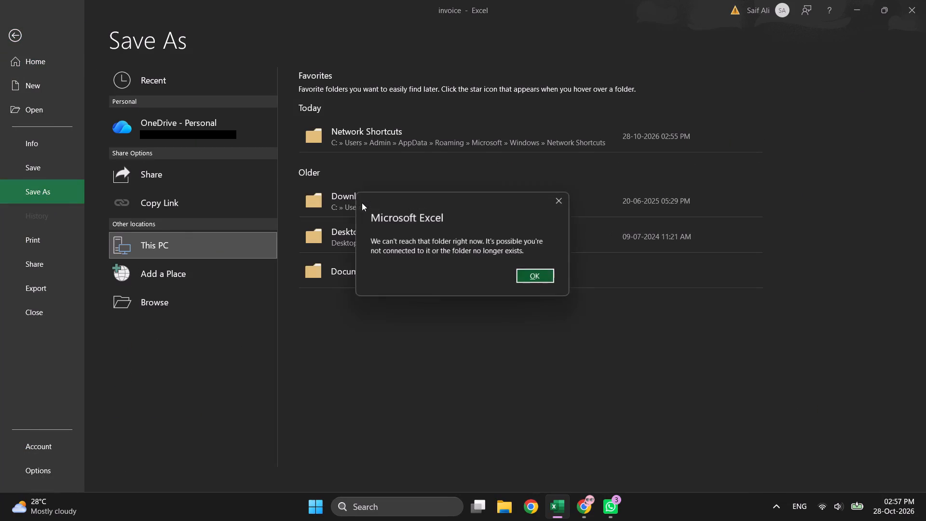
click(561, 196)
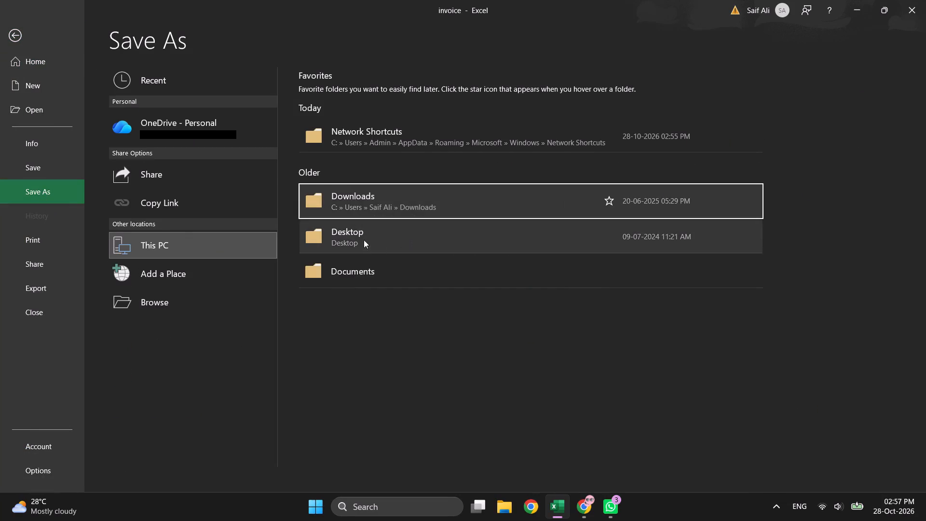
click(362, 236)
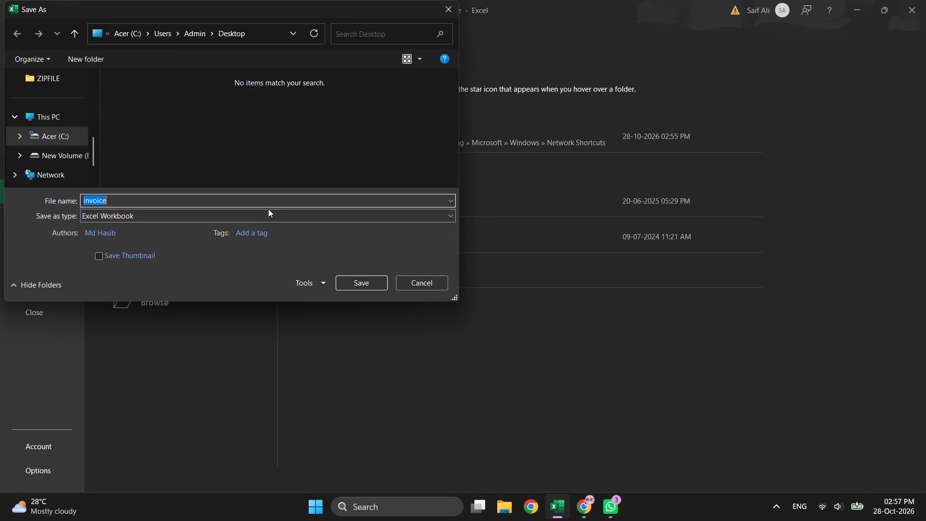
click(268, 211)
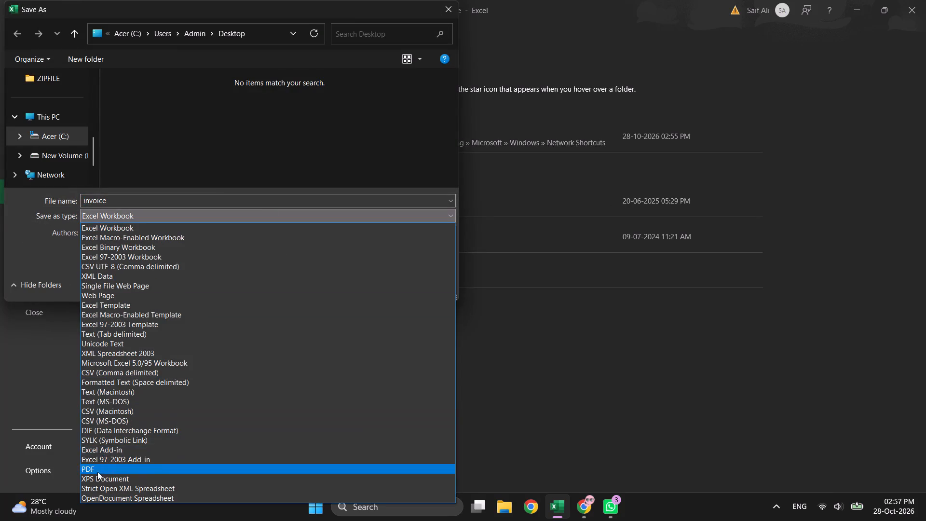
click(97, 472)
click(355, 324)
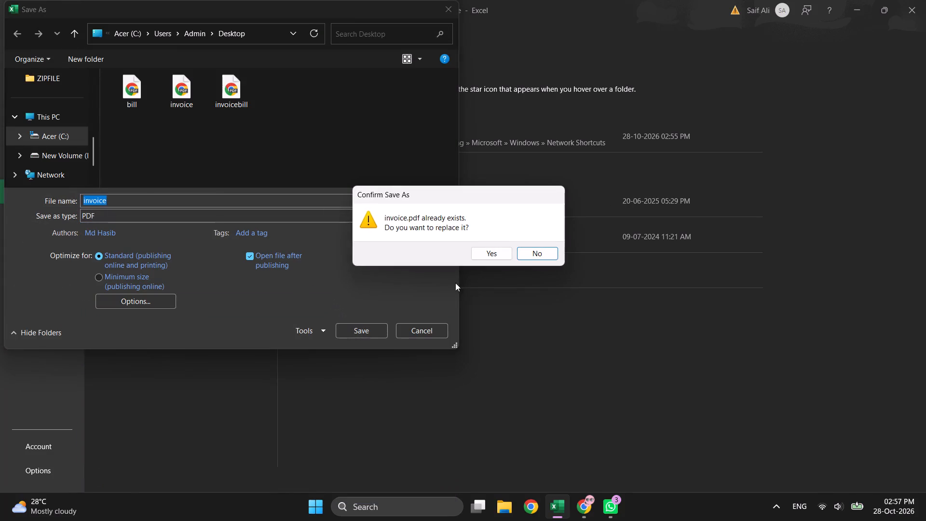
click(490, 259)
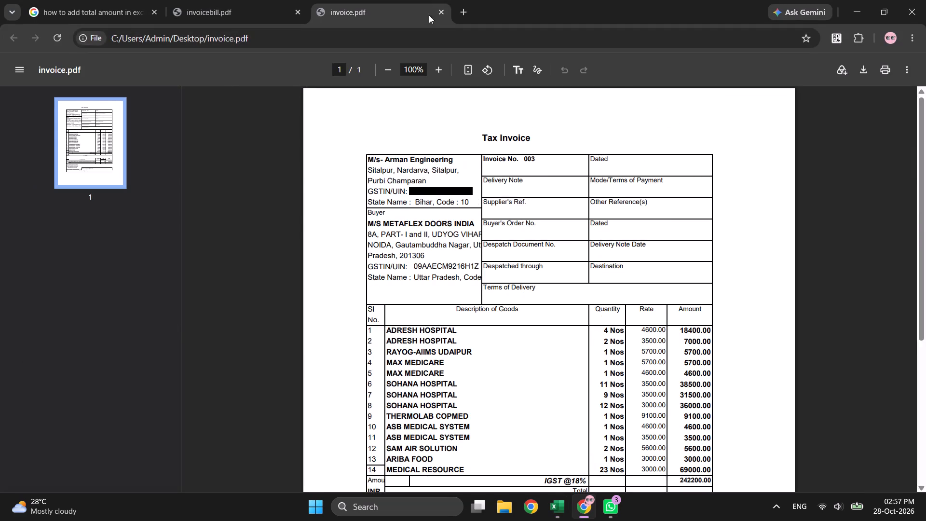
Close the invoice.pdf and invoicebill.pdf previews along with the Chrome window, returning to the workbook in Excel.
click(443, 12)
click(297, 11)
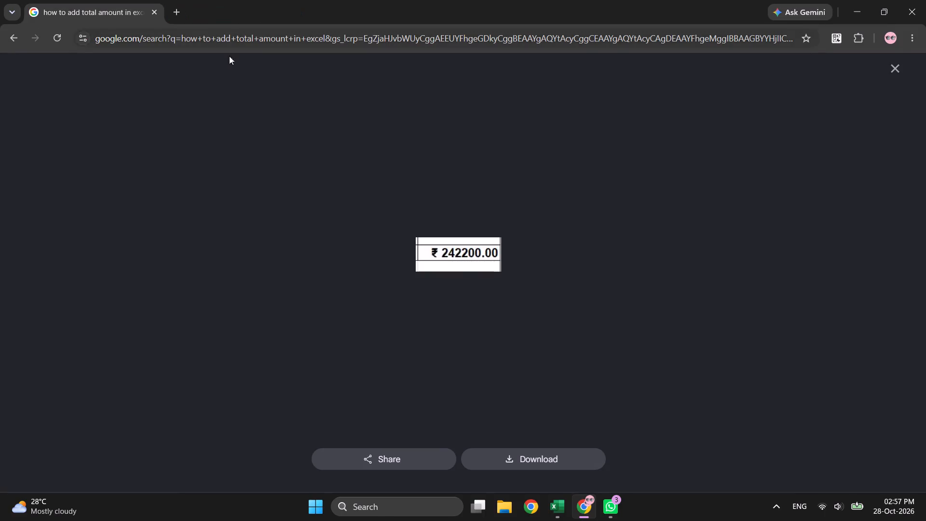
click(923, 13)
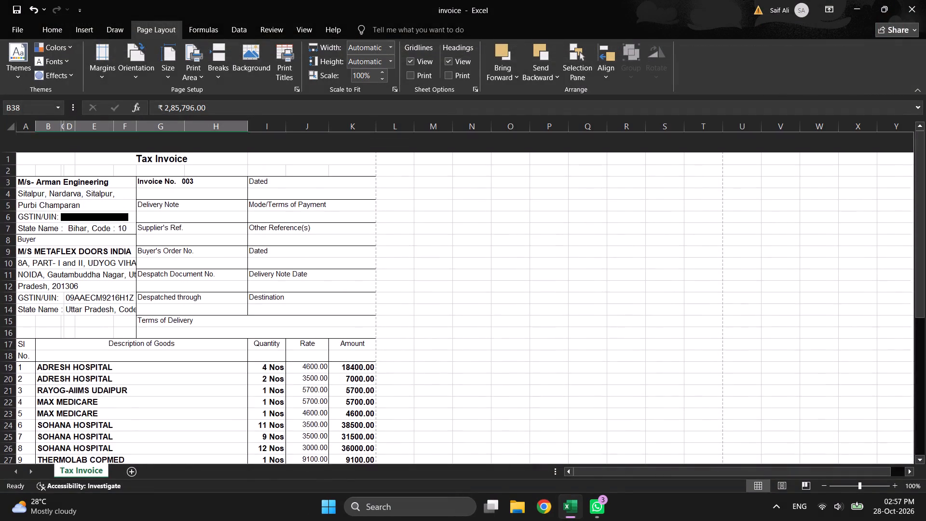
Change the invoice number in cell G3 to 10.
double_click(197, 163)
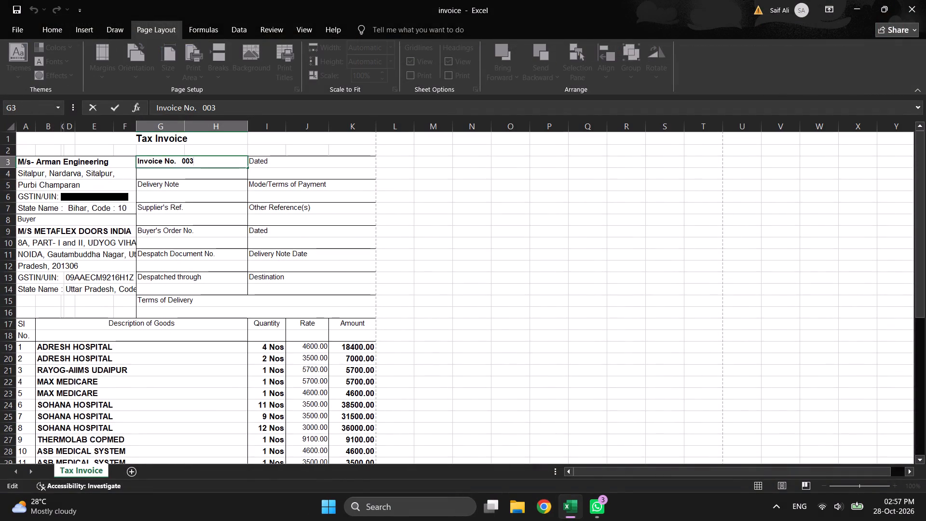
key(BackSpace)
key(BackSpace)
key(BackSpace)
text(10)
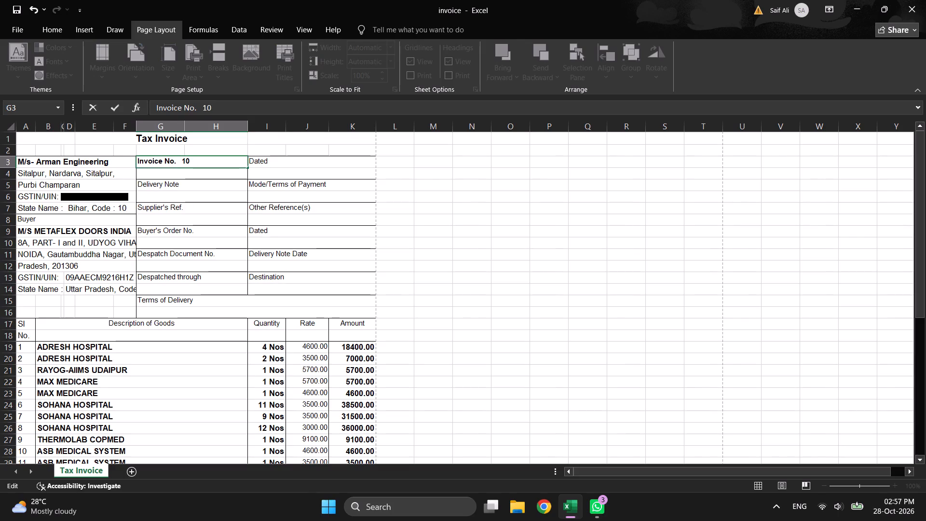
Widen column F to about three times its width so the buyer's name and address lines fit.
click(133, 128)
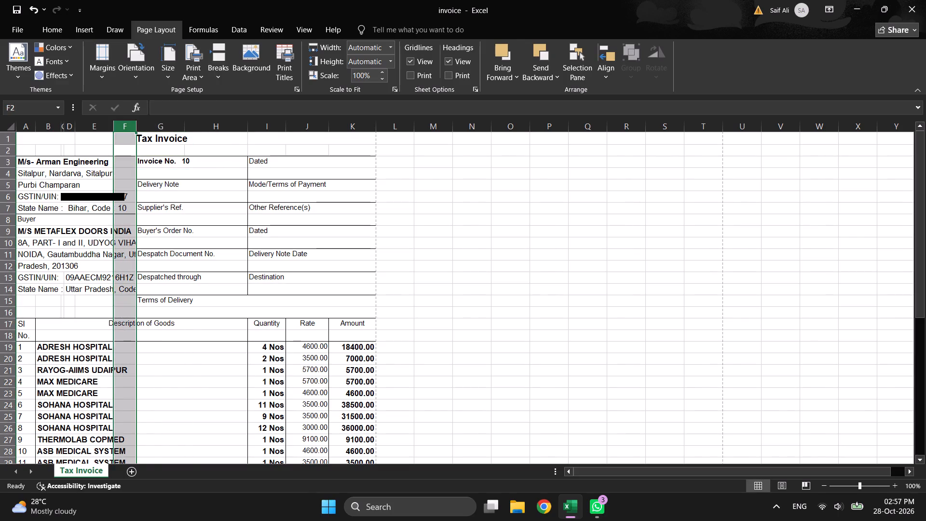
drag(135, 127, 170, 123)
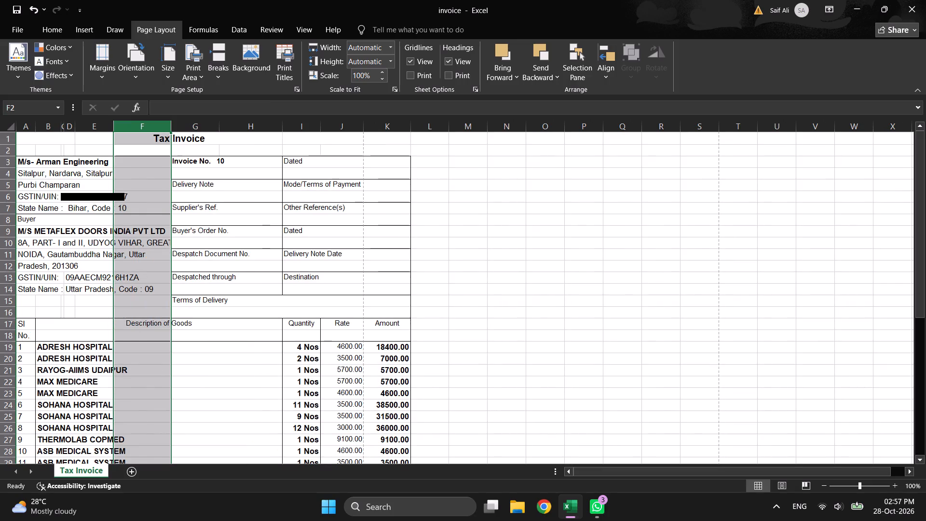
drag(172, 125, 195, 126)
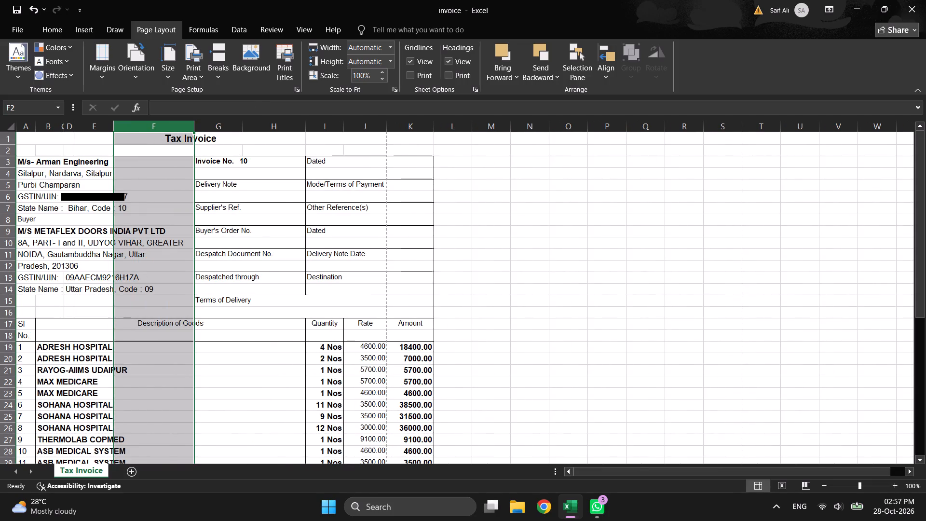
drag(194, 128, 186, 128)
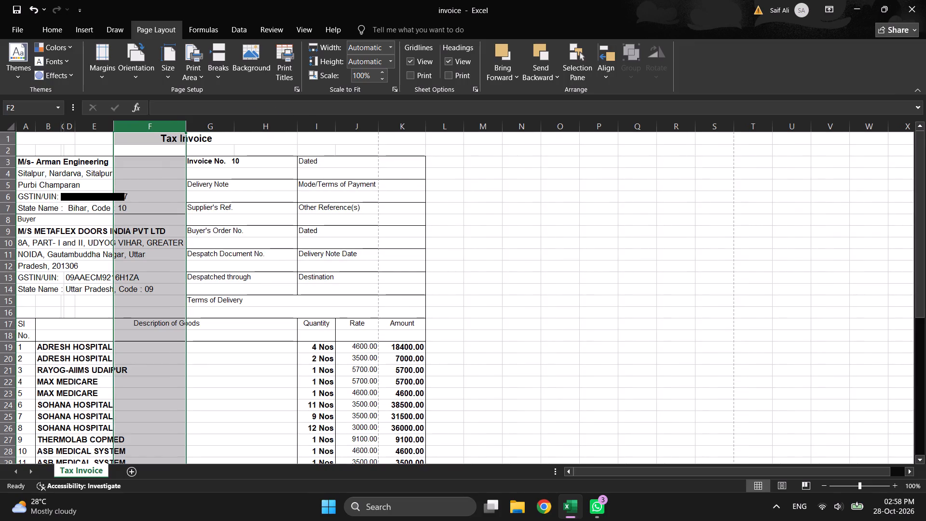
click(494, 217)
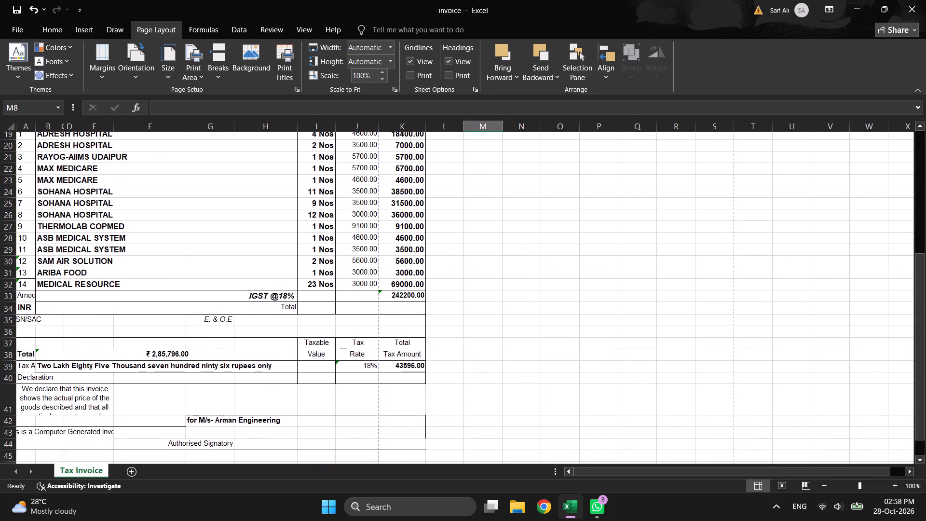
Widen column D to nearly three times its width so the computer-generated invoice note in A43 fits.
scroll(457, 238, down, 1)
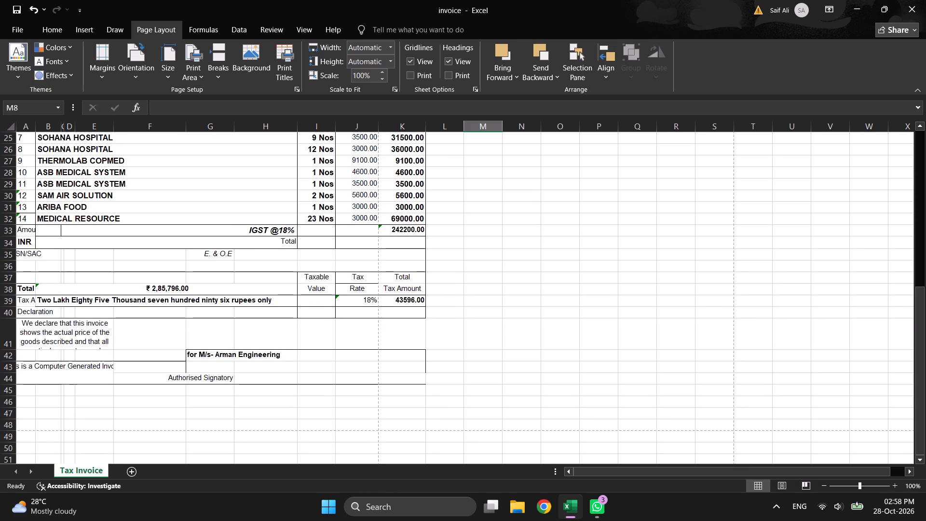
click(98, 371)
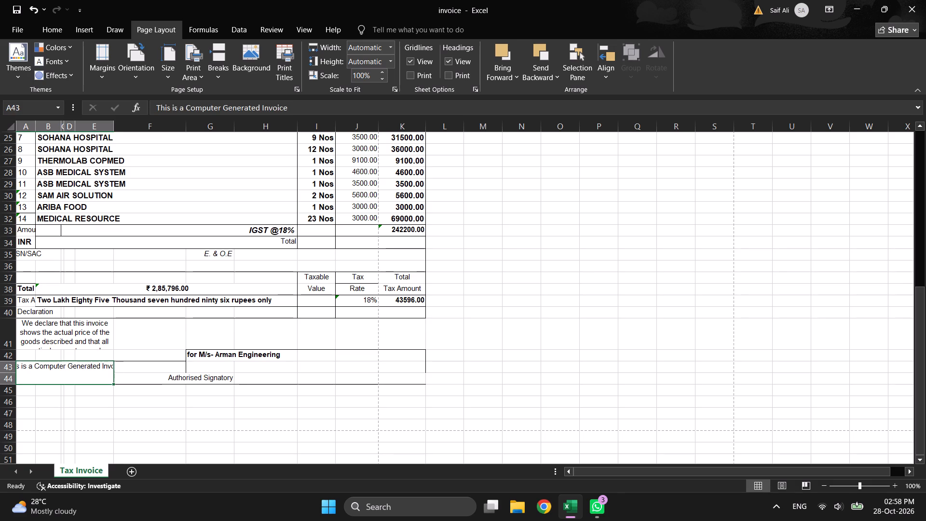
click(73, 127)
click(76, 126)
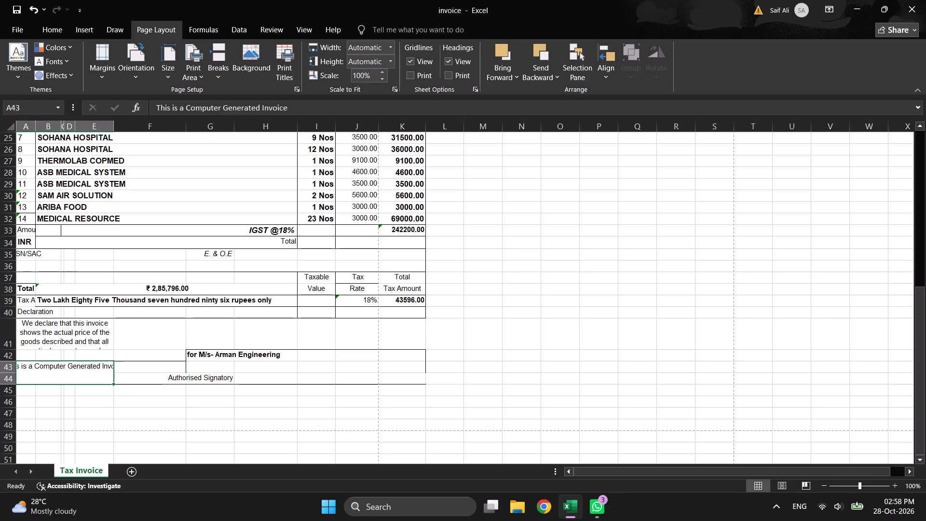
click(69, 127)
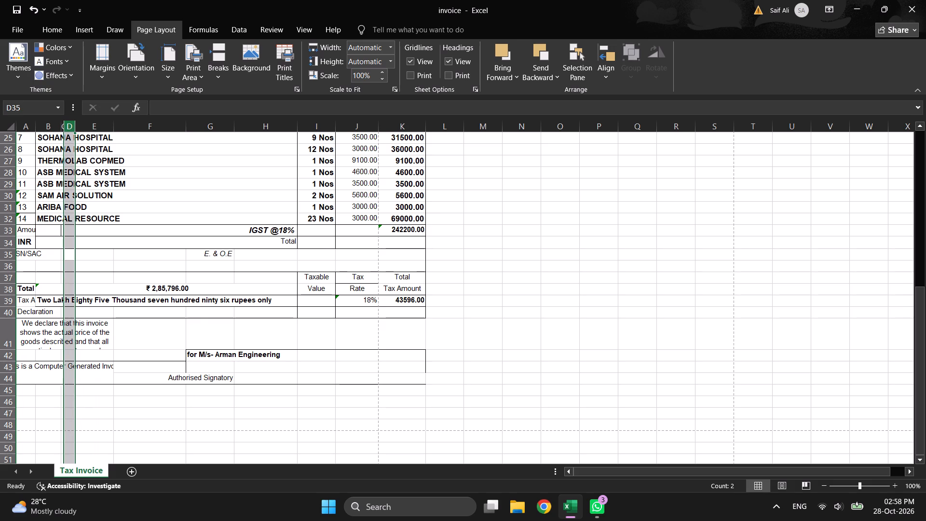
drag(75, 127, 95, 127)
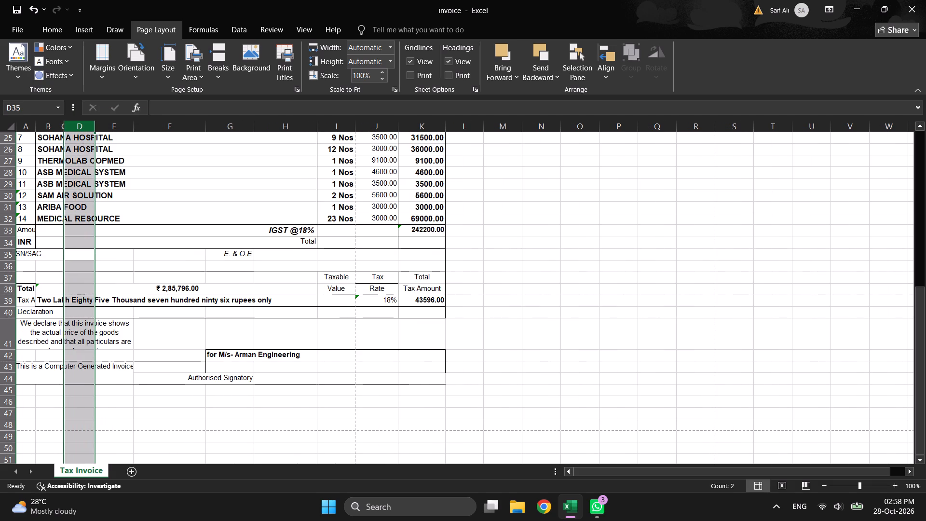
Widen the very narrow column C to about the width of column B so the declaration text fits.
click(58, 129)
click(61, 127)
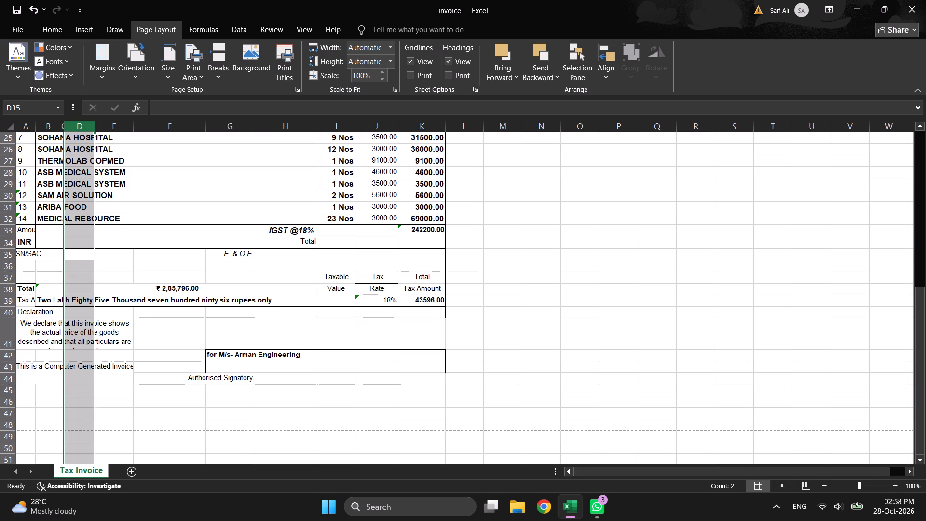
click(62, 127)
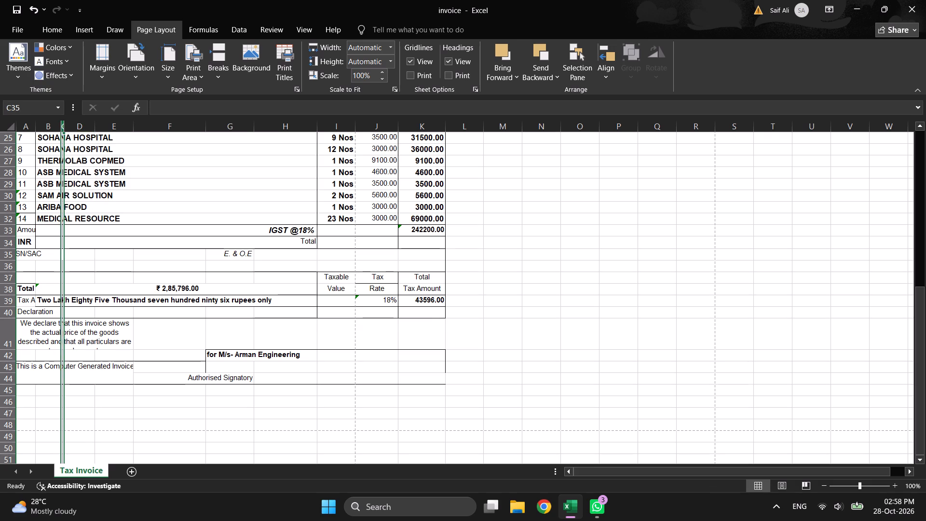
drag(64, 127, 77, 127)
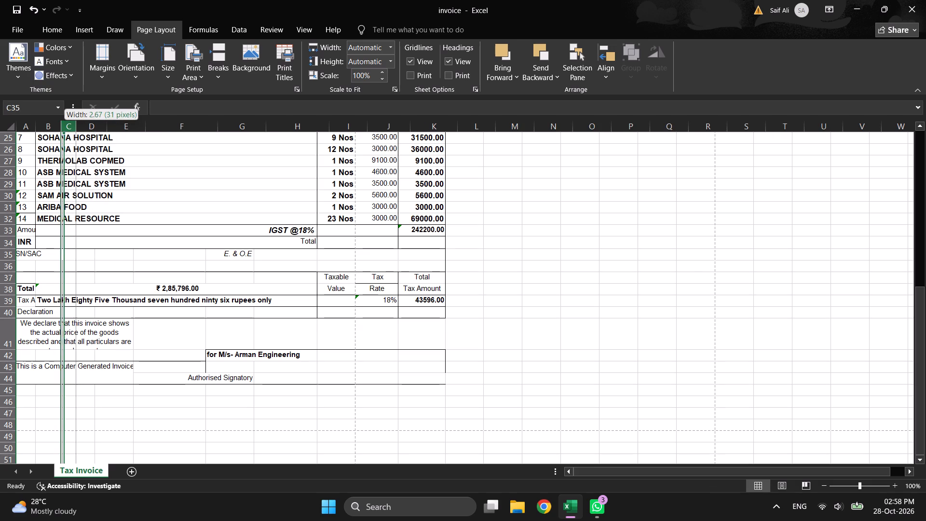
drag(77, 127, 86, 127)
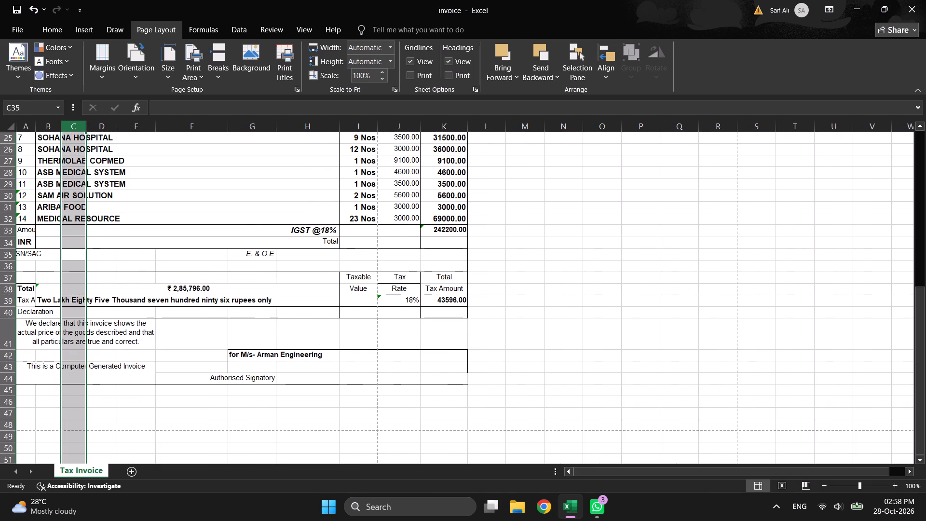
click(173, 412)
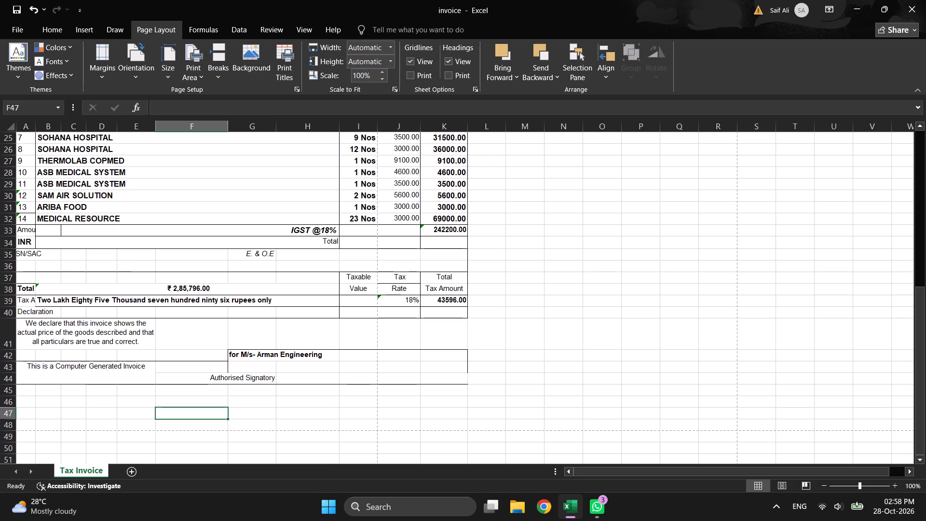
Widen column A, the Sl No. column, to a width of about 7 so its lower labels fit better.
scroll(274, 343, up, 1)
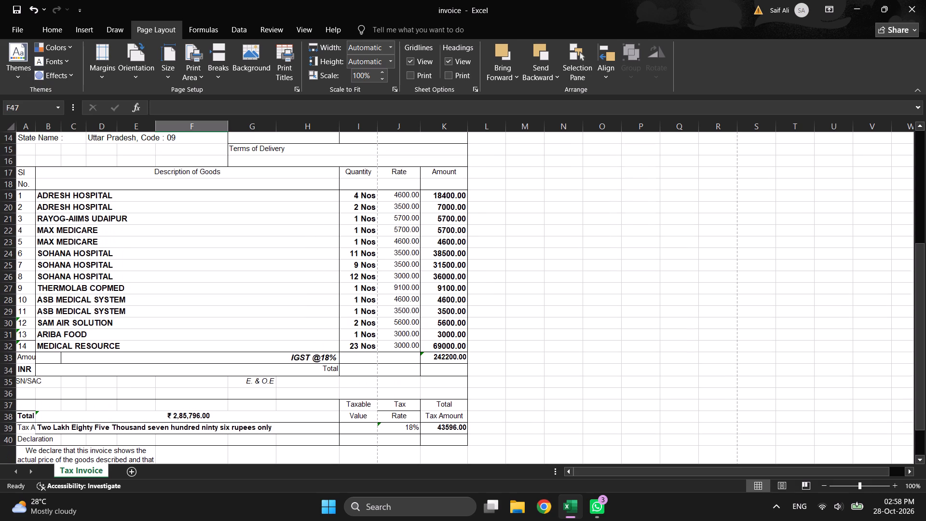
click(31, 129)
click(28, 124)
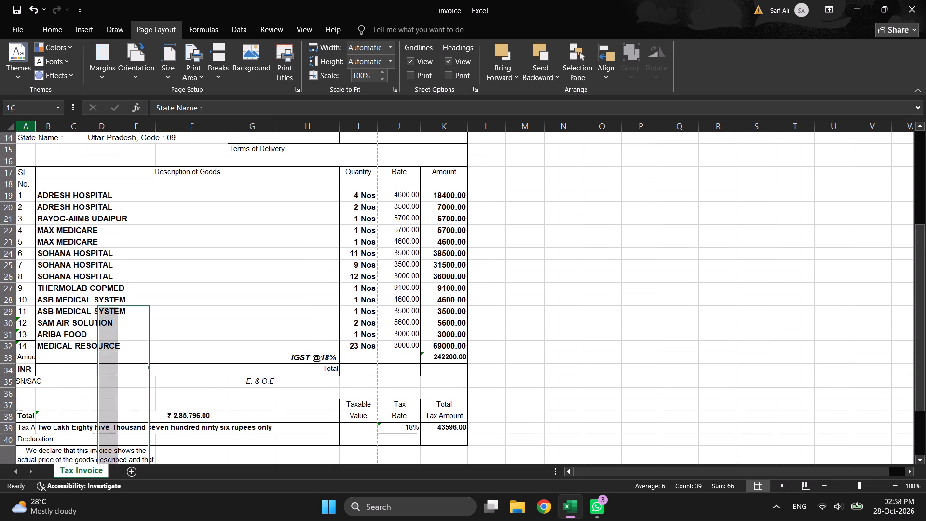
drag(35, 127, 49, 127)
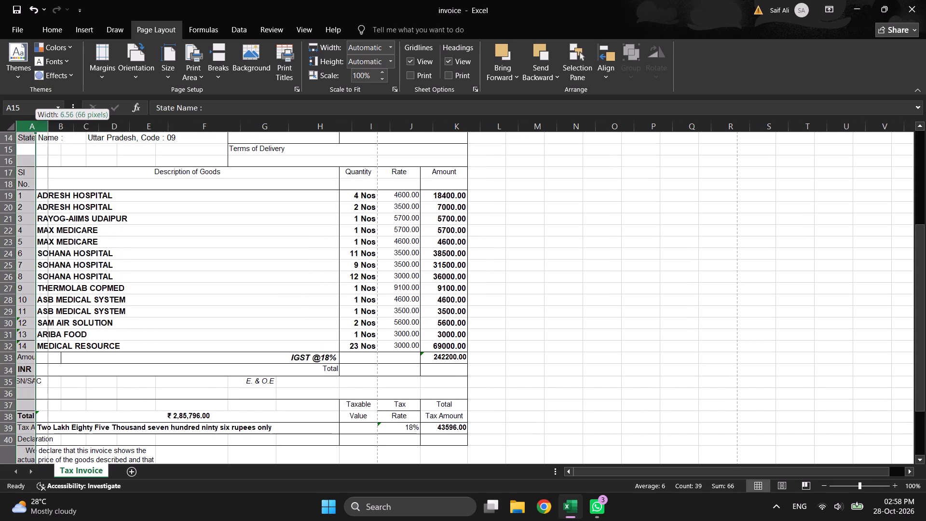
drag(49, 127, 51, 128)
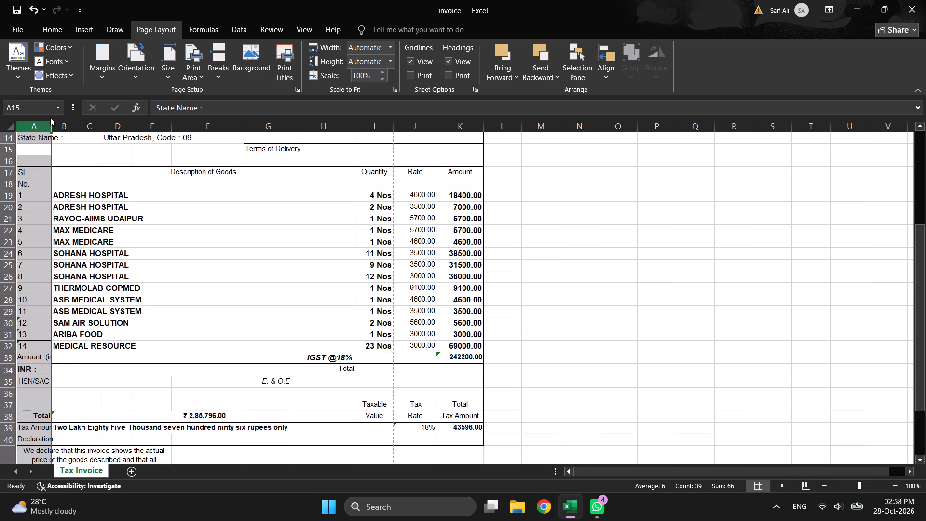
drag(51, 126, 48, 127)
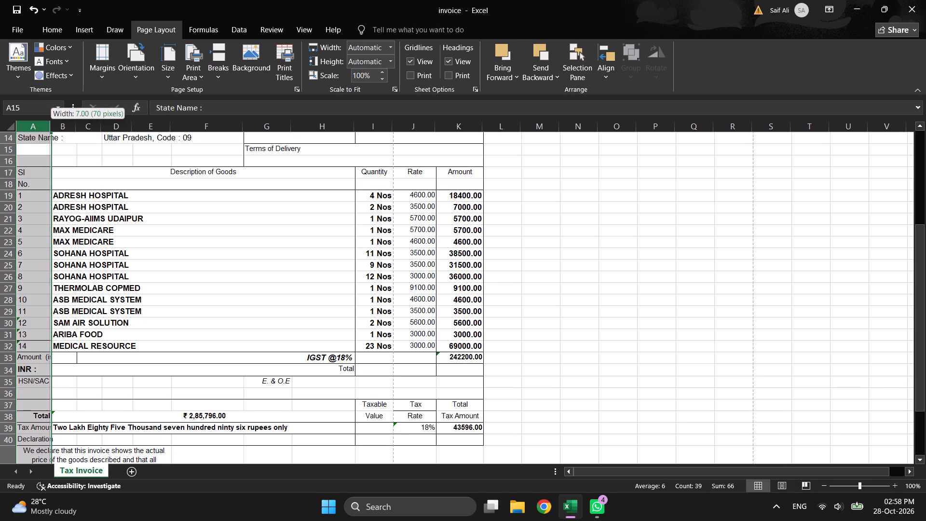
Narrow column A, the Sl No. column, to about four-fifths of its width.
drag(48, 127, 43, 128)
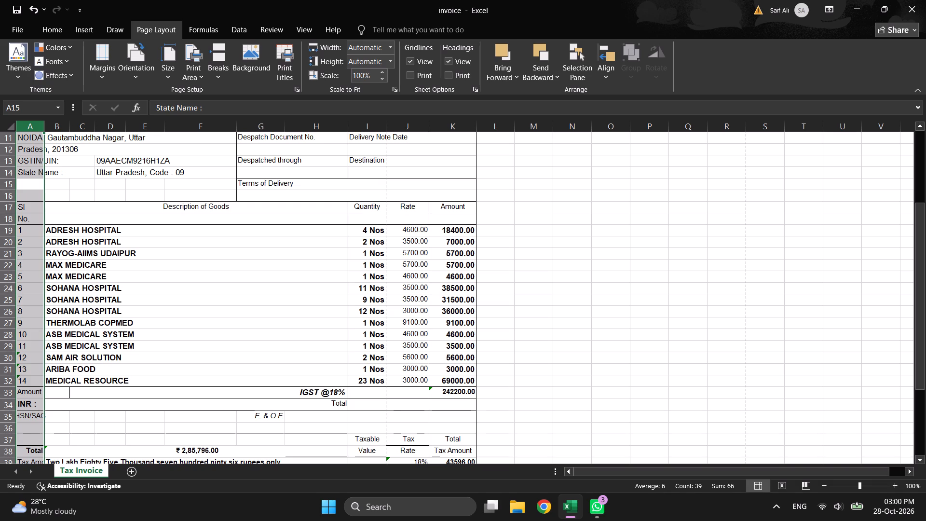
Set the rate for SAM AIR SOLUTION in J30 to 5700.
double_click(409, 358)
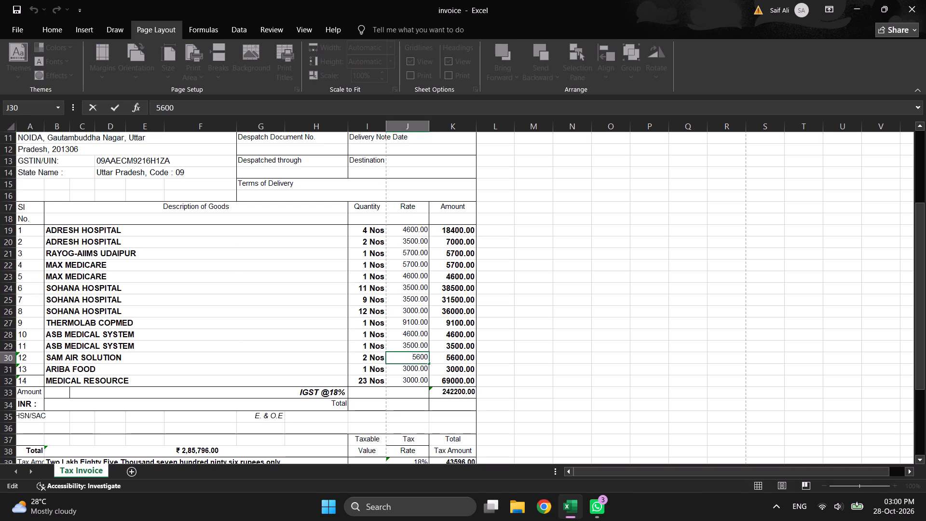
click(418, 357)
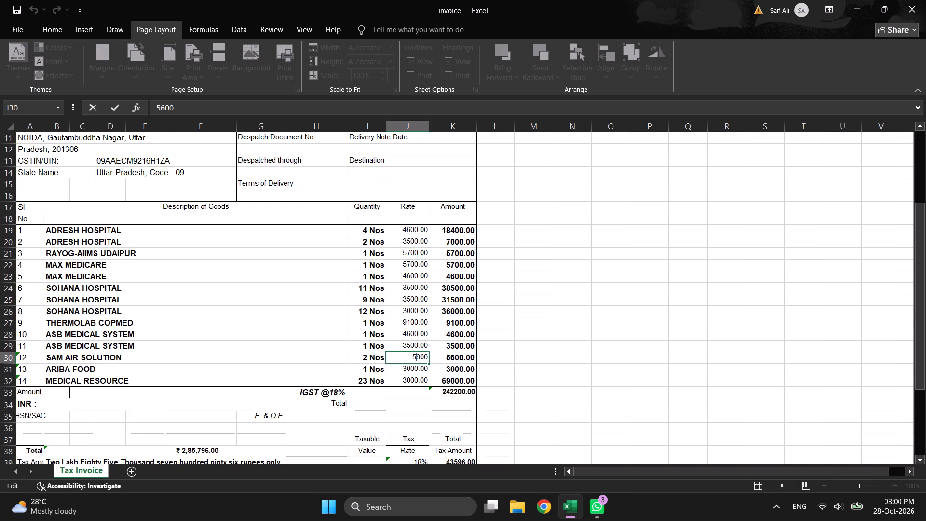
click(420, 357)
key(BackSpace)
key(7)
click(511, 350)
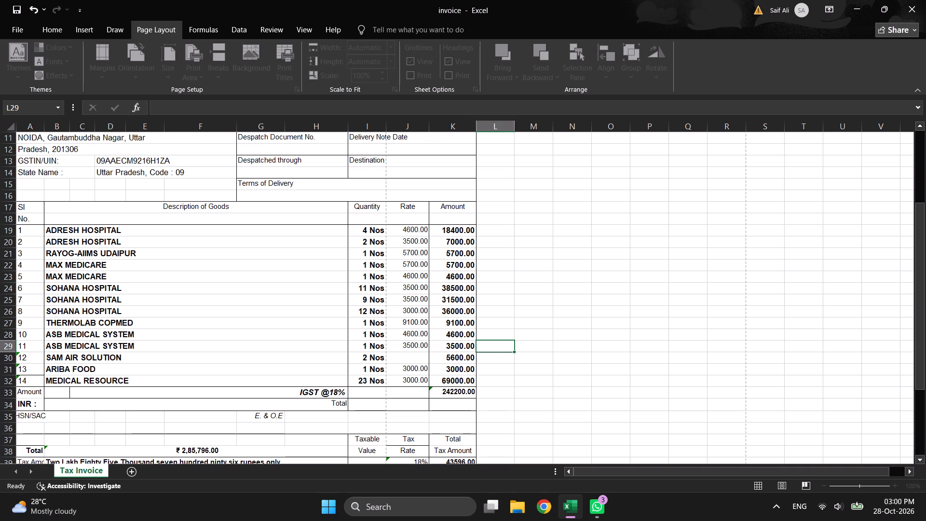
Set the amount for SAM AIR SOLUTION in K30 to 11400.00.
double_click(455, 358)
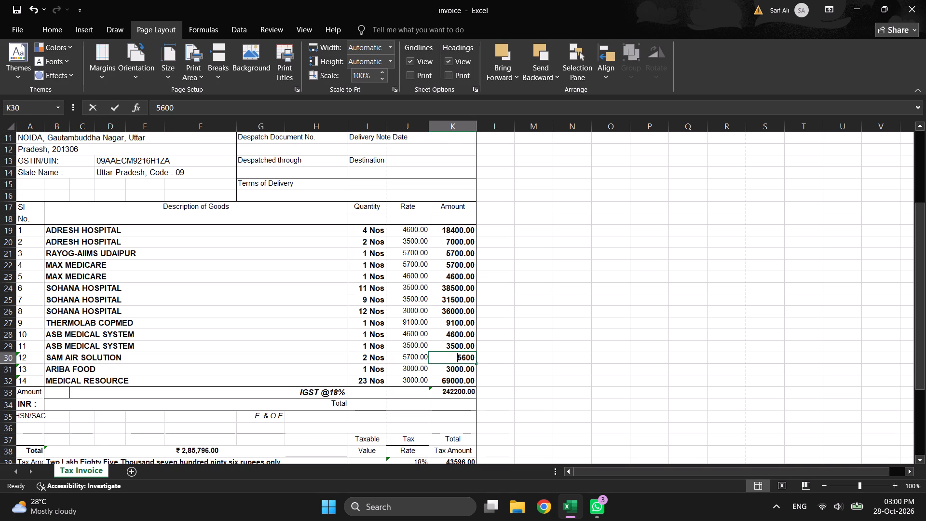
click(465, 358)
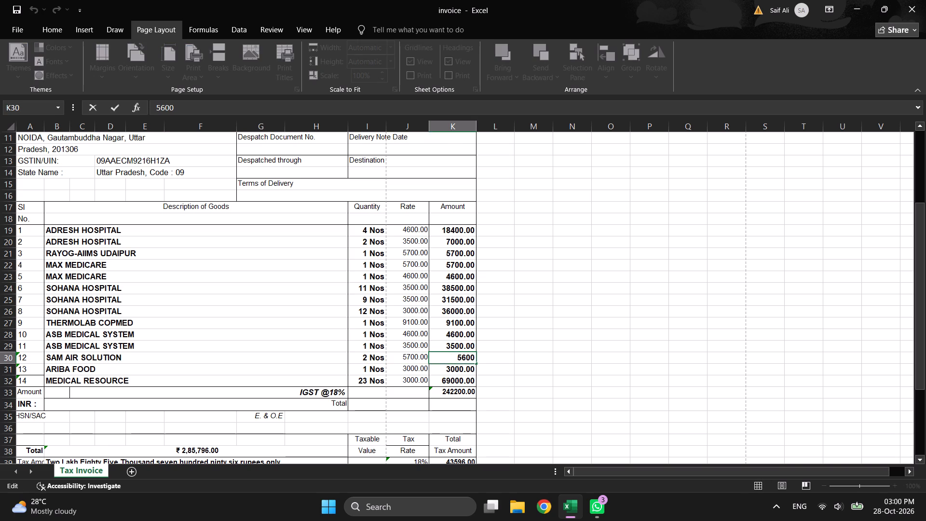
key(BackSpace)
key(BackSpace)
text(11)
text(40)
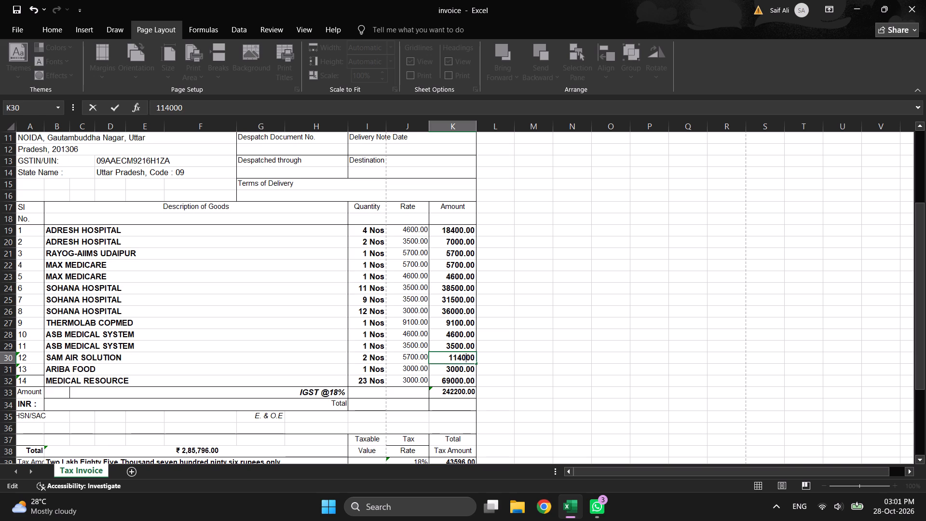
click(468, 357)
text(0.)
scroll(509, 346, up, 3)
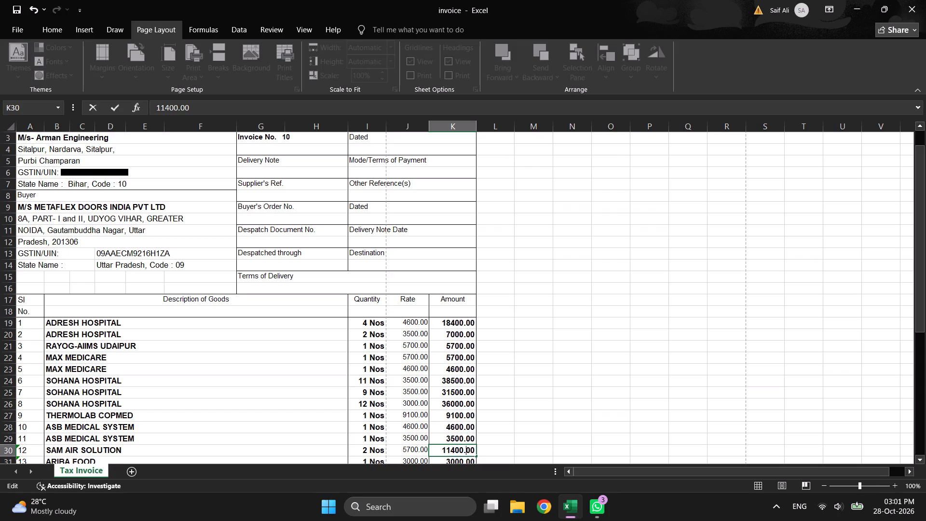
scroll(509, 346, down, 3)
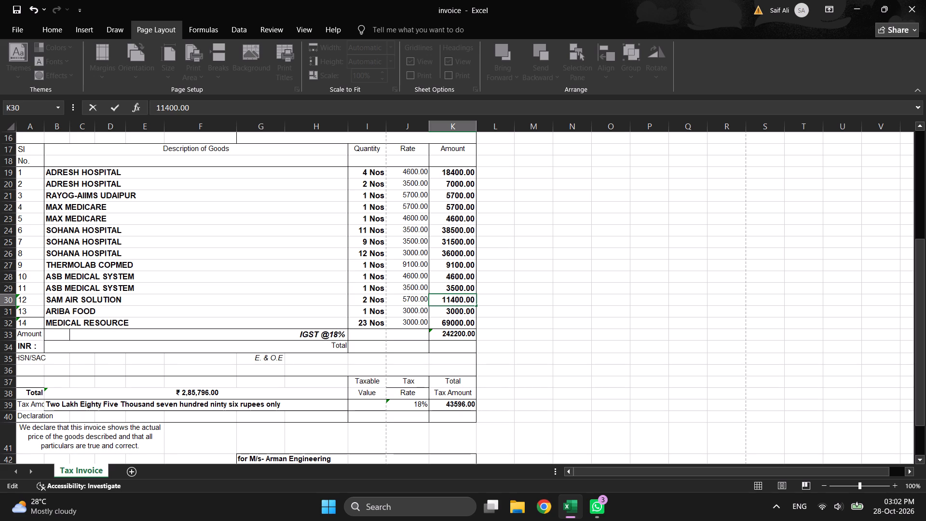
click(29, 370)
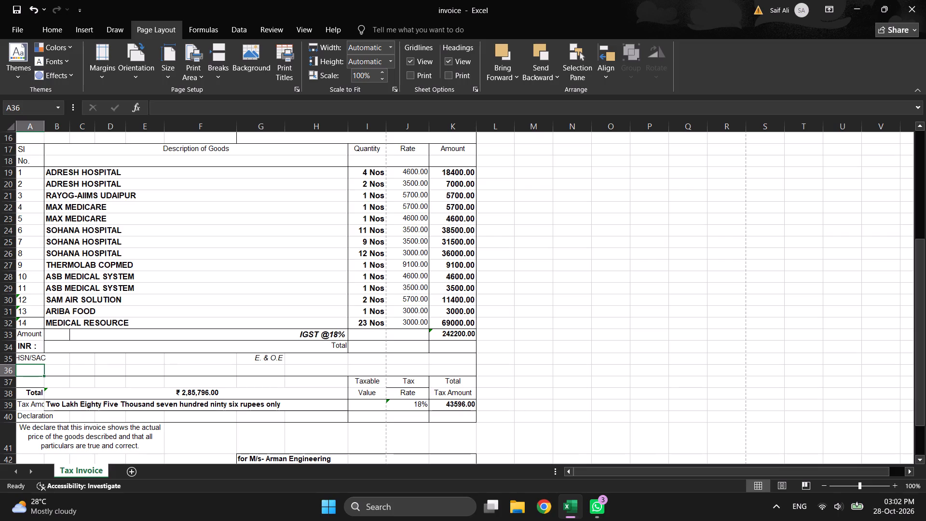
Widen column A, the Sl No. column, to about one and three-quarter times its width so its labels fit better.
scroll(501, 334, up, 4)
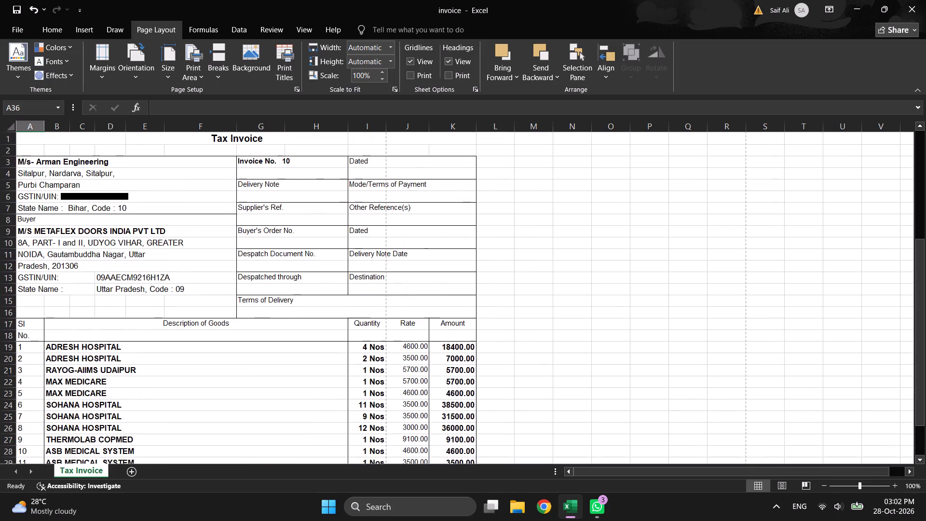
scroll(501, 334, up, 1)
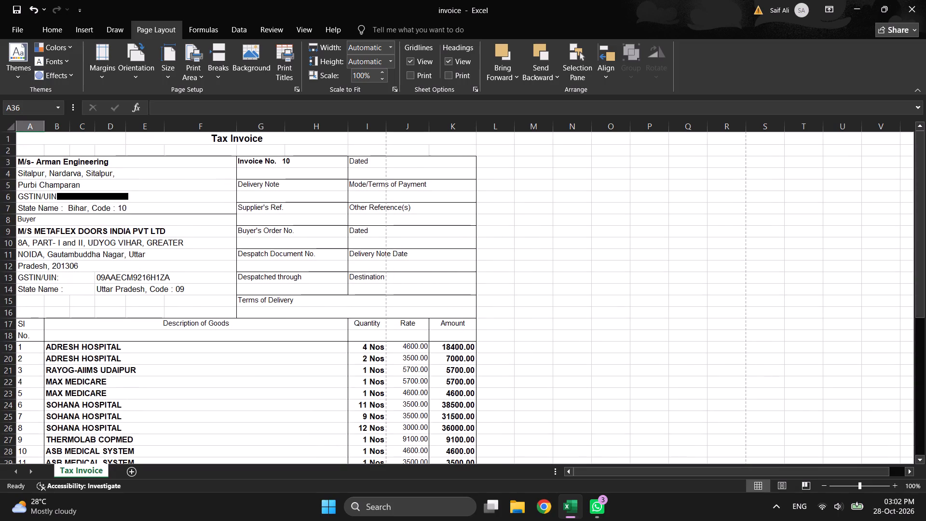
click(17, 128)
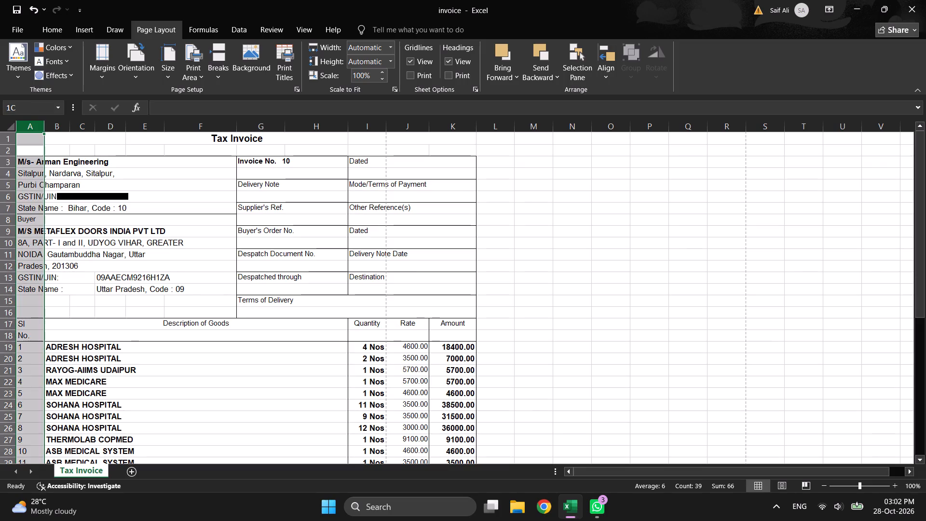
drag(43, 132, 89, 132)
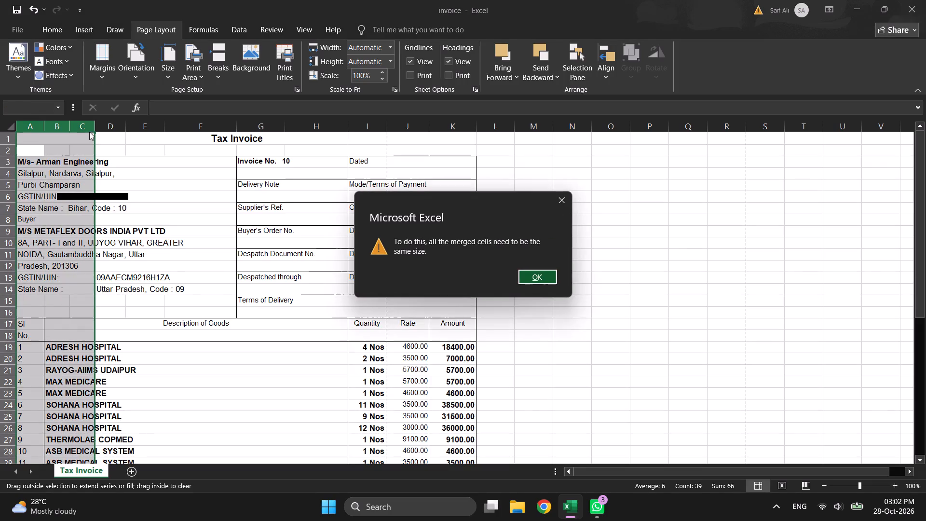
click(563, 203)
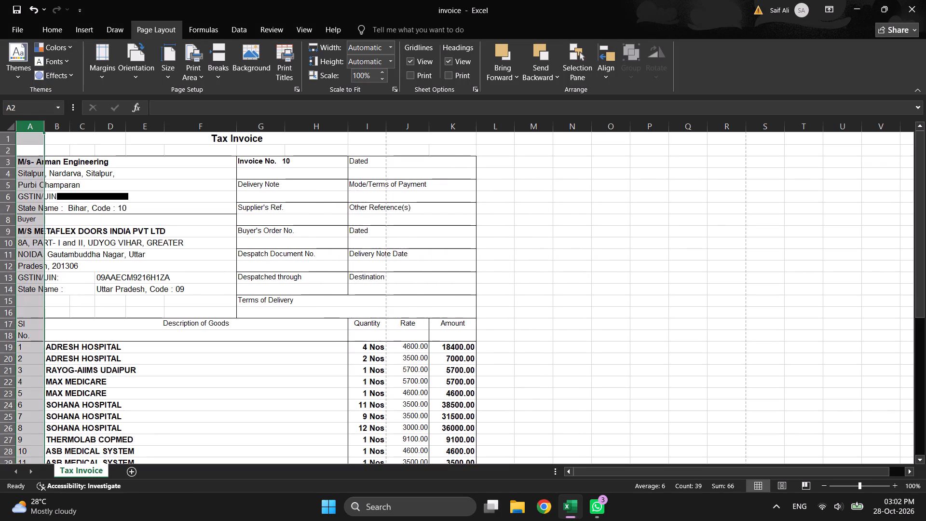
drag(43, 125, 64, 124)
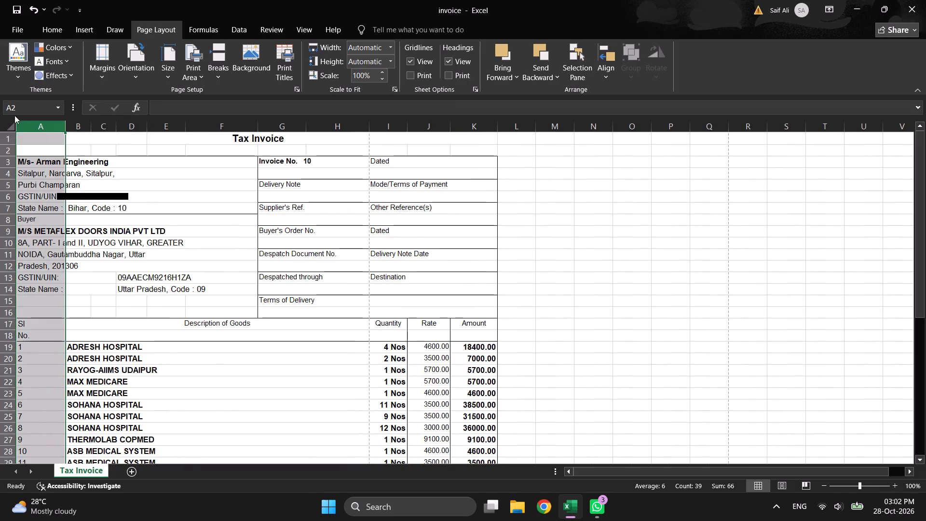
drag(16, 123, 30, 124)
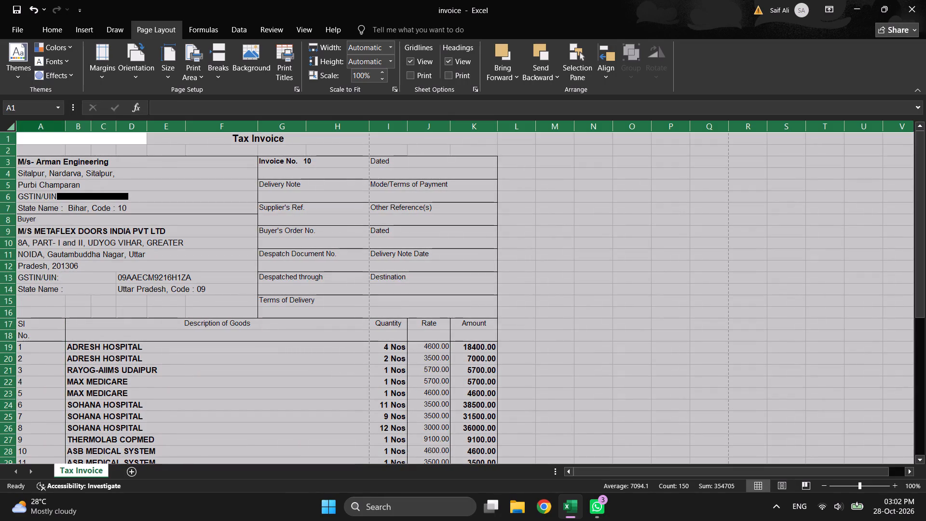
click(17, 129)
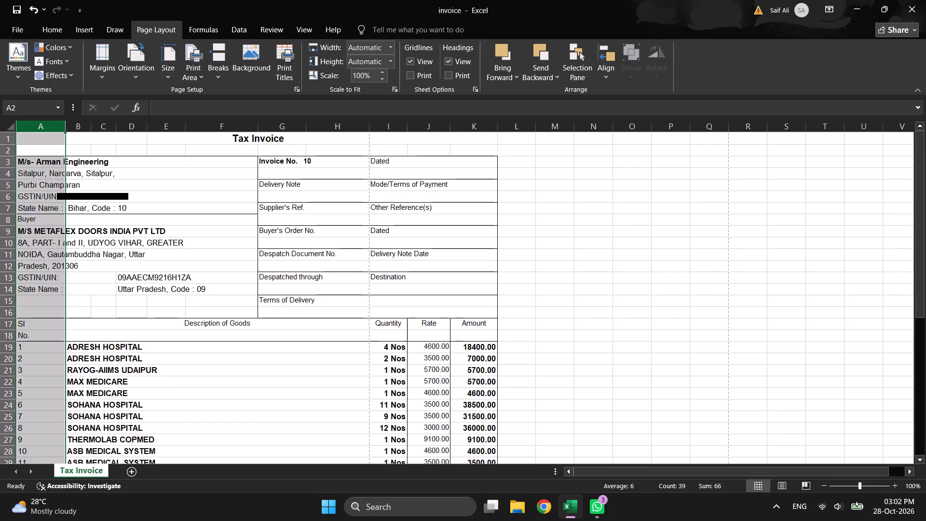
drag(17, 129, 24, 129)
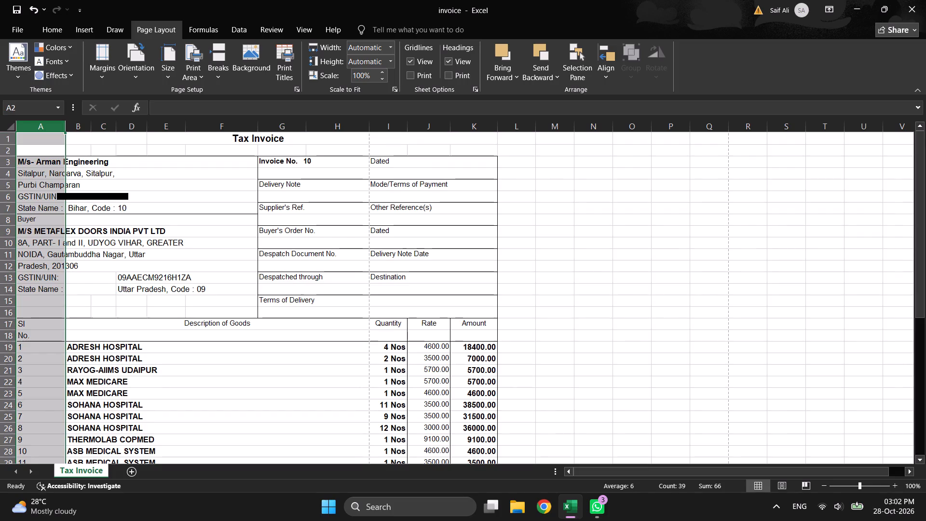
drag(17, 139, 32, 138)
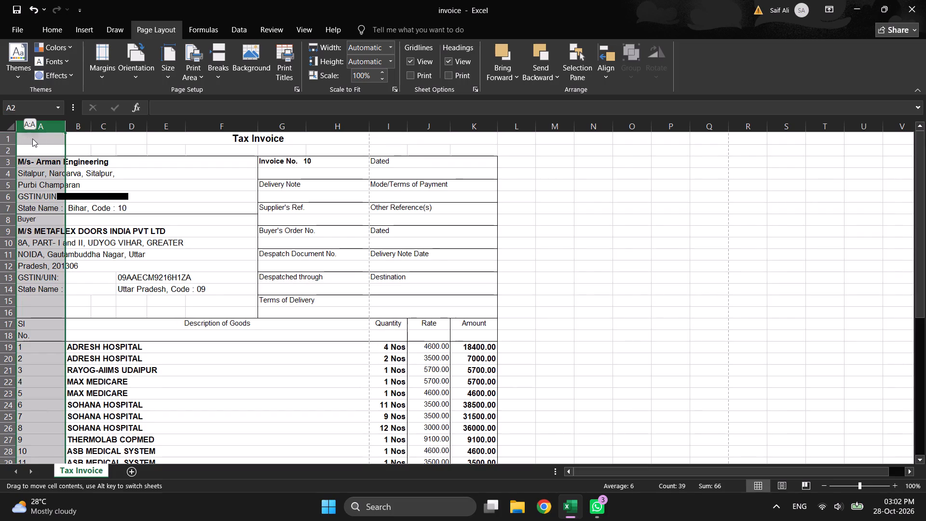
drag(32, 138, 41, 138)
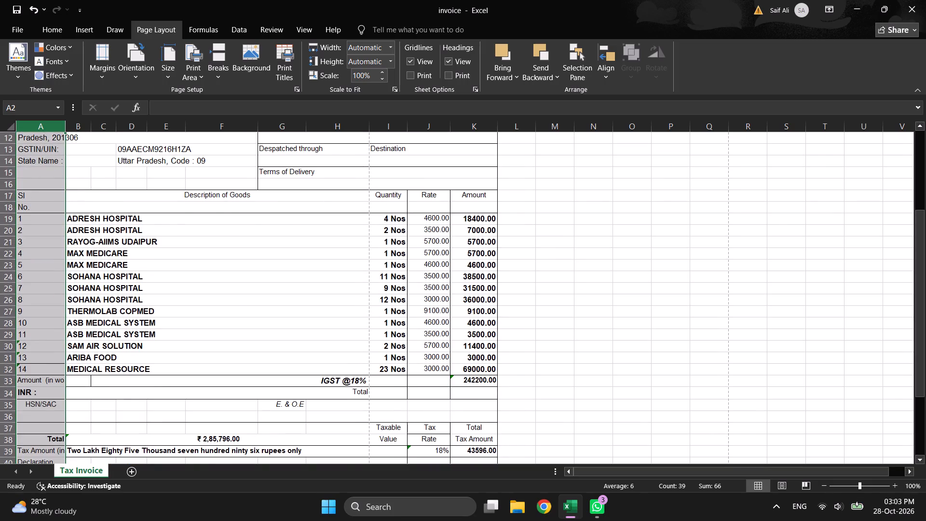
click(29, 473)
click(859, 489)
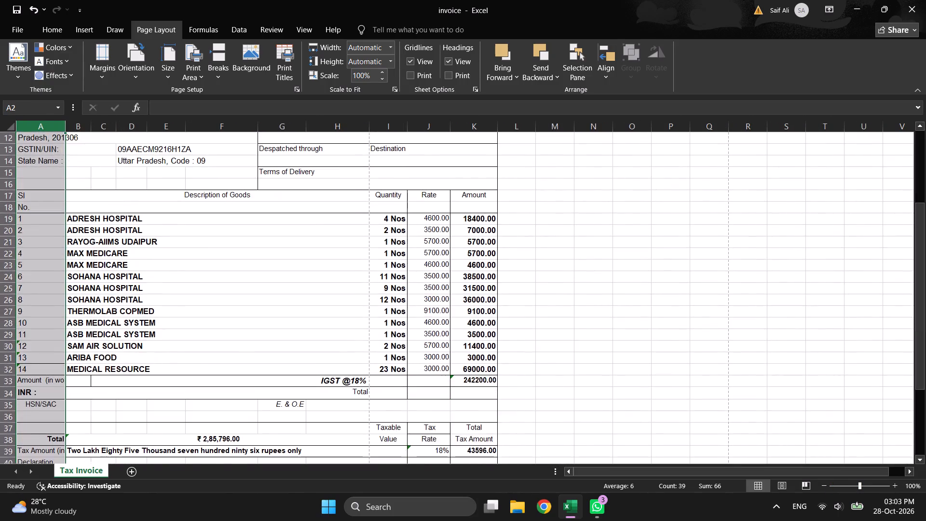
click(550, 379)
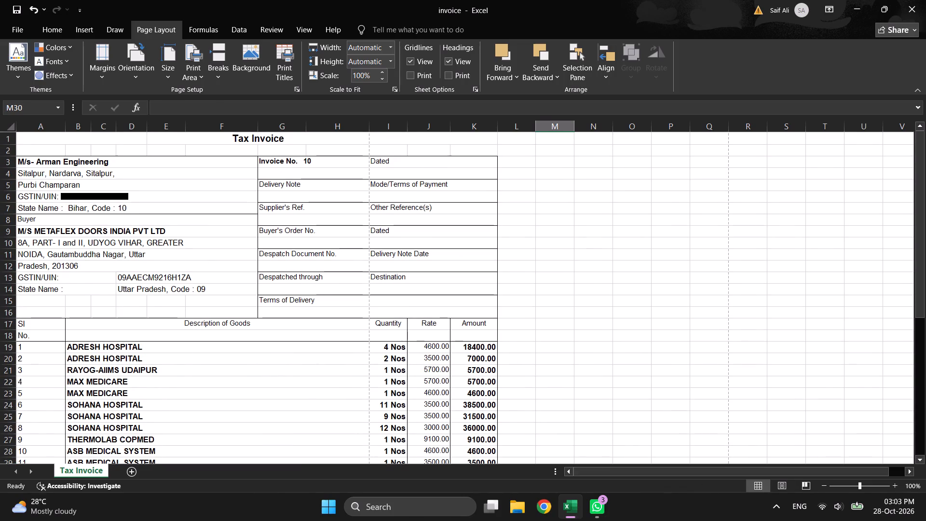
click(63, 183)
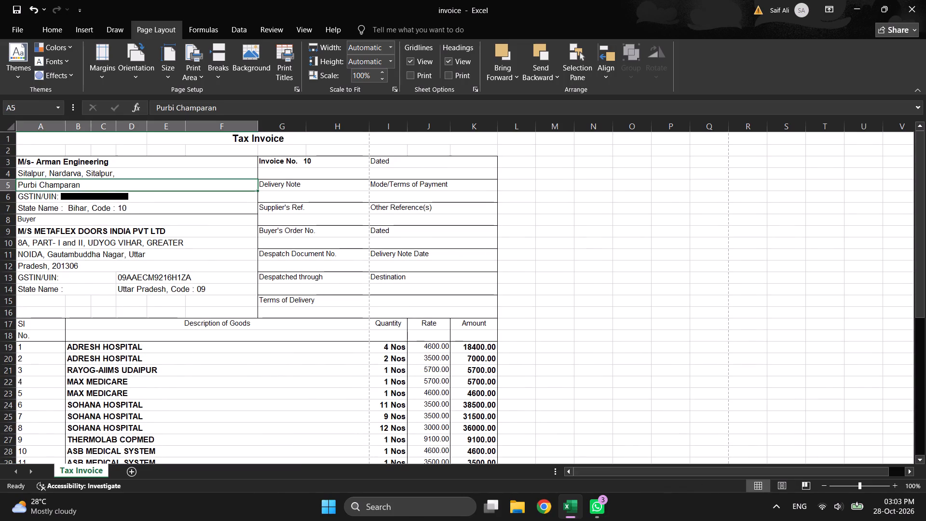
Center the contents of all cells on the Tax Invoice sheet horizontally.
click(550, 359)
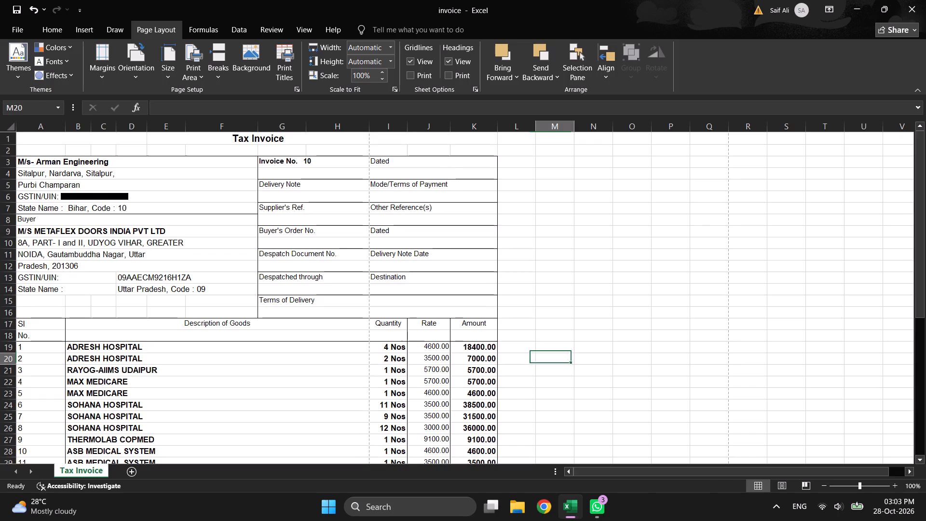
key(ctrl+a)
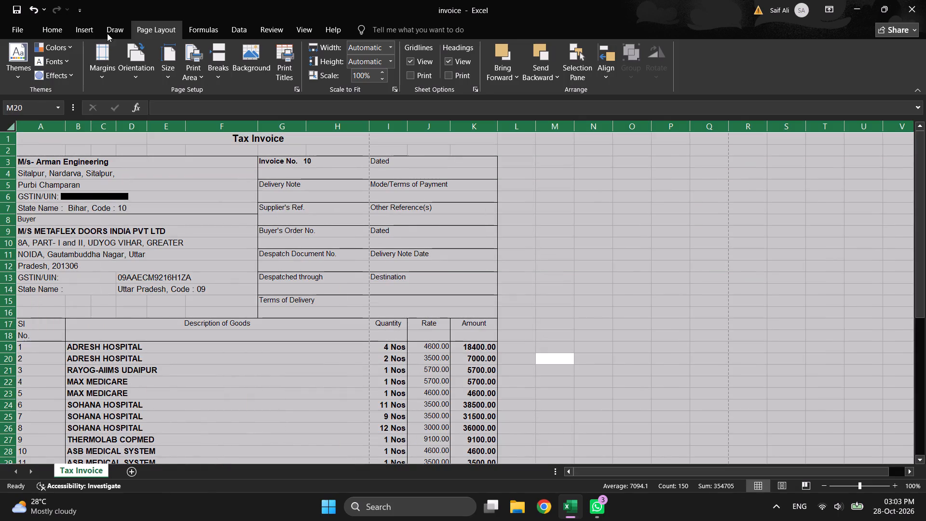
click(44, 32)
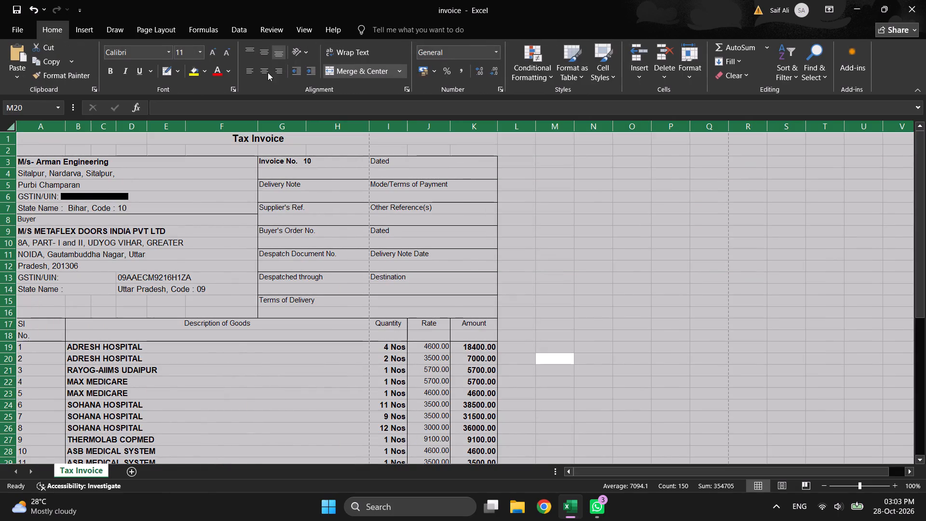
click(267, 72)
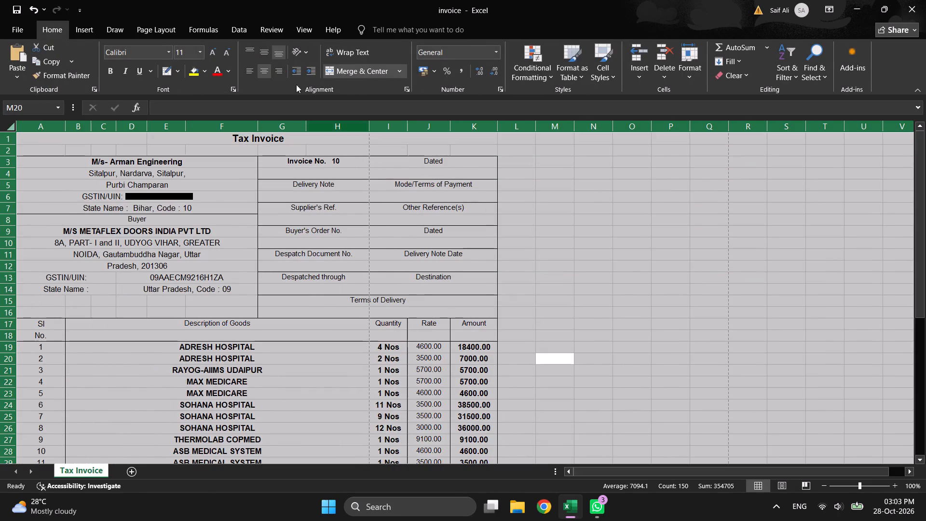
click(548, 256)
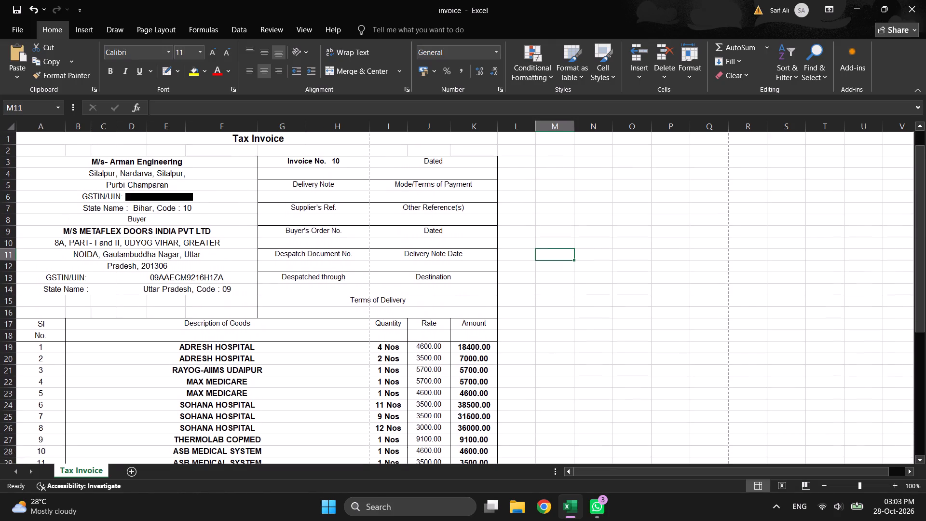
Clear the "INR :" text from cell A34, beside the Total row.
click(580, 207)
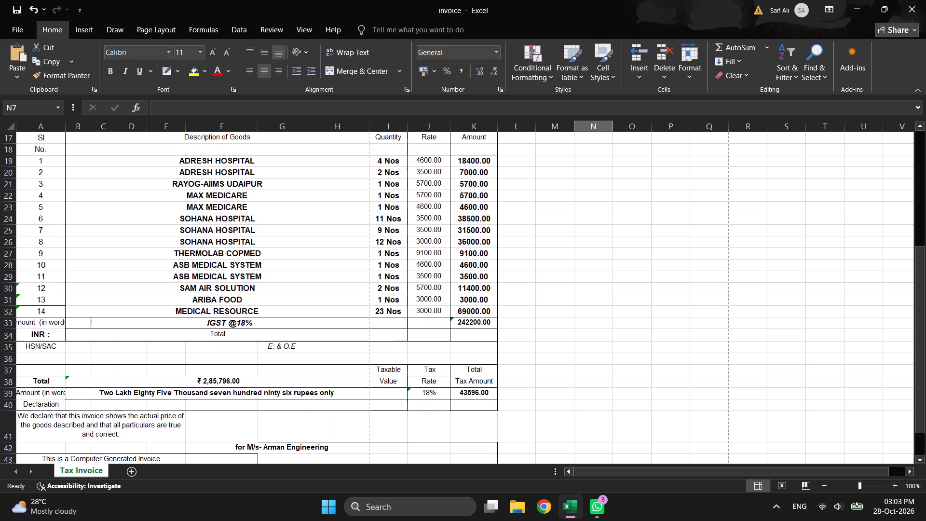
double_click(57, 336)
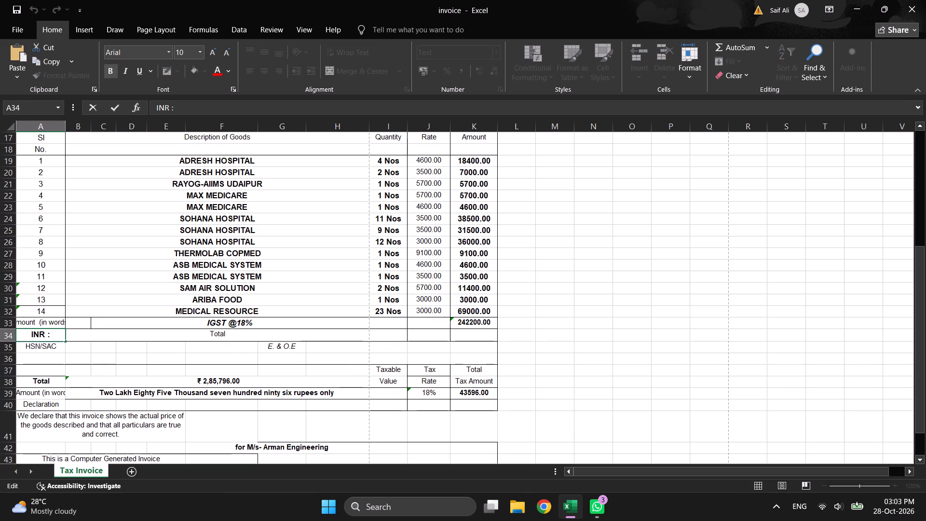
key(BackSpace)
key(BackSpace)
key(BackSpace)
key(BackSpace)
key(BackSpace)
key(BackSpace)
key(BackSpace)
key(BackSpace)
key(BackSpace)
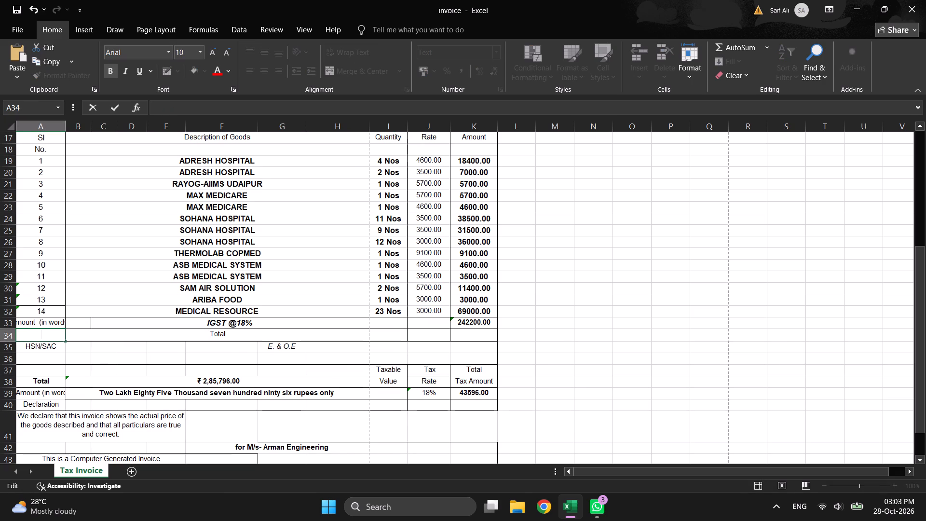
double_click(63, 324)
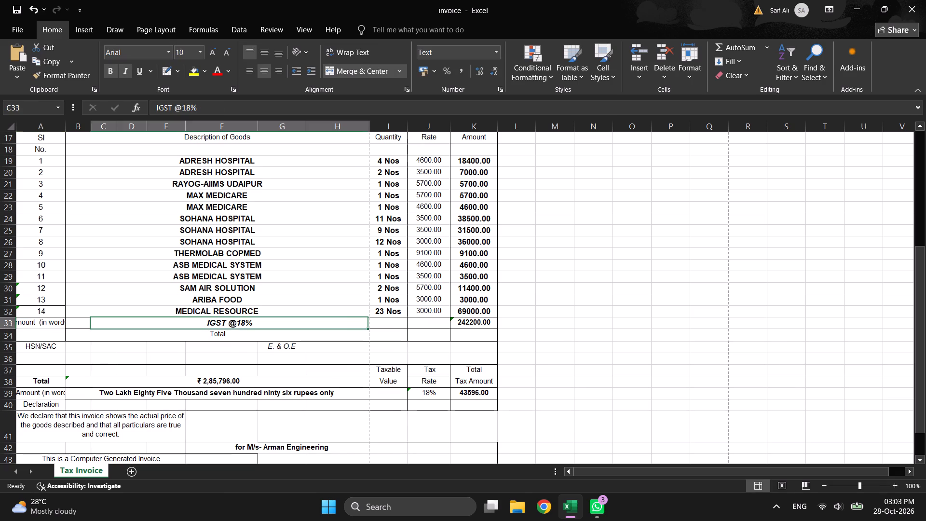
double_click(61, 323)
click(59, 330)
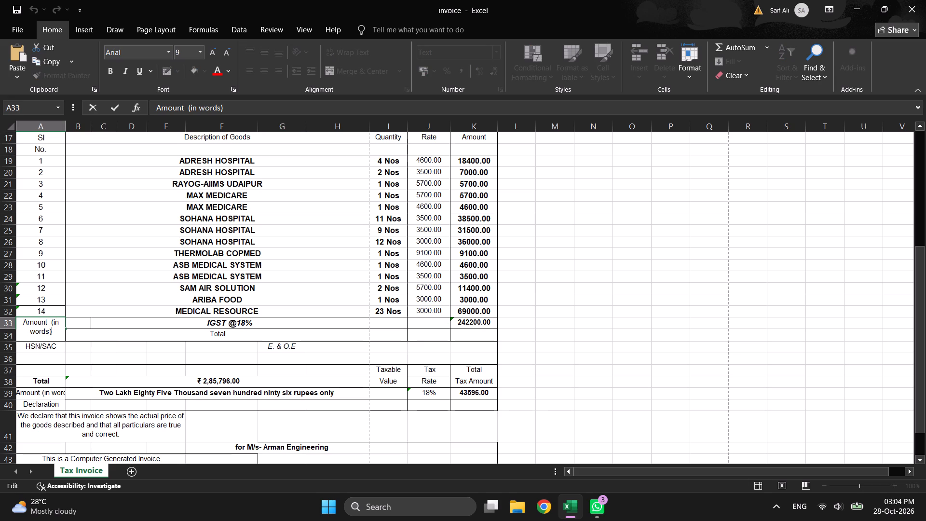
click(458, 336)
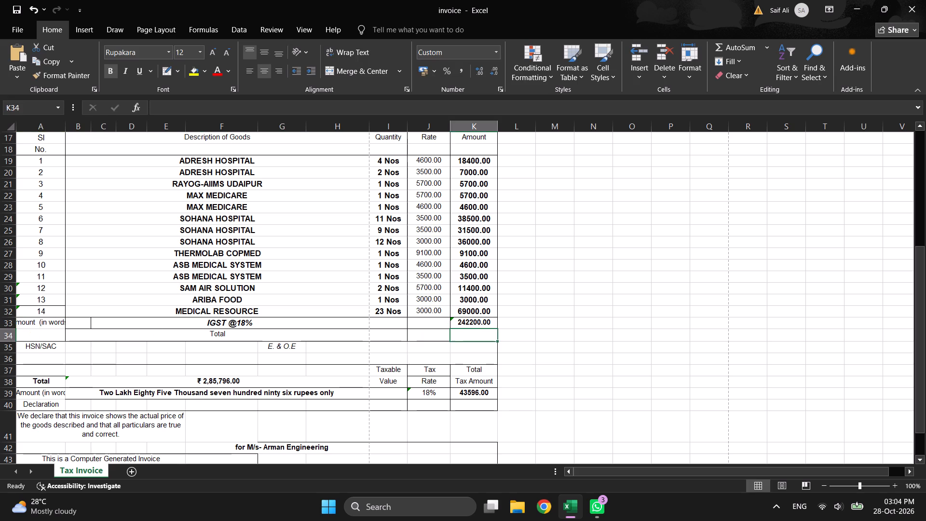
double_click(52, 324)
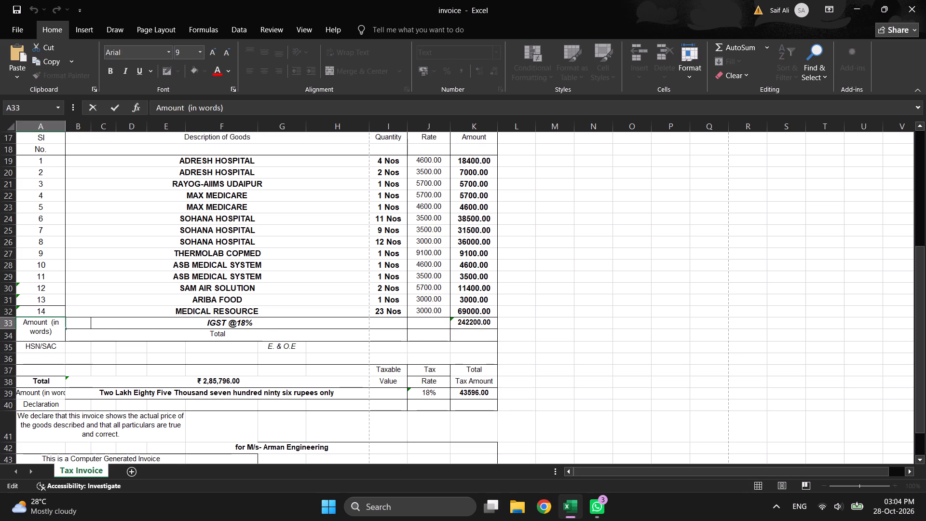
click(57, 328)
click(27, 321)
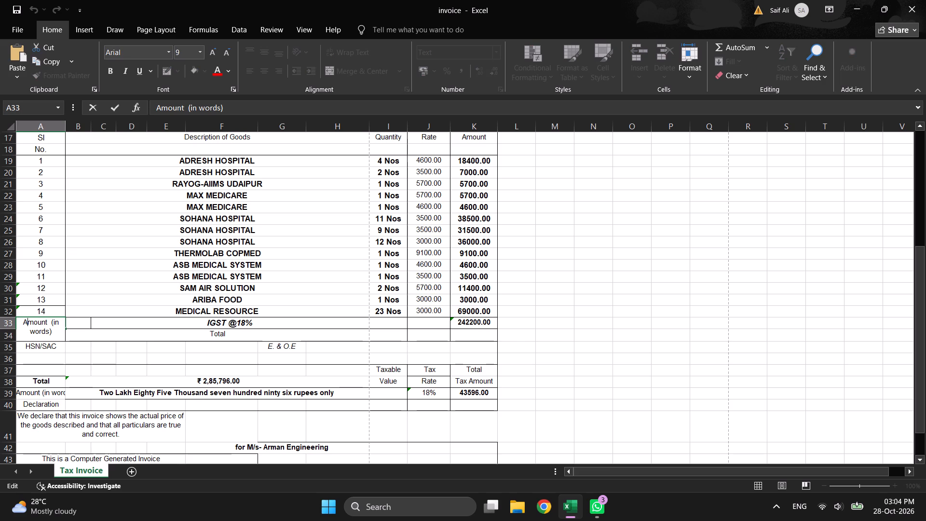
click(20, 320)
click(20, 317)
Fill the amount-in-words label from A33 down into A34 and merge A33:A34 into one centered cell.
drag(64, 328, 64, 339)
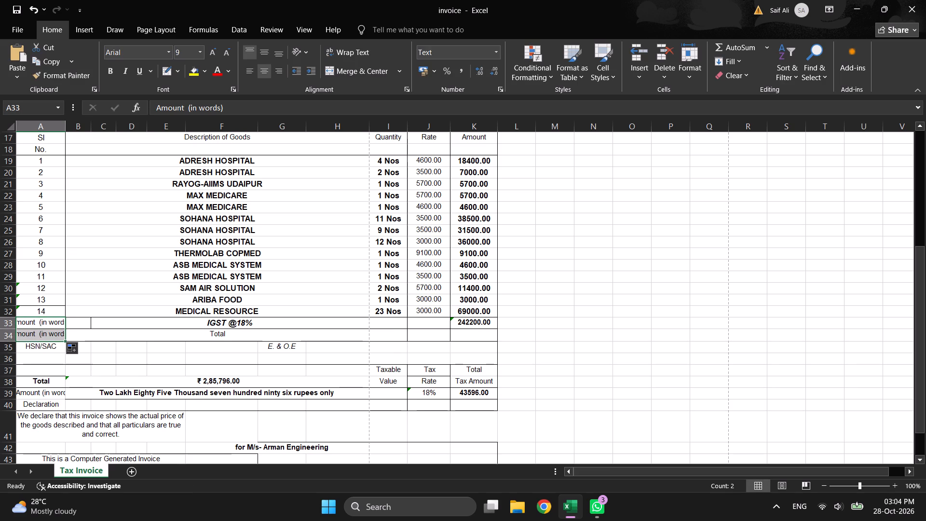
right_click(57, 329)
click(207, 347)
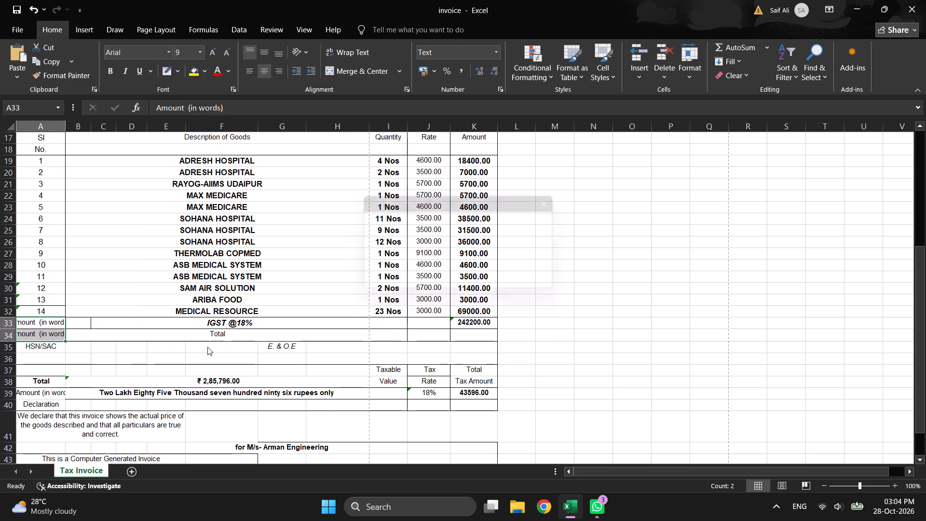
click(493, 276)
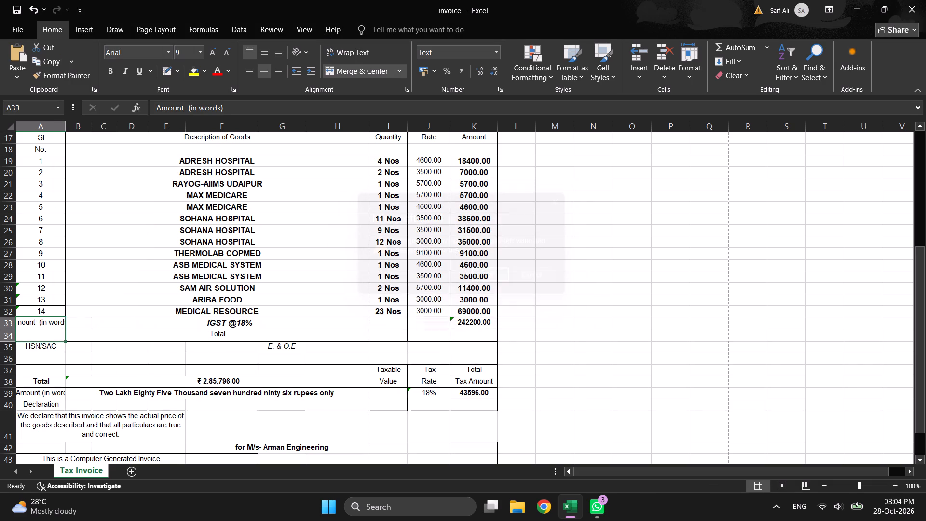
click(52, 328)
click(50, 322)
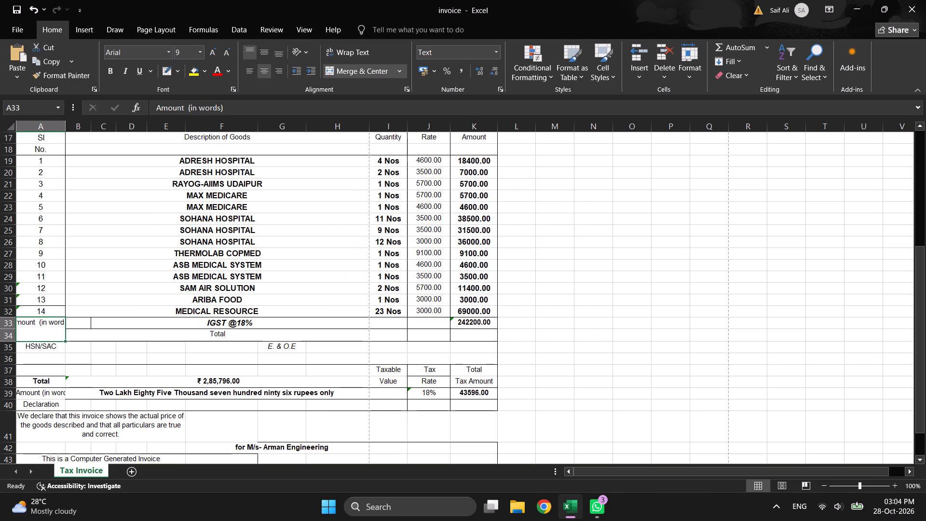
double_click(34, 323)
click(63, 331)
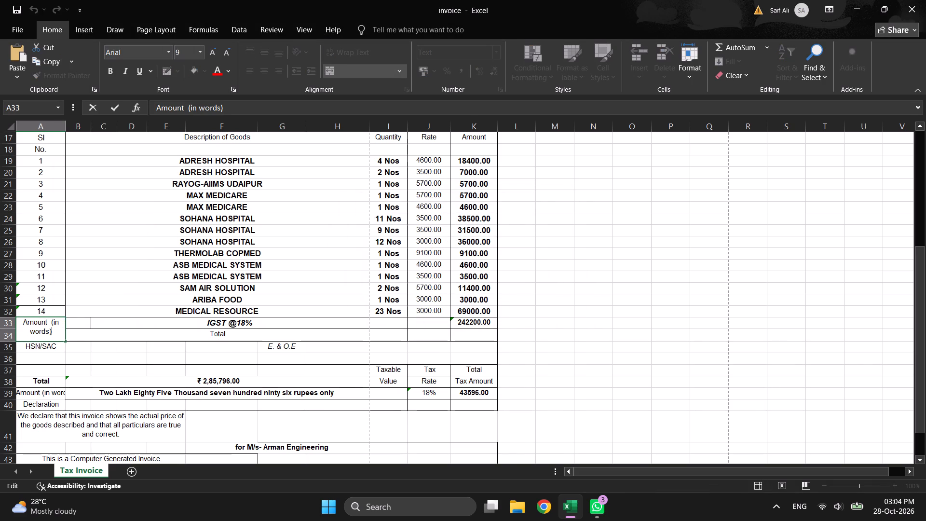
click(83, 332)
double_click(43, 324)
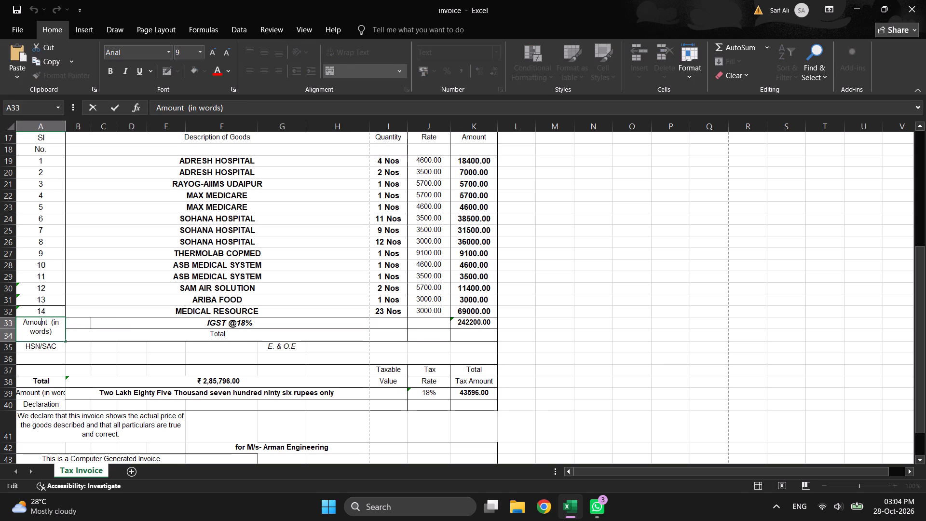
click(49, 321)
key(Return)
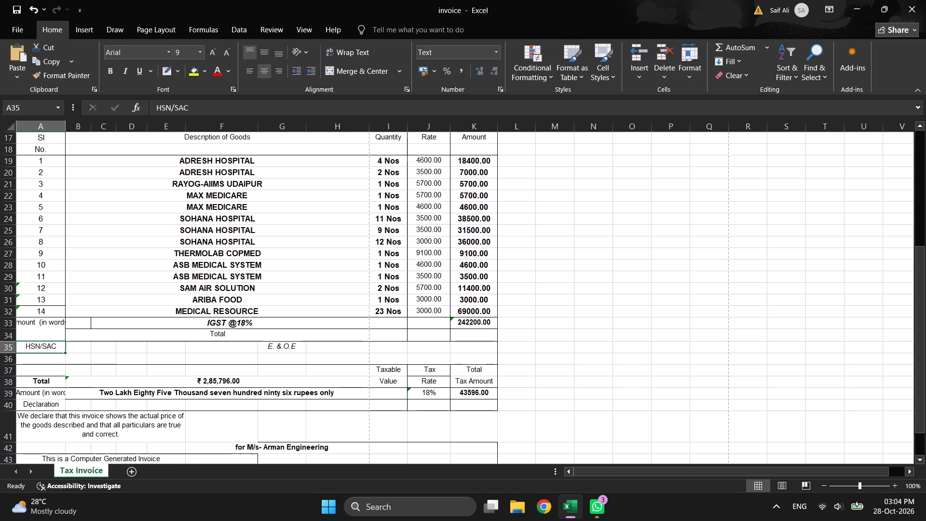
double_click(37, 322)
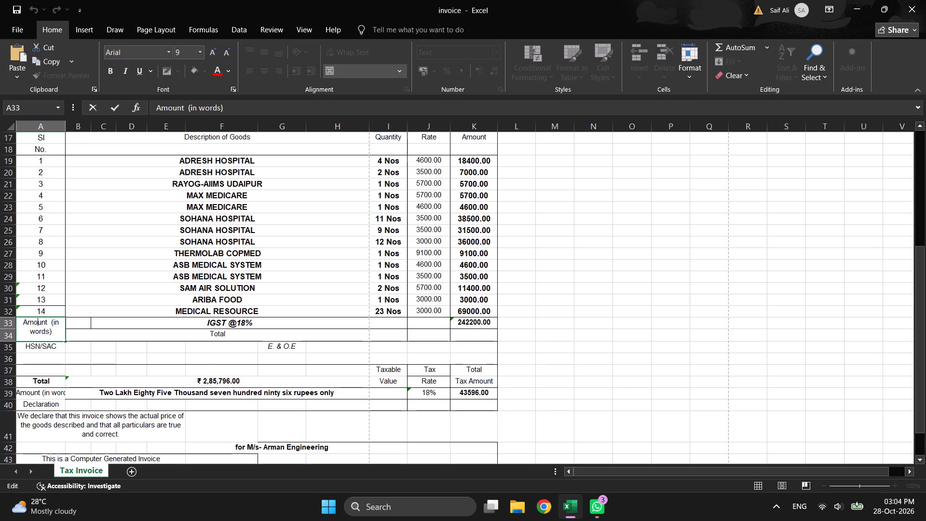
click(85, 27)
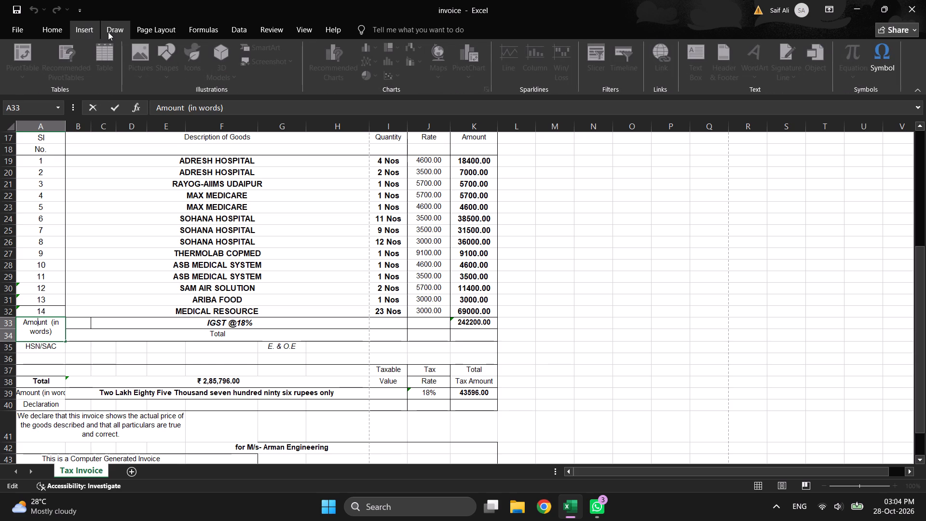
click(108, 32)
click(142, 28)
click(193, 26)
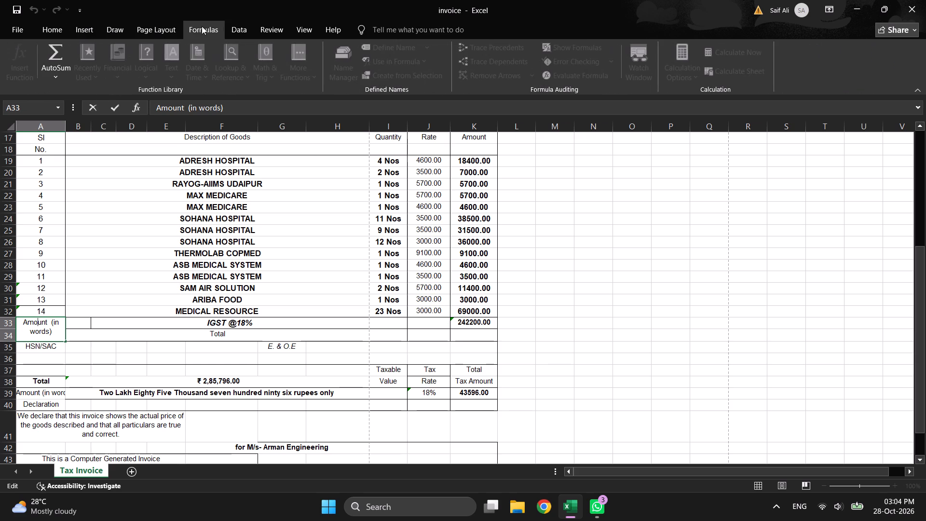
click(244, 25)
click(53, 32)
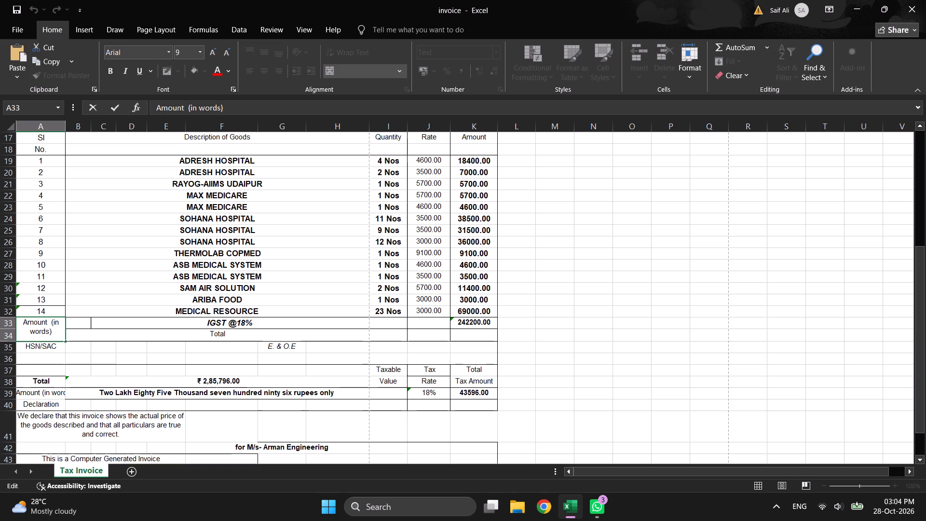
Change the label in merged cell A33 to "Amount In Word".
click(52, 333)
key(backslash)
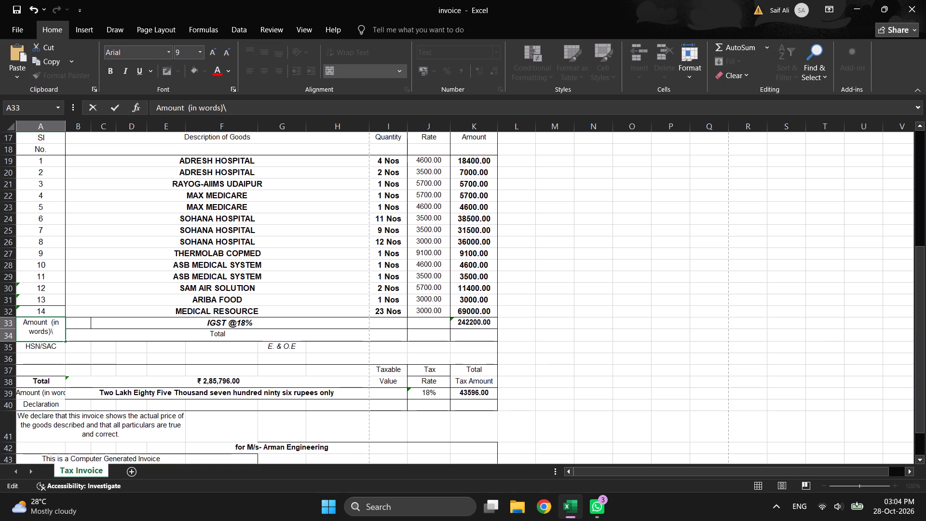
key(BackSpace)
key(BackSpace)
key(BackSpace)
key(BackSpace)
key(BackSpace)
key(BackSpace)
key(BackSpace)
key(BackSpace)
key(BackSpace)
key(BackSpace)
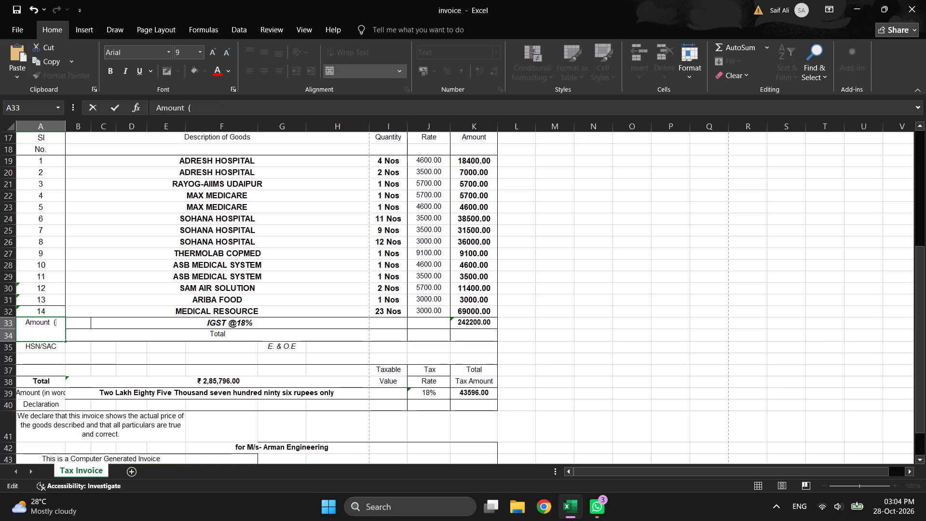
key(BackSpace)
key(BackSpace)
key(BackSpace)
text(in)
key(BackSpace)
key(BackSpace)
key(space)
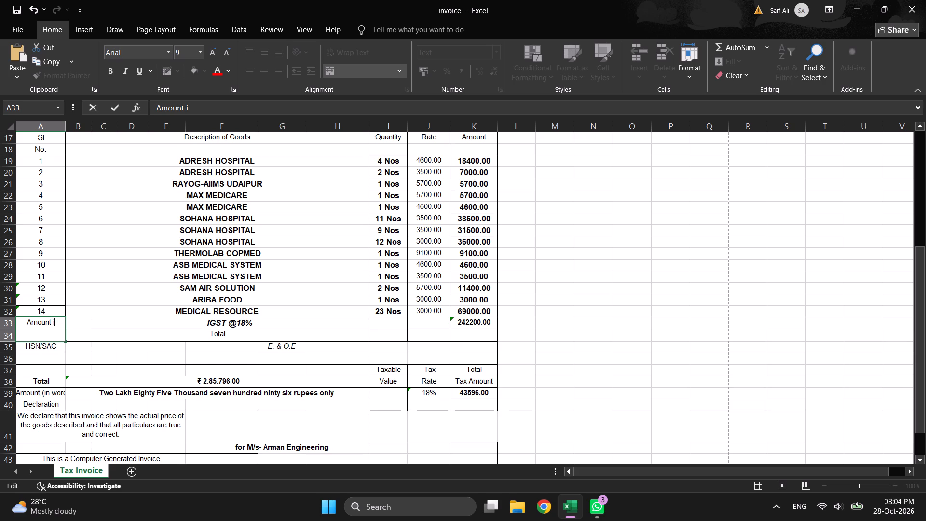
key(BackSpace)
key(BackSpace)
text(ord)
key(space)
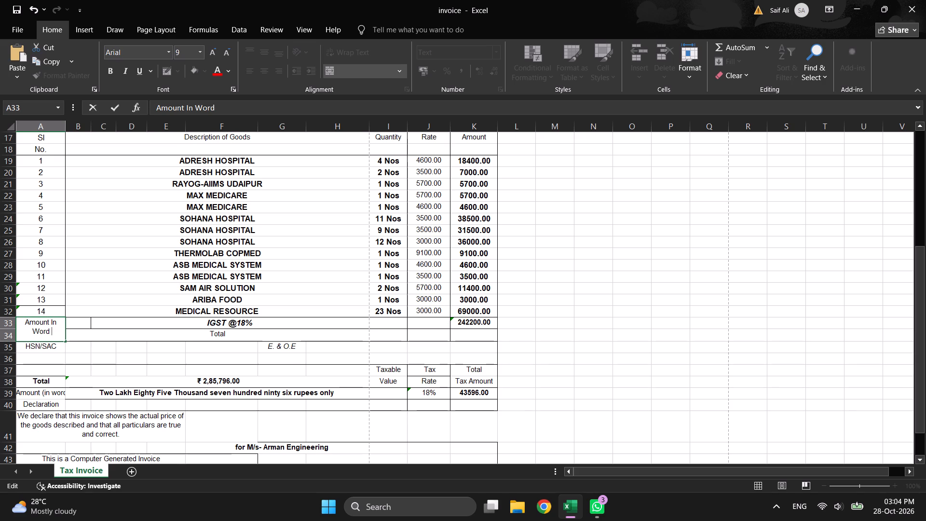
click(81, 333)
click(46, 324)
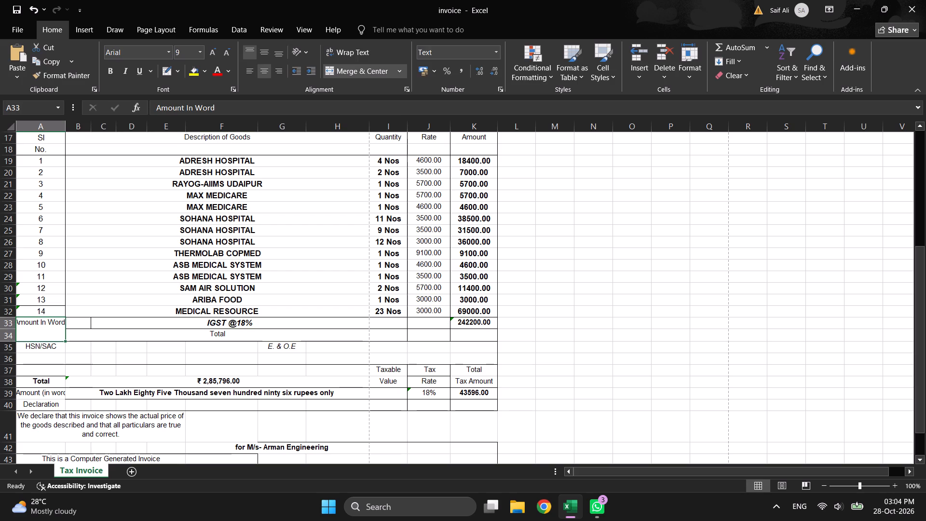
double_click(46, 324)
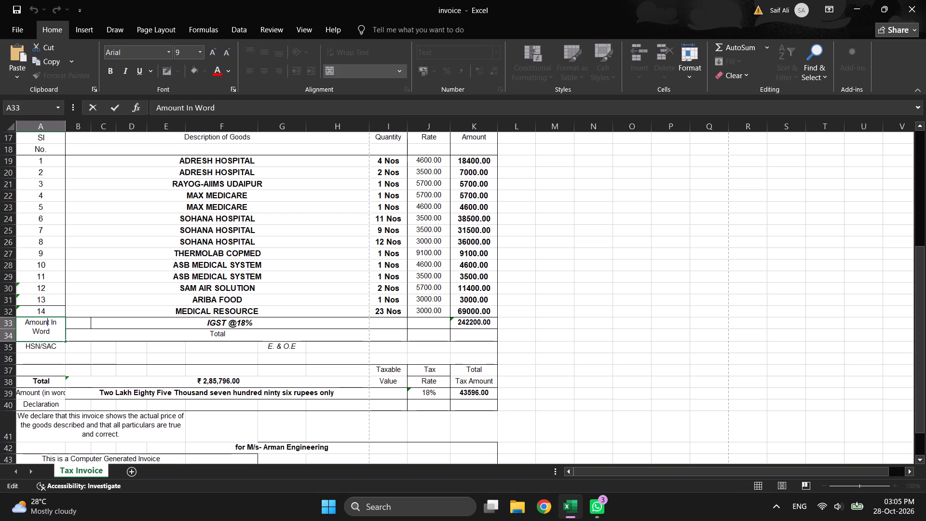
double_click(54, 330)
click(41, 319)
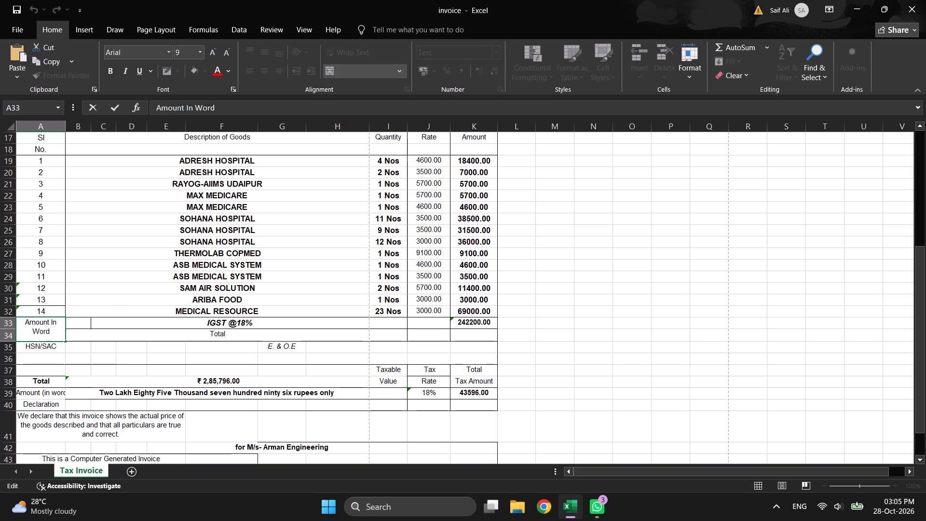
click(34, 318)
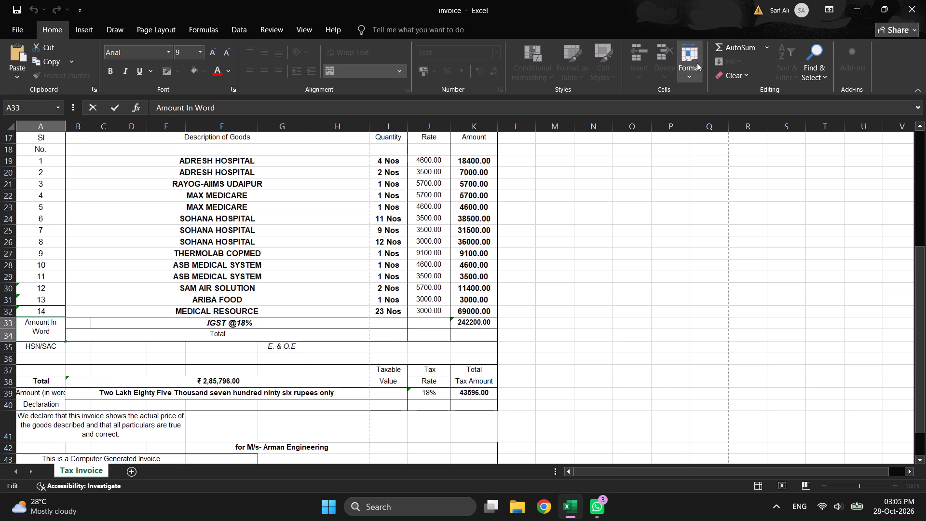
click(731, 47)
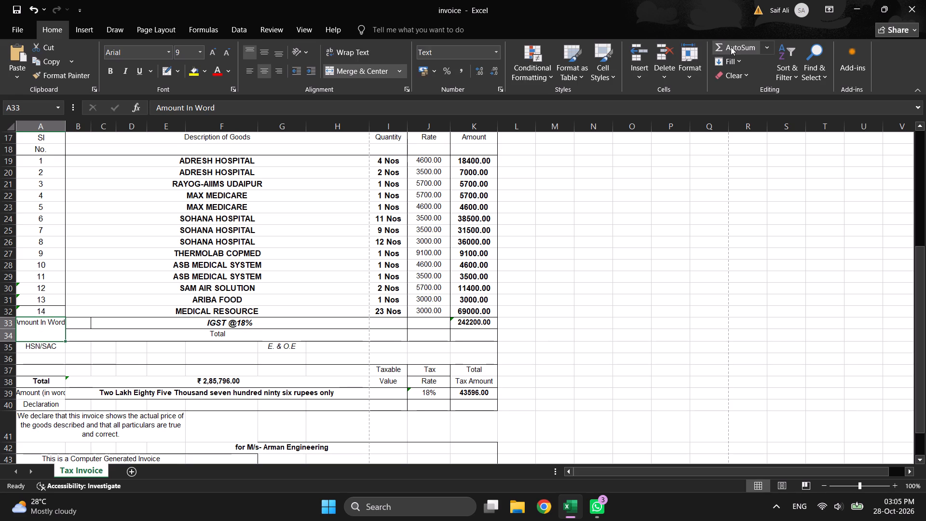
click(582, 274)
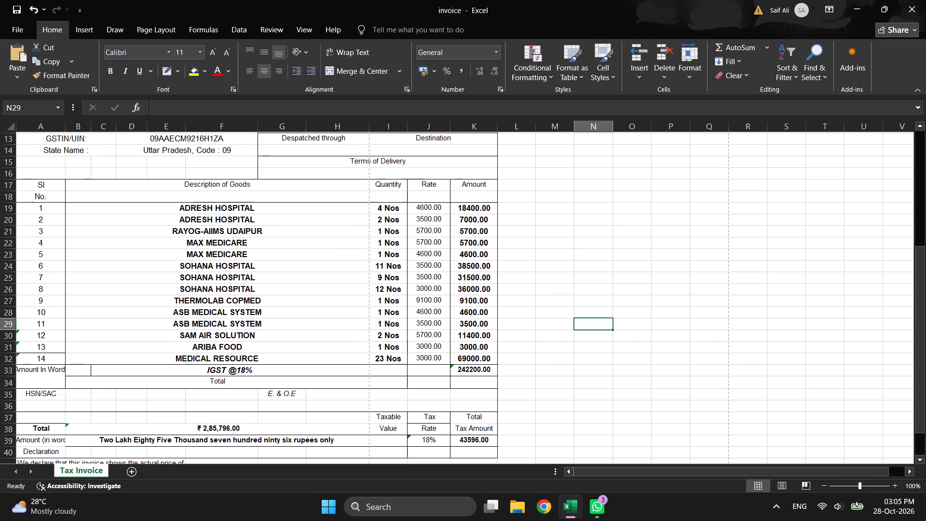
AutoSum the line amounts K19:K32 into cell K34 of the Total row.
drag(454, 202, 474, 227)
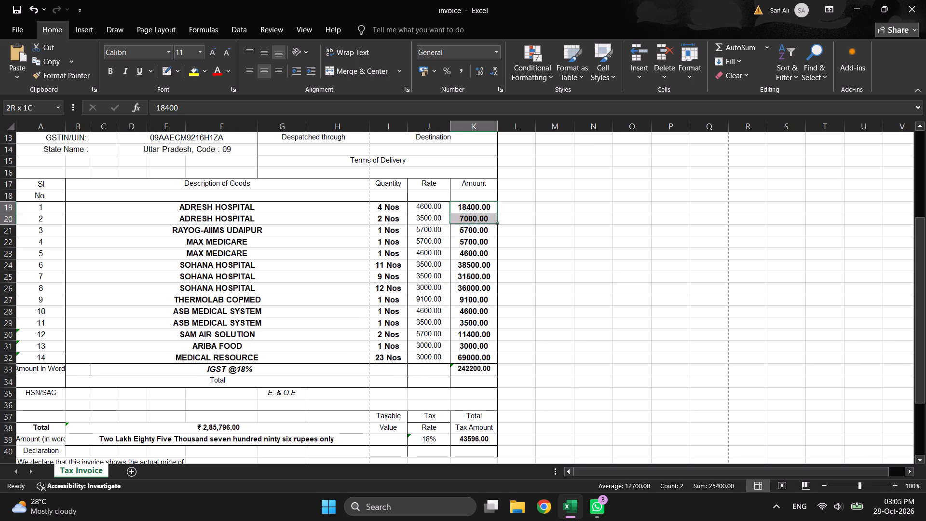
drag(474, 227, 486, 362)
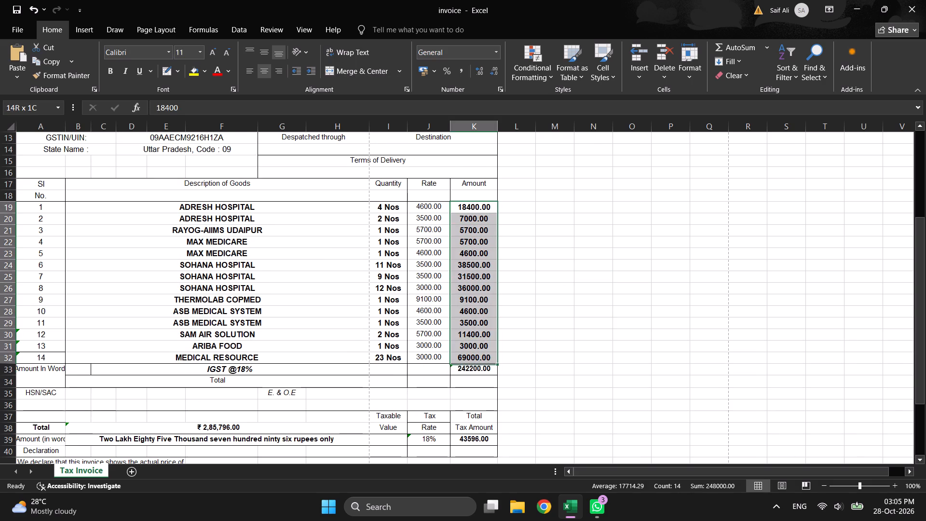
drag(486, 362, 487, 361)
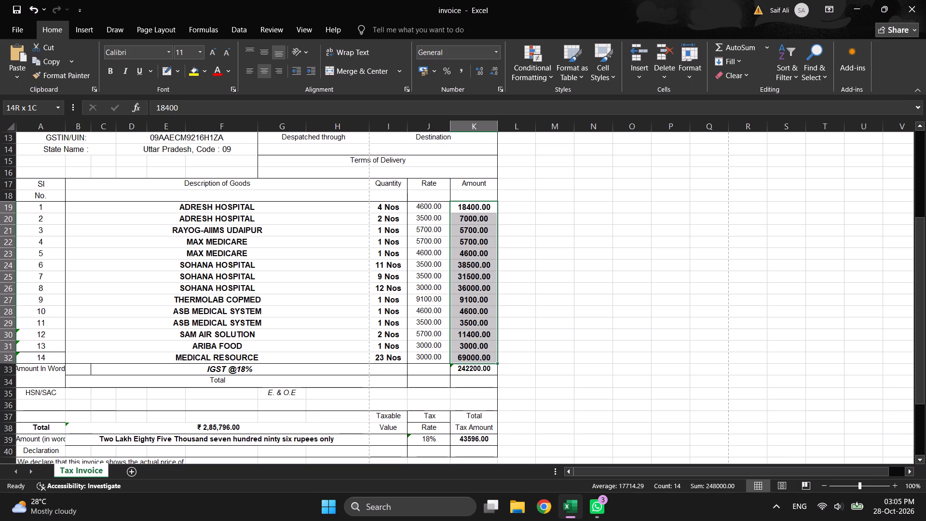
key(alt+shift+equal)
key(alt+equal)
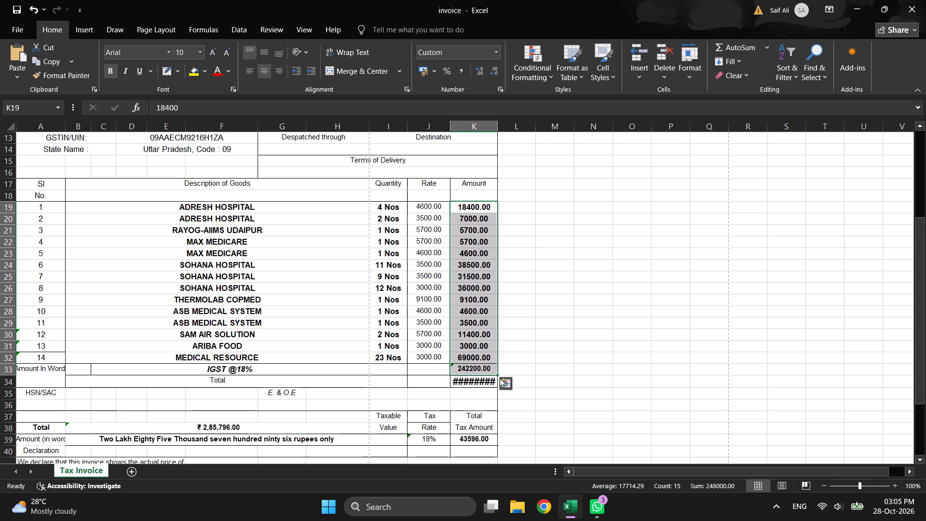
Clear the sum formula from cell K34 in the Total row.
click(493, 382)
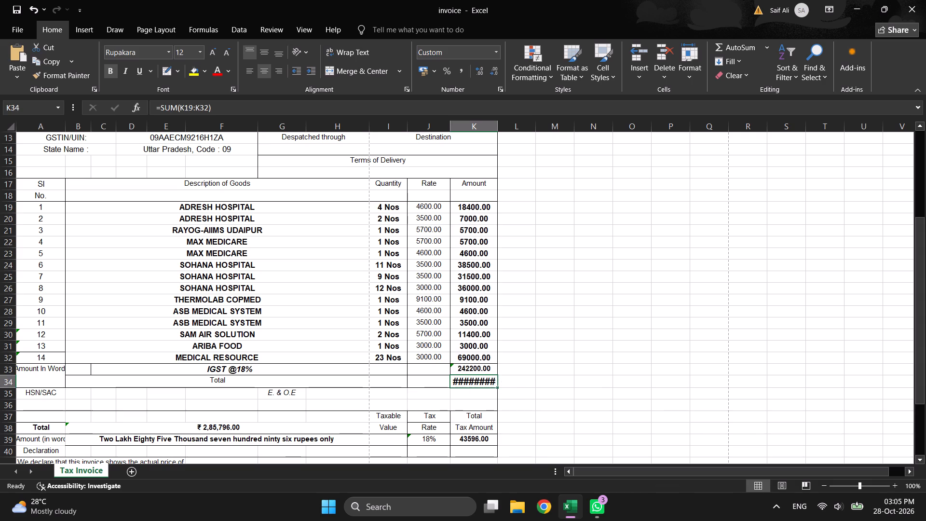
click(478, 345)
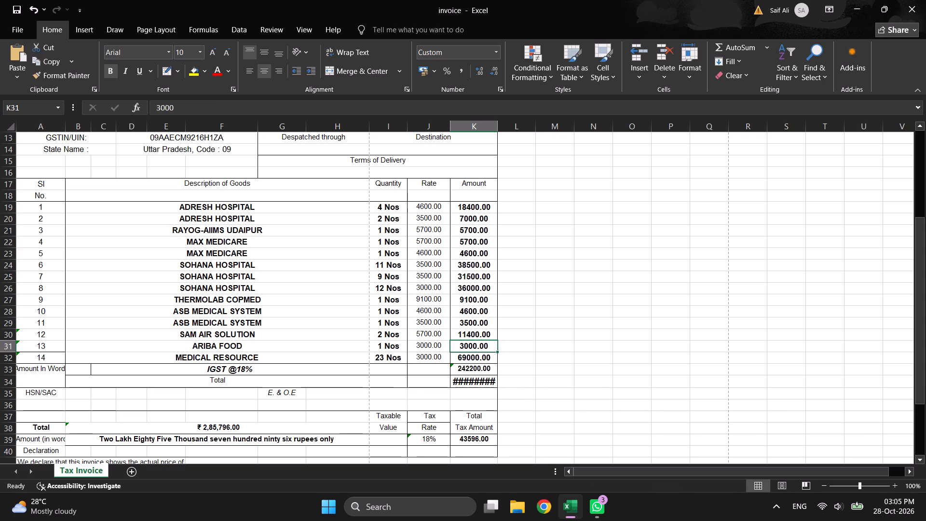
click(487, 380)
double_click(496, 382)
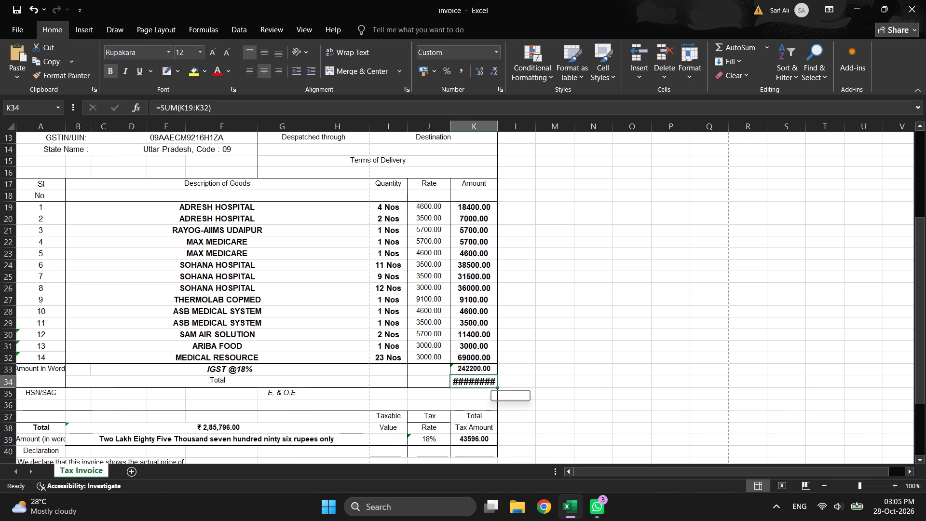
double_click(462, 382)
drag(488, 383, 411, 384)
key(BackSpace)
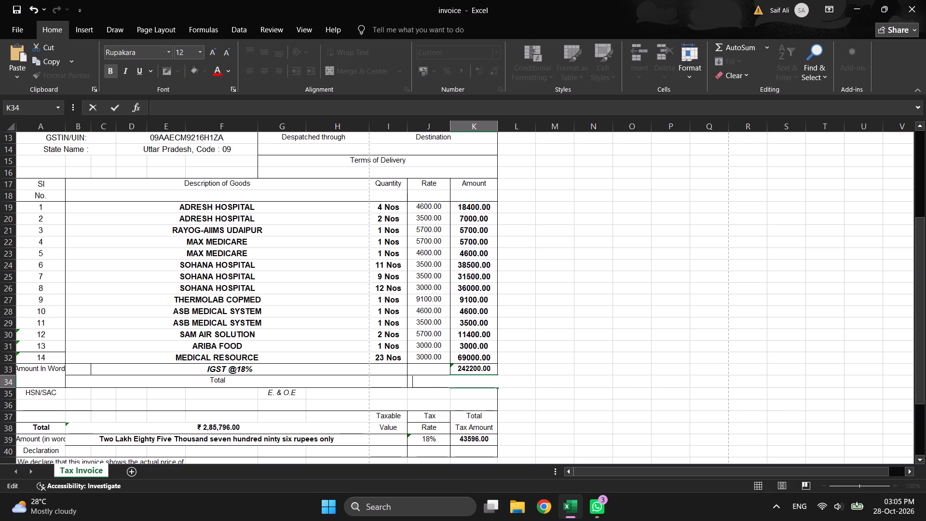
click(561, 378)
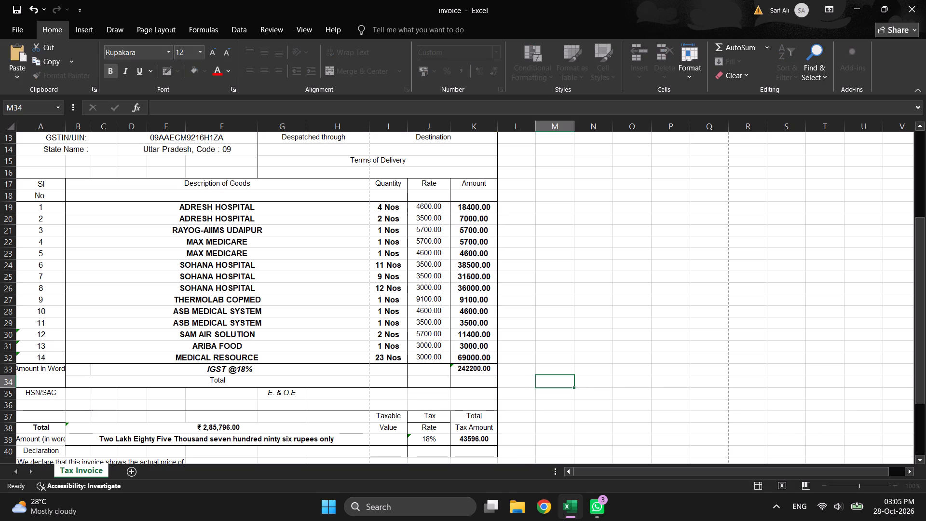
click(490, 370)
double_click(490, 370)
key(BackSpace)
key(BackSpace)
key(BackSpace)
key(BackSpace)
key(BackSpace)
key(BackSpace)
key(BackSpace)
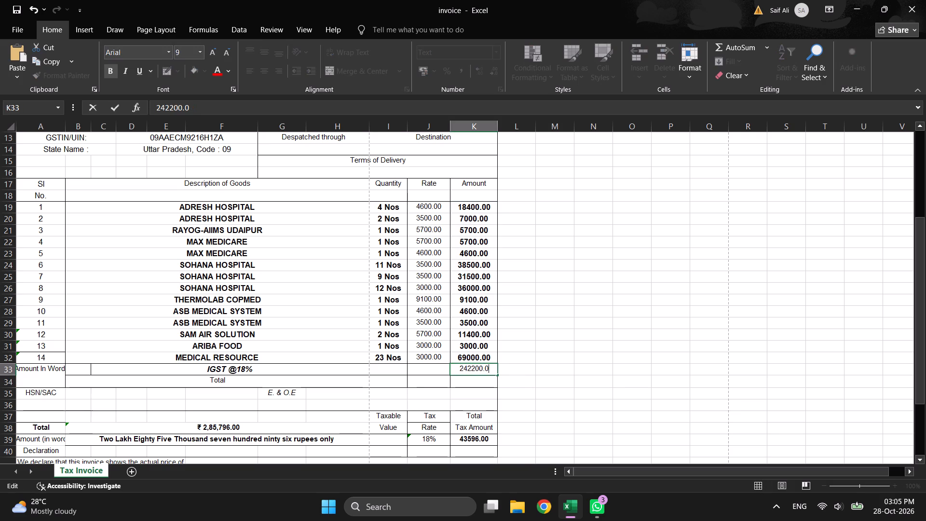
key(BackSpace)
key(BackSpace)
key(BackSpace)
click(513, 363)
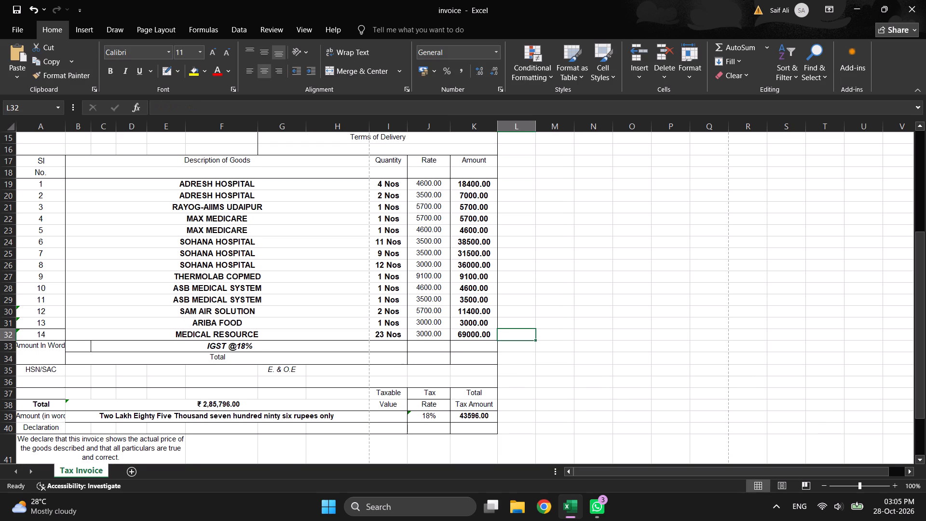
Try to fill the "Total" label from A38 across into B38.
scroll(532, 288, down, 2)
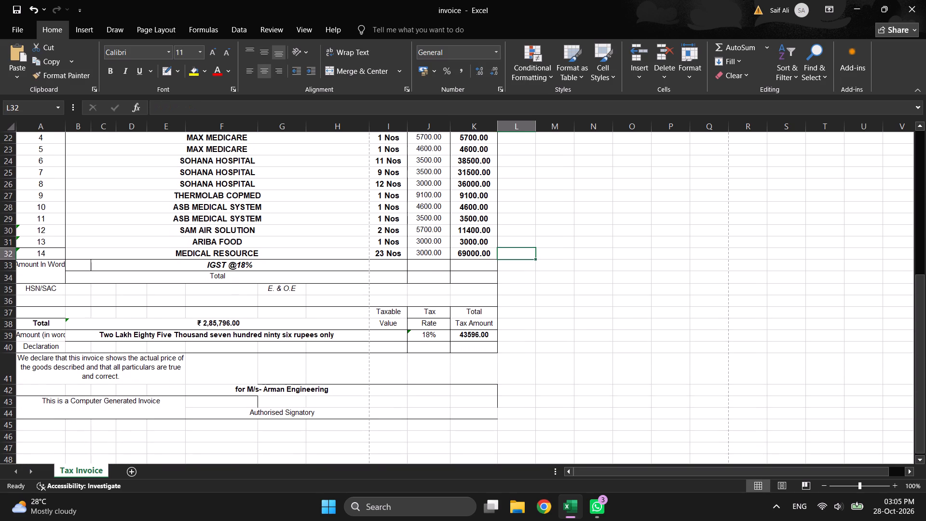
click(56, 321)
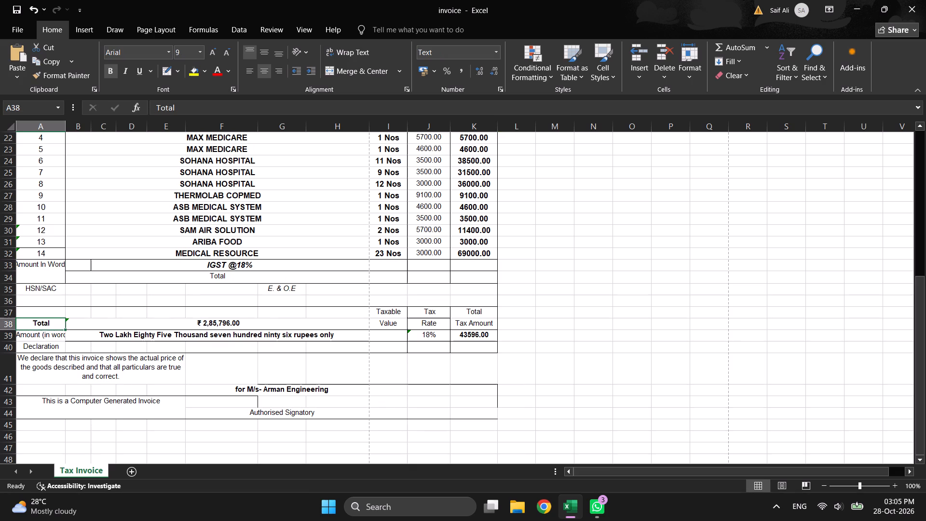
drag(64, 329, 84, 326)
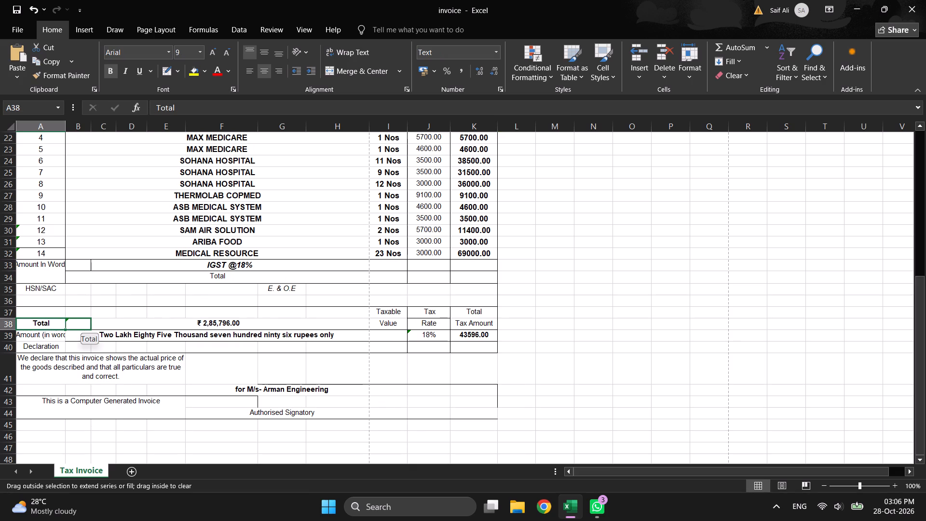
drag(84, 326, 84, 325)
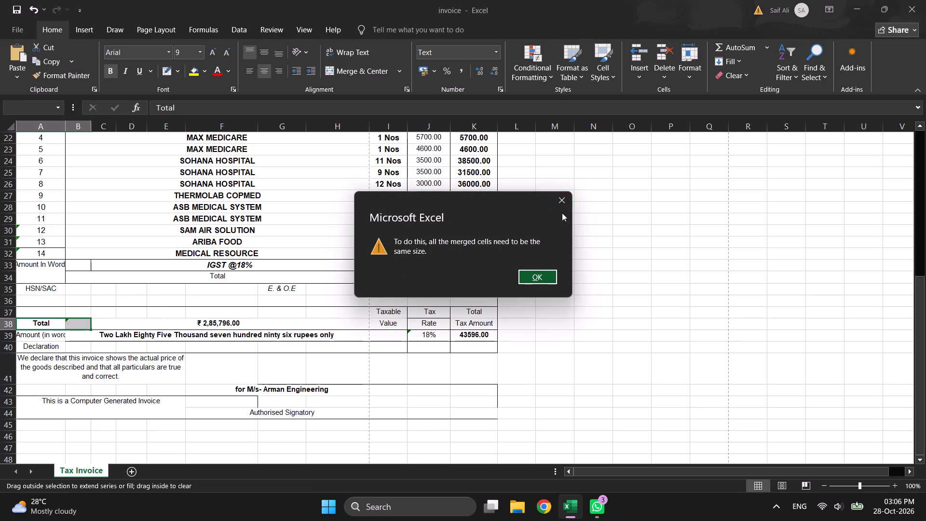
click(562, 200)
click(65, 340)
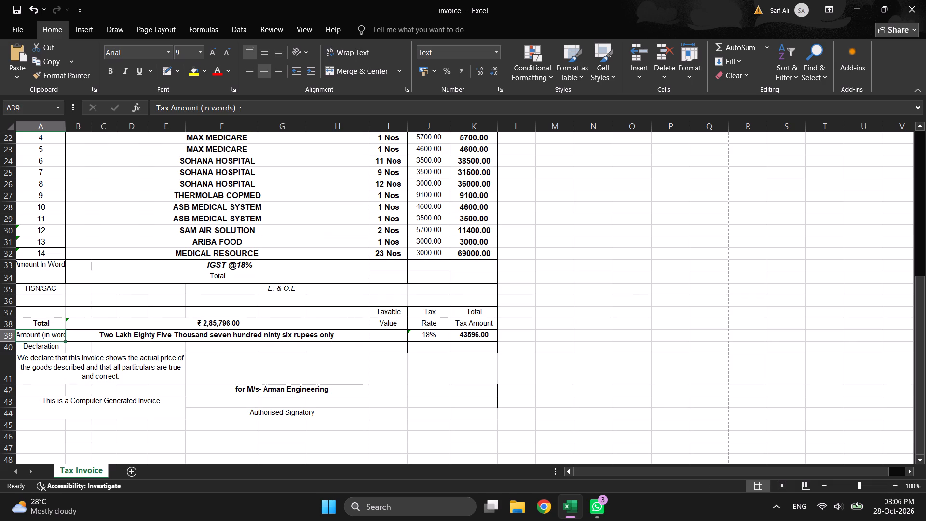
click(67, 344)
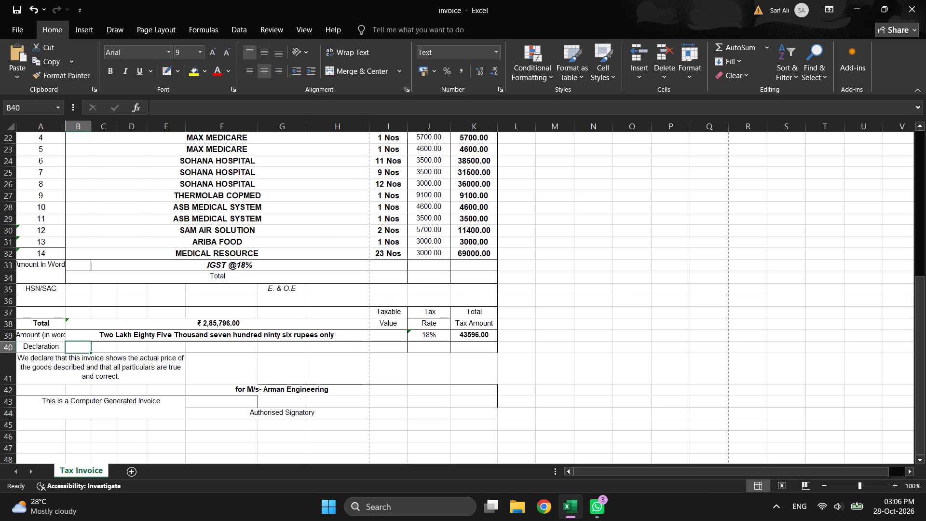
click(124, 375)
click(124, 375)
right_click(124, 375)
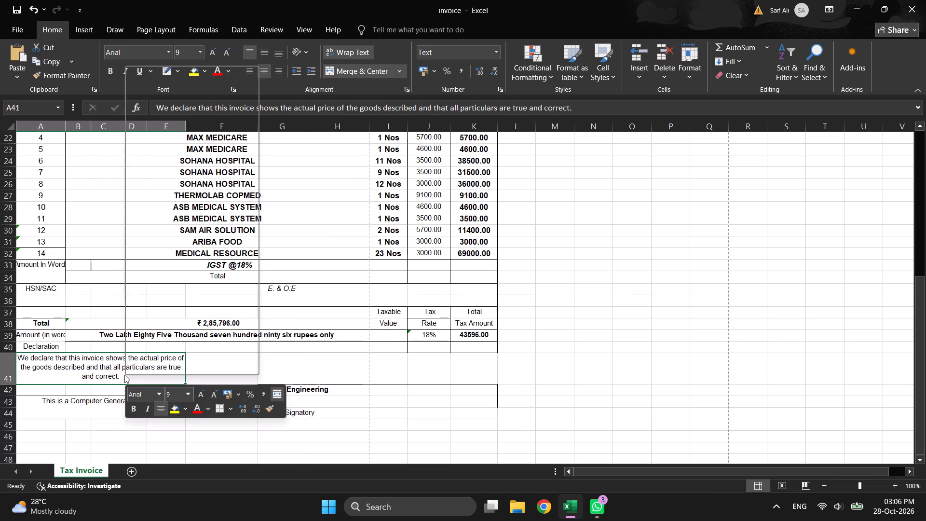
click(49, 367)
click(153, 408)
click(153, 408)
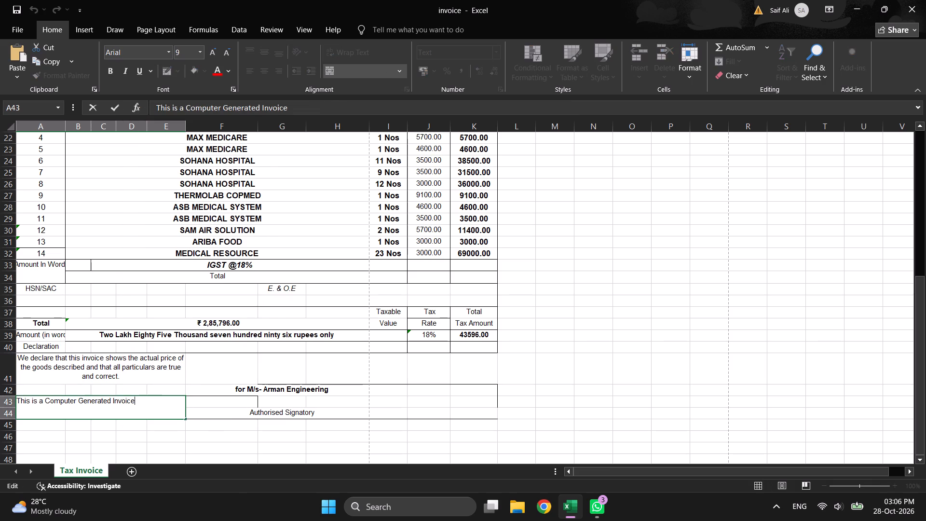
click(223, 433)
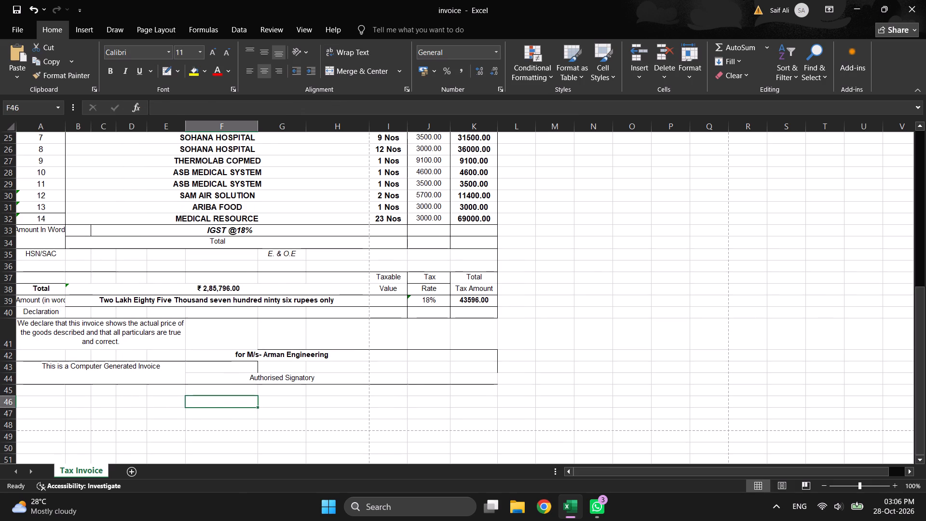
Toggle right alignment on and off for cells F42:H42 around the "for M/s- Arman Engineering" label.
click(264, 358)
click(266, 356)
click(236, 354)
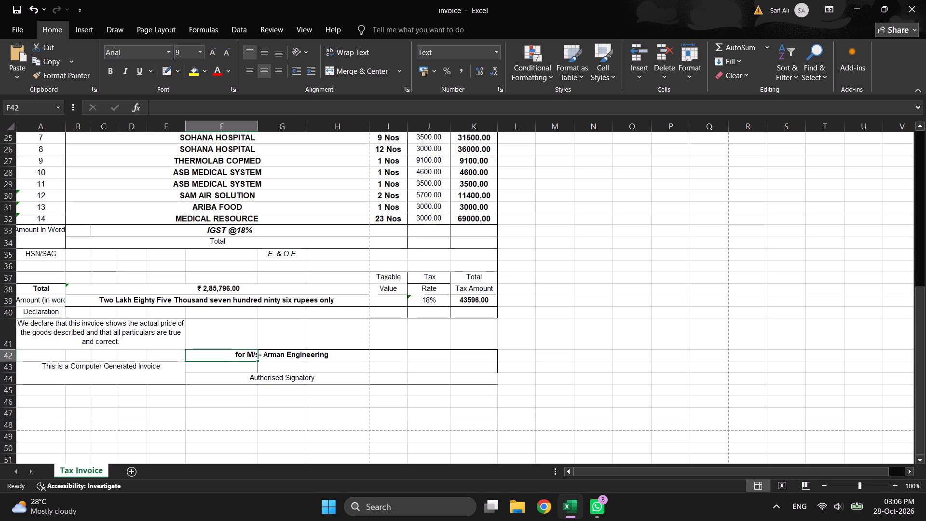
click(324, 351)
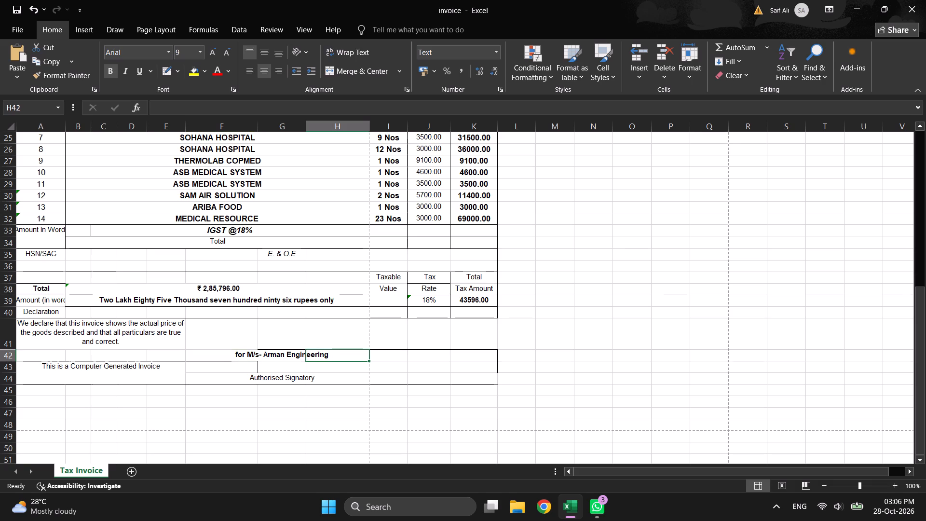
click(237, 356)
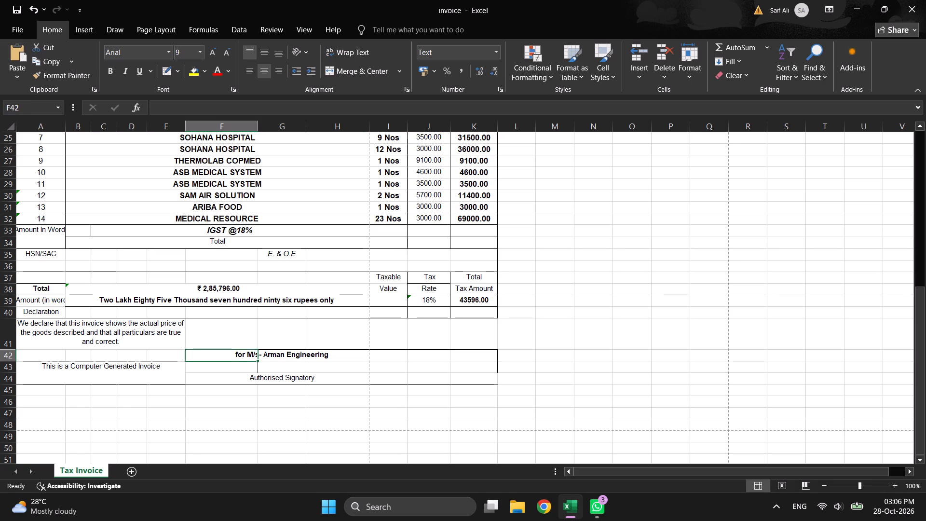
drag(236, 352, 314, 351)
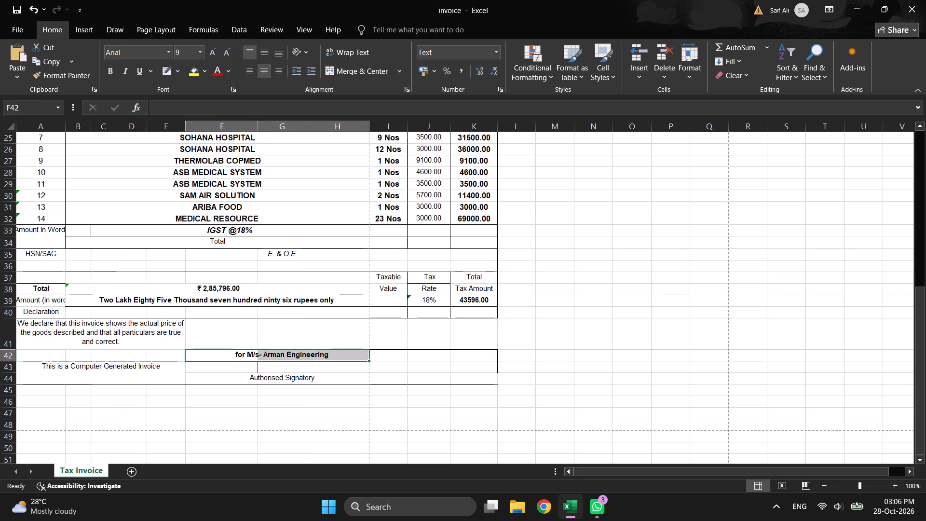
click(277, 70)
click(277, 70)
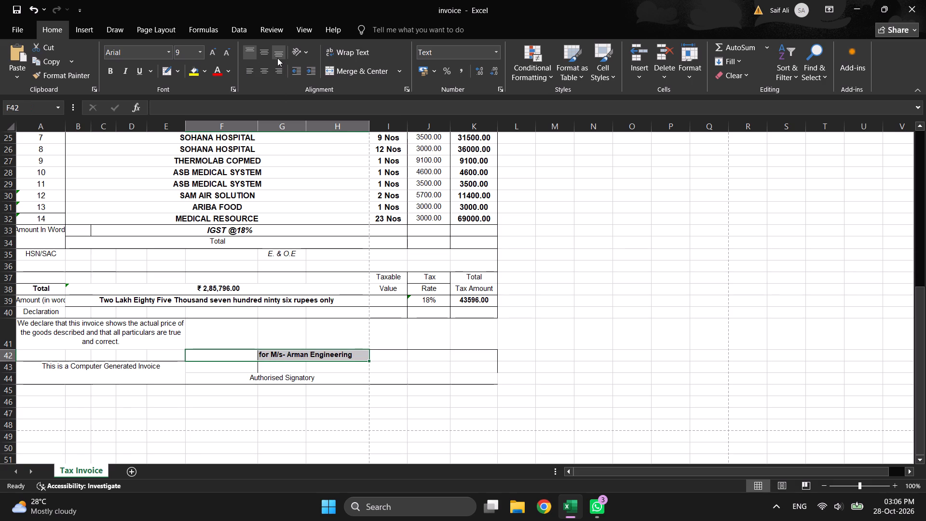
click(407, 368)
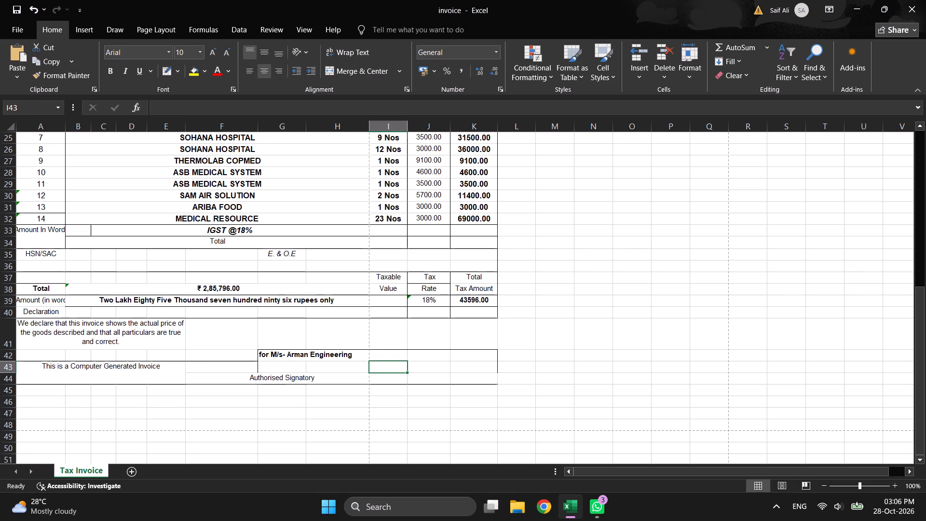
Fill the "for M/s- Arman Engineering" label from G42 across to K42 and merge G42:K42 into one centered cell.
click(262, 353)
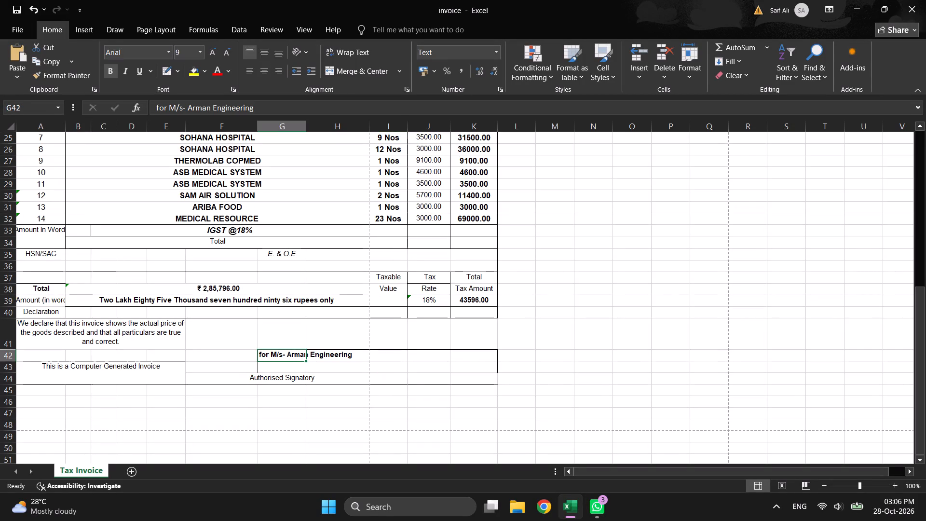
drag(305, 360, 489, 356)
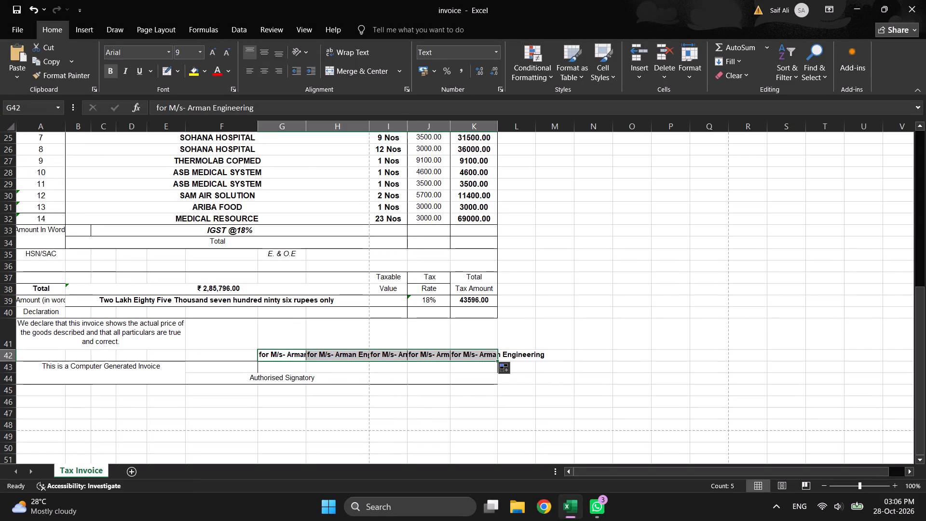
right_click(490, 357)
click(646, 379)
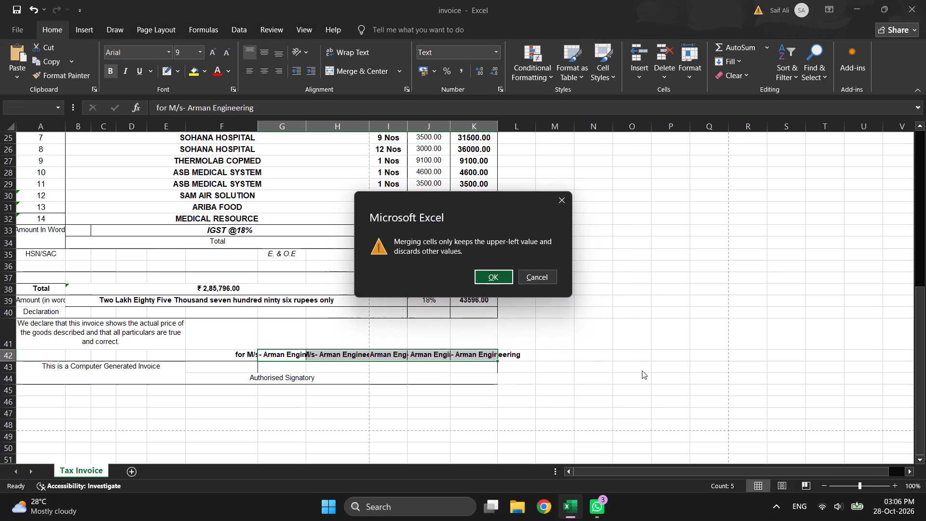
click(505, 276)
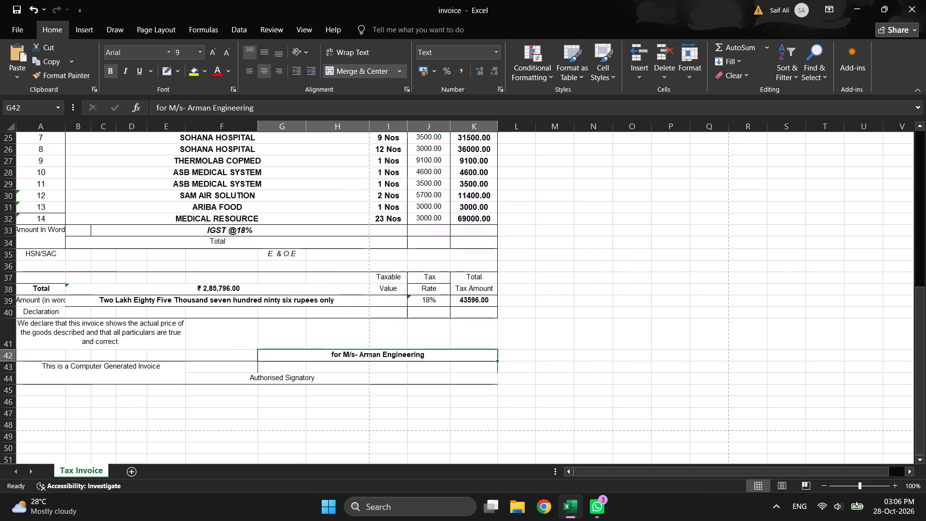
click(558, 375)
Fill blank cell F44 across to H44 over the "Authorised Signatory" label and merge F44:H44 into one centered cell.
click(287, 378)
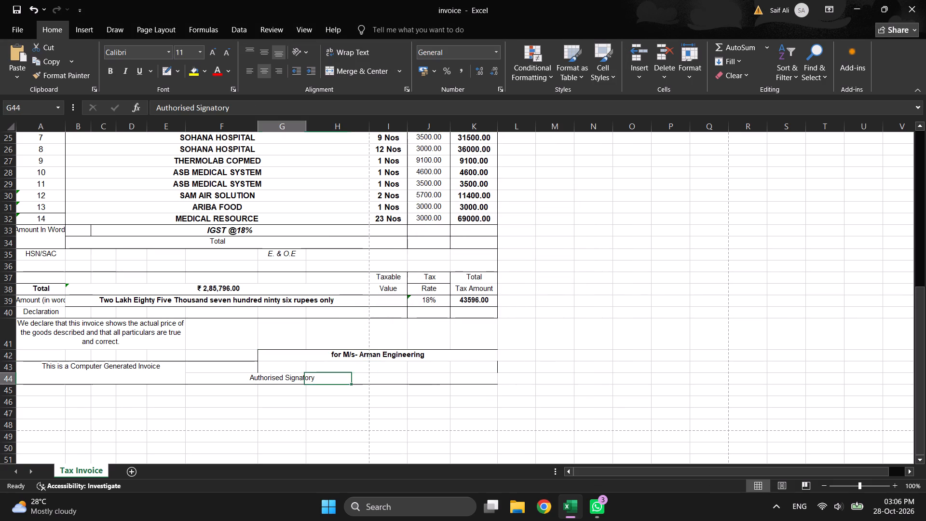
click(249, 374)
click(260, 378)
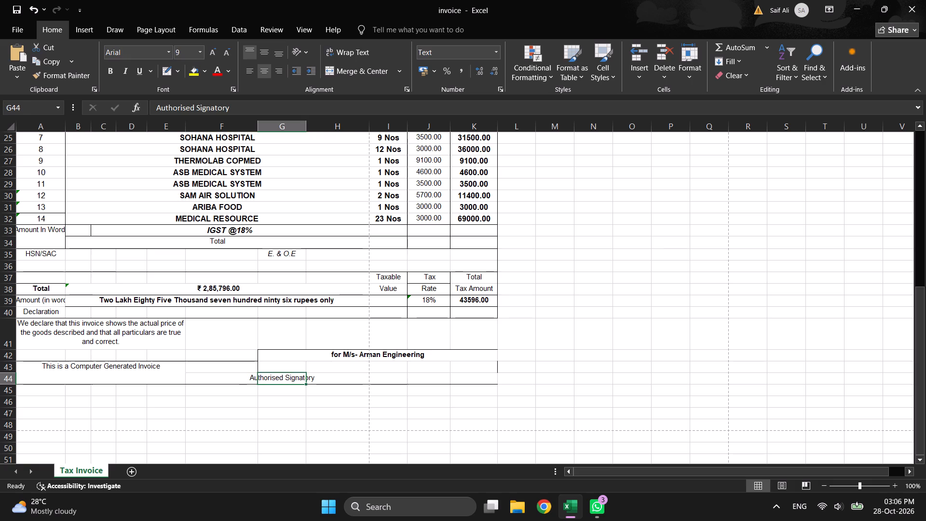
click(249, 376)
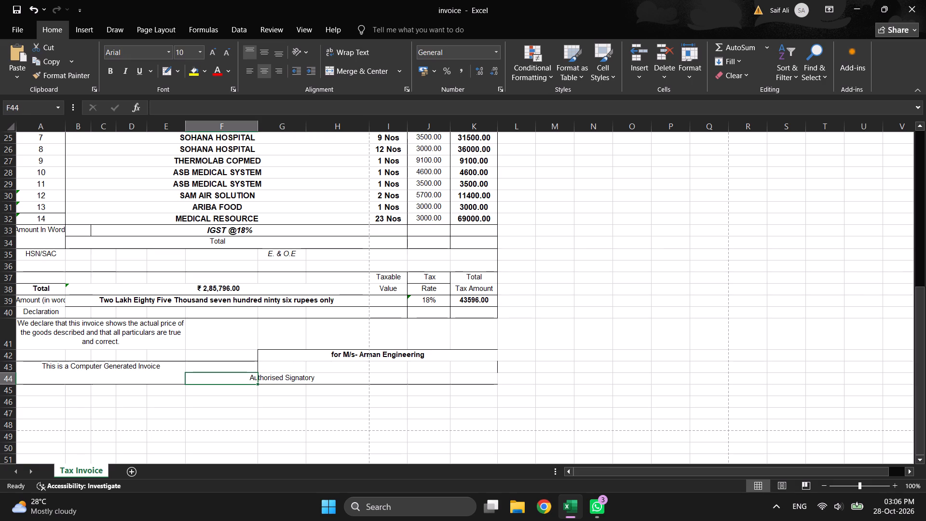
drag(256, 382, 341, 378)
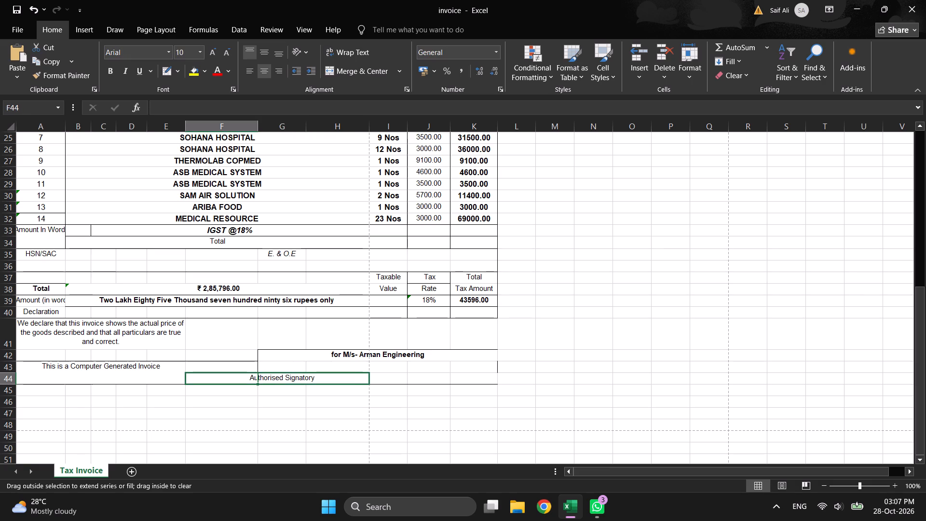
drag(341, 378, 323, 376)
drag(323, 376, 350, 375)
click(380, 393)
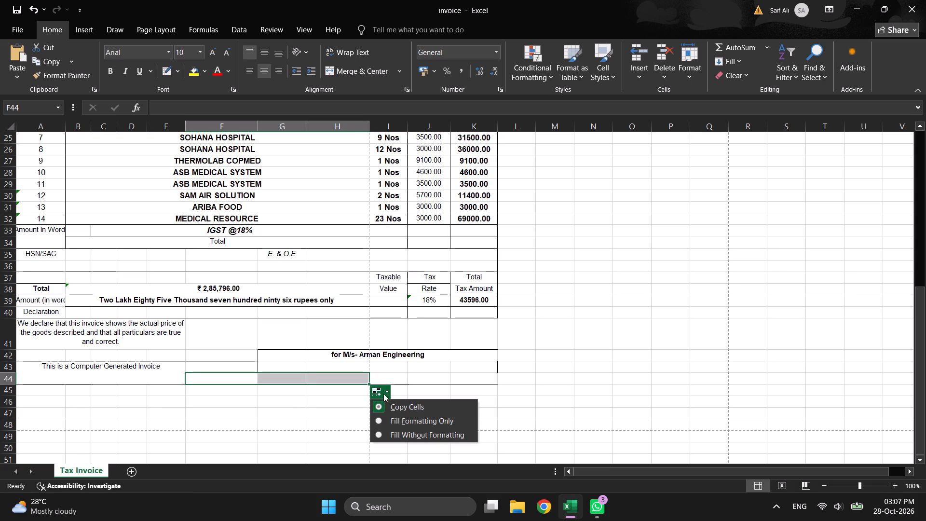
right_click(358, 375)
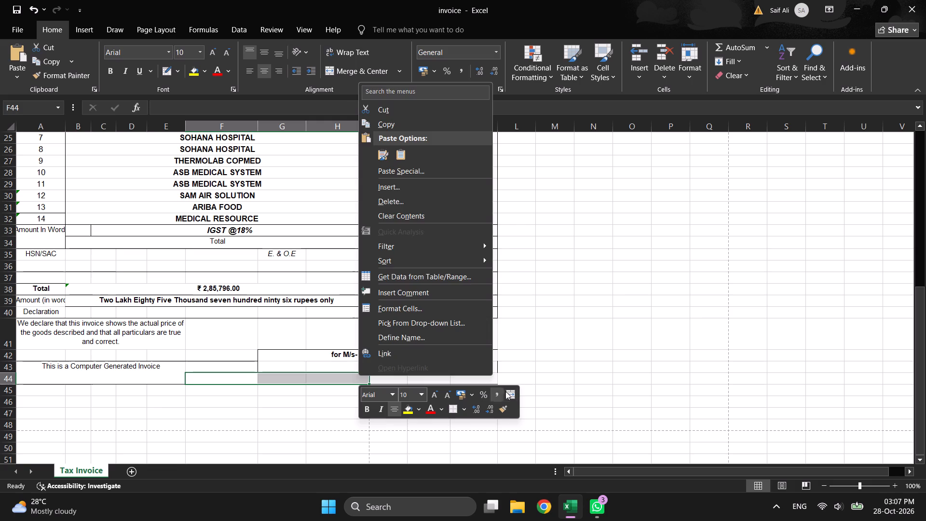
click(507, 393)
click(526, 370)
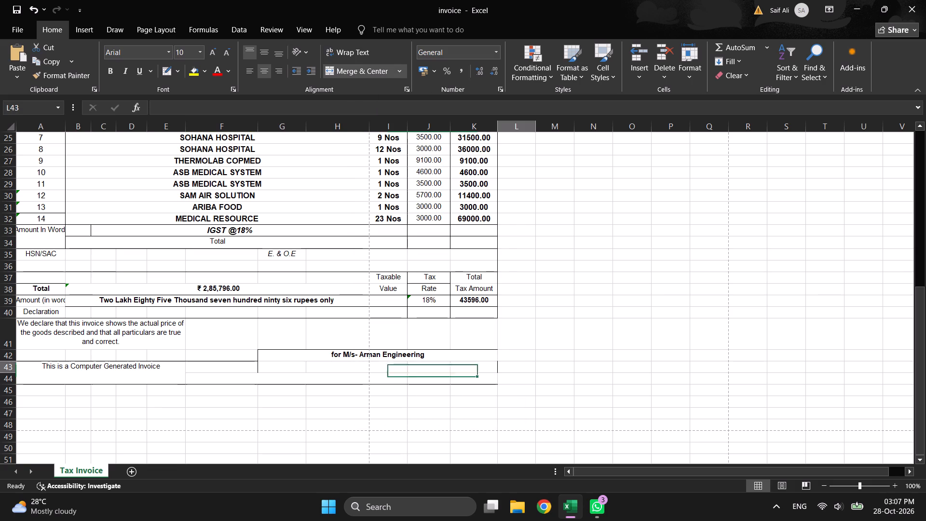
Select F44:K44 in the signatory row and unmerge its cells.
click(302, 381)
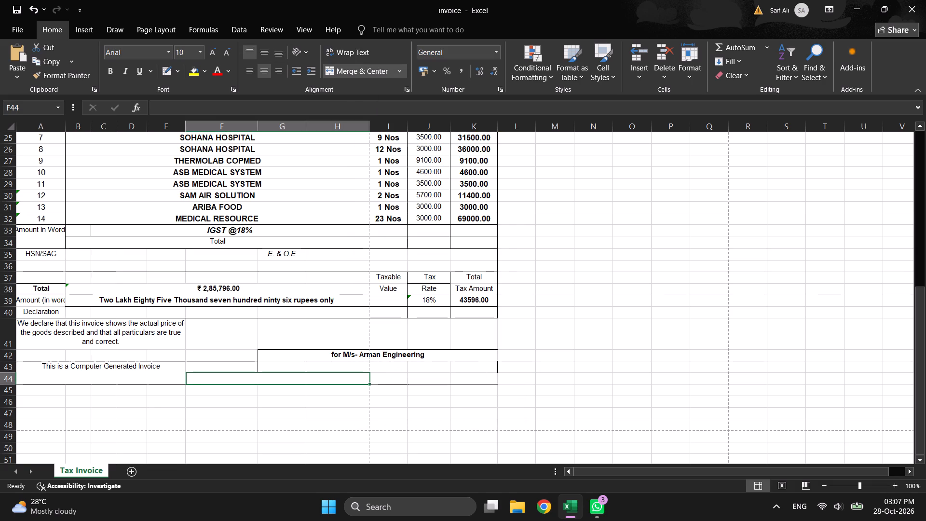
drag(302, 380, 470, 375)
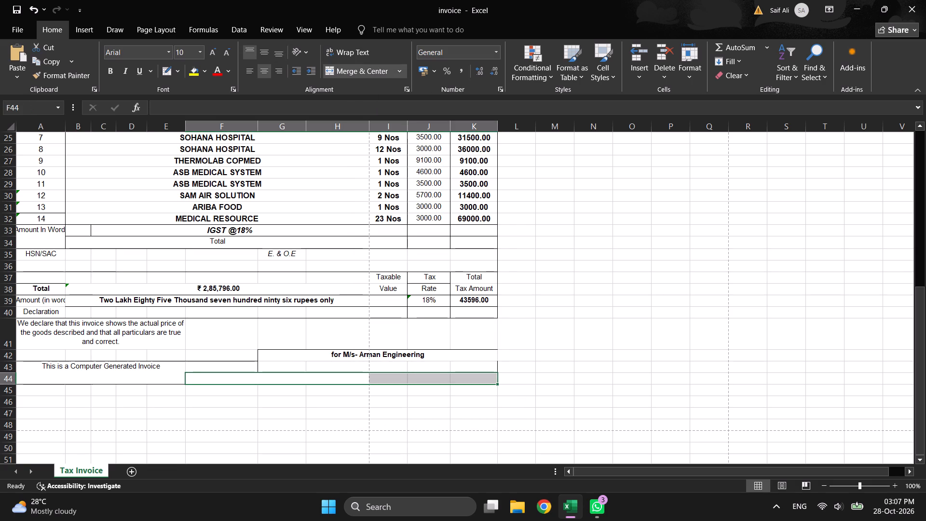
right_click(469, 374)
click(186, 377)
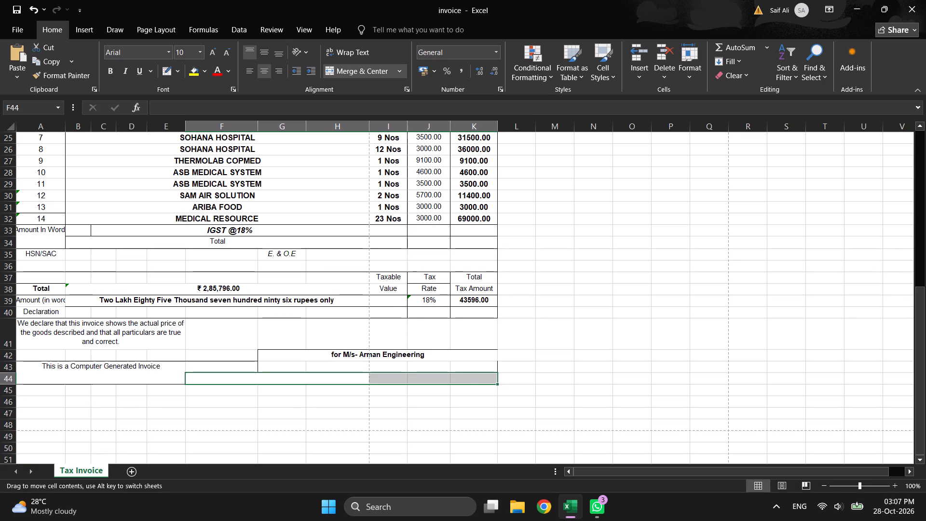
drag(186, 374, 225, 377)
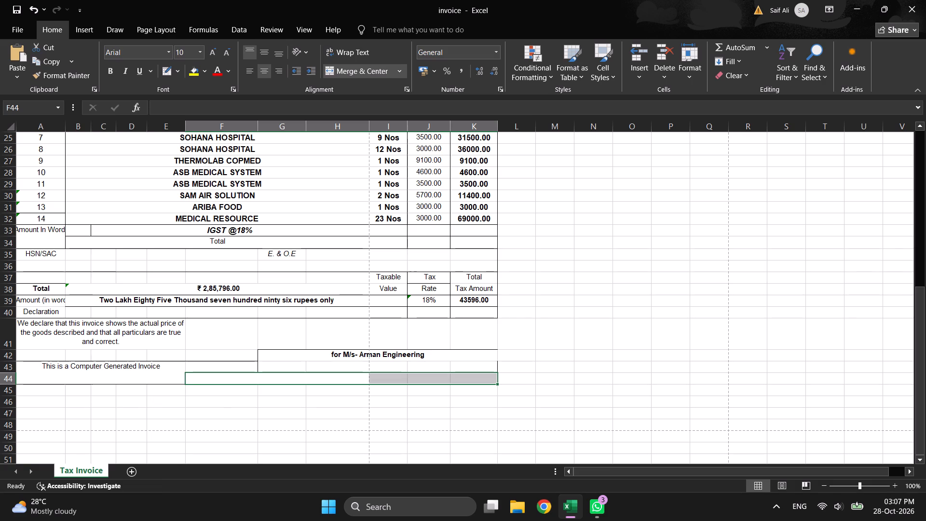
click(187, 373)
right_click(375, 377)
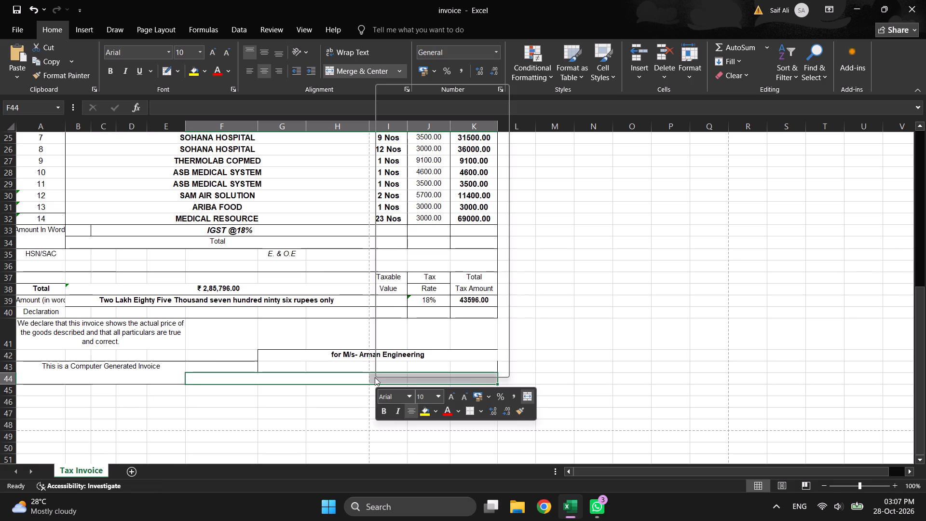
click(523, 392)
click(305, 372)
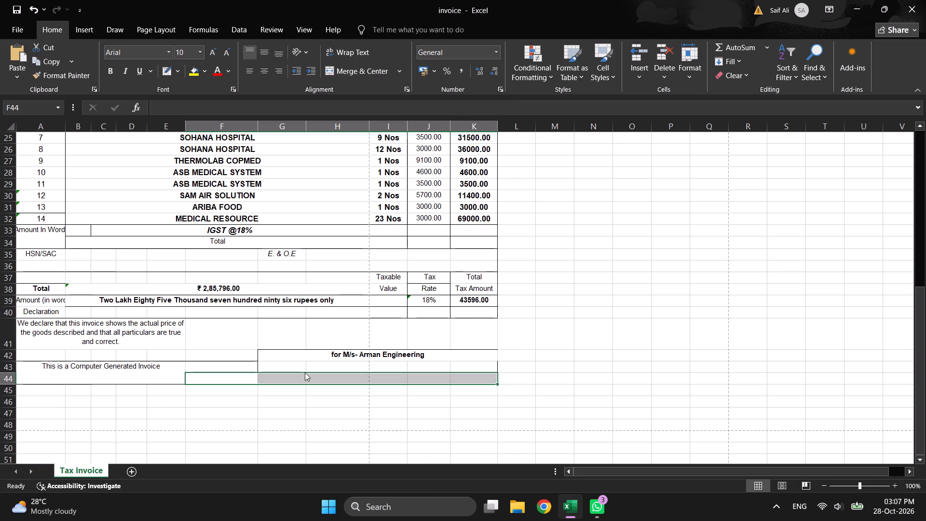
click(204, 383)
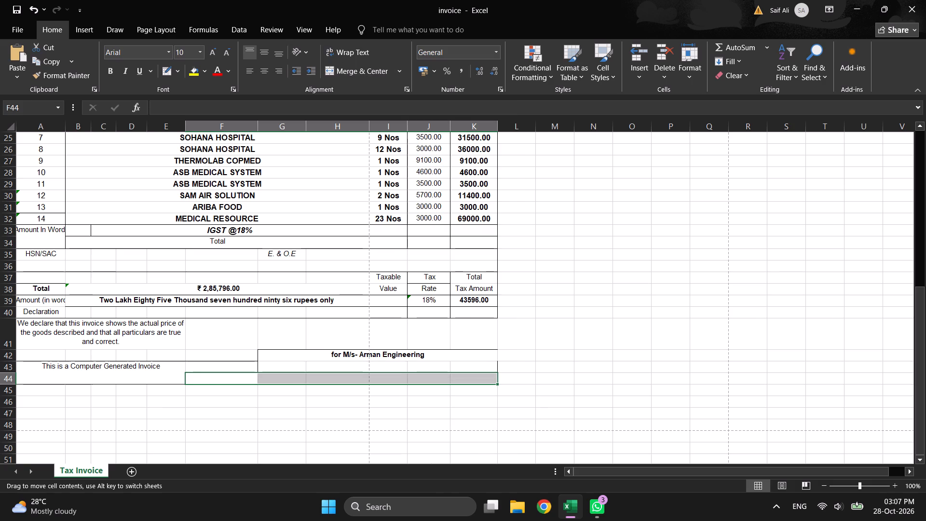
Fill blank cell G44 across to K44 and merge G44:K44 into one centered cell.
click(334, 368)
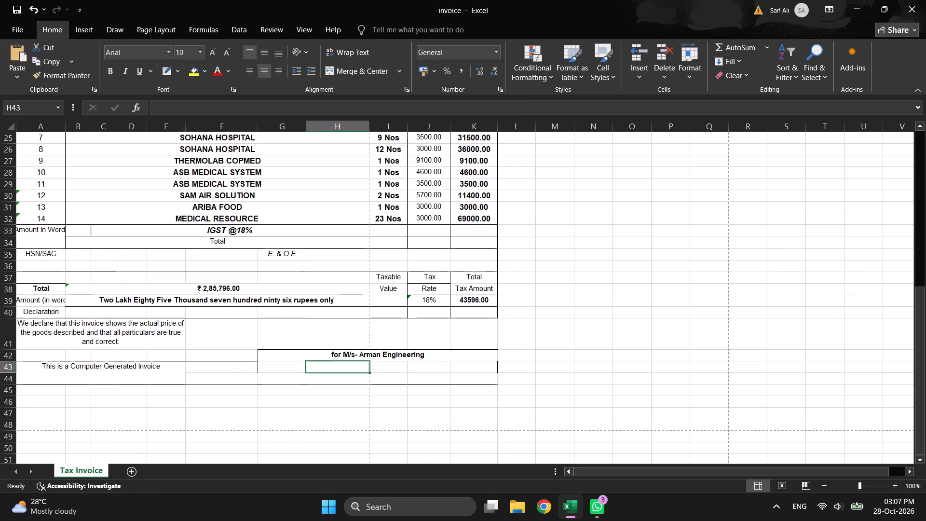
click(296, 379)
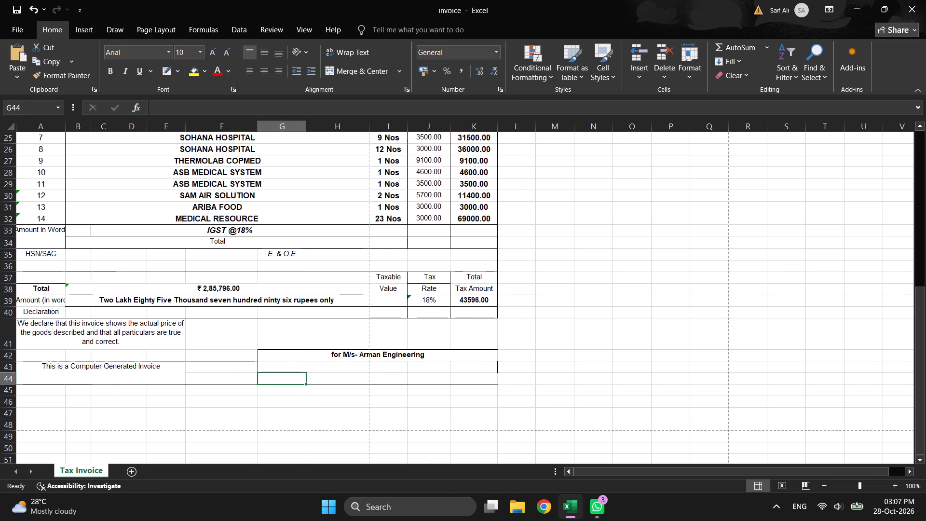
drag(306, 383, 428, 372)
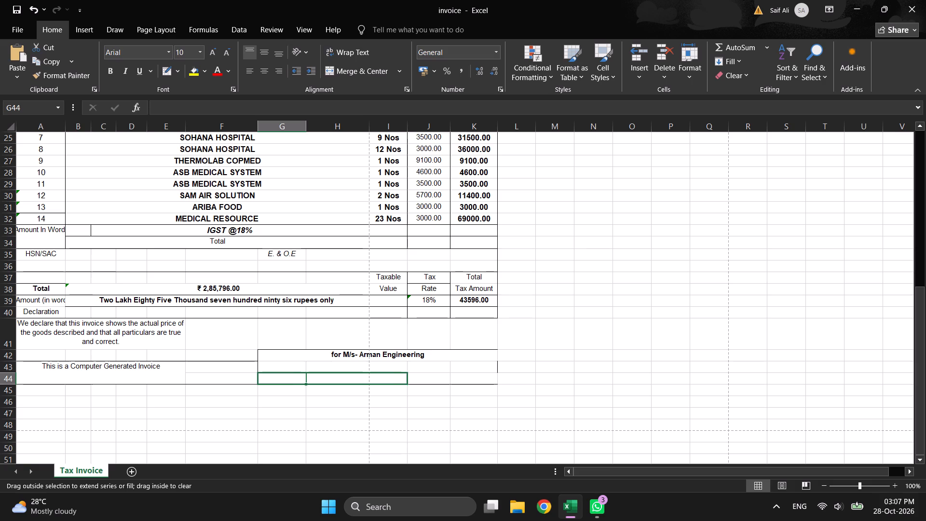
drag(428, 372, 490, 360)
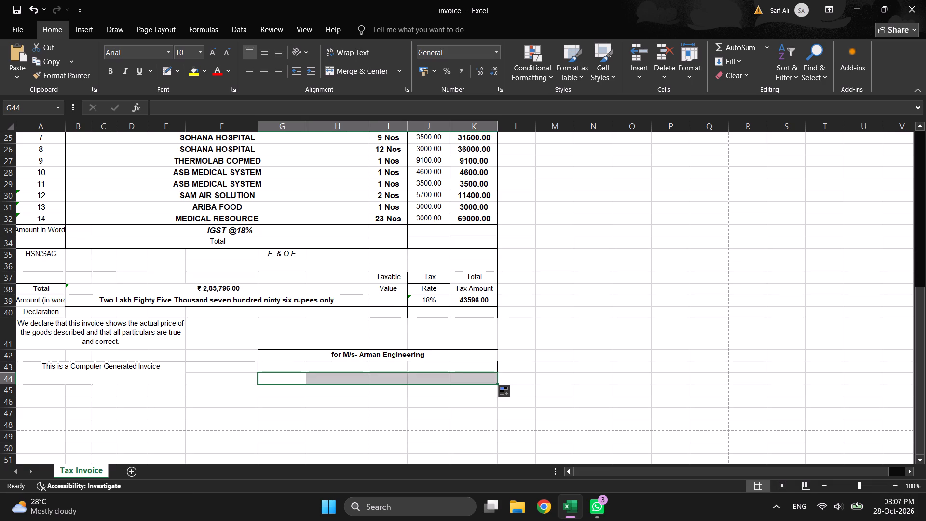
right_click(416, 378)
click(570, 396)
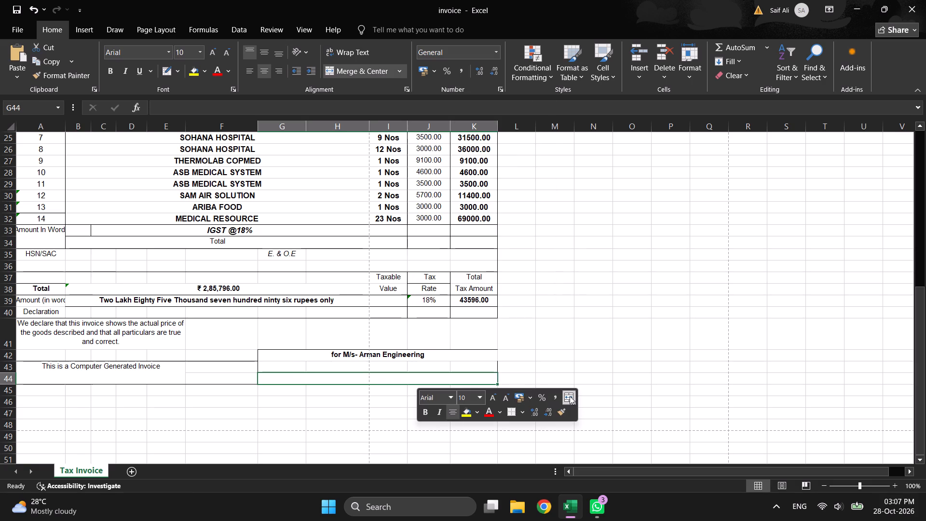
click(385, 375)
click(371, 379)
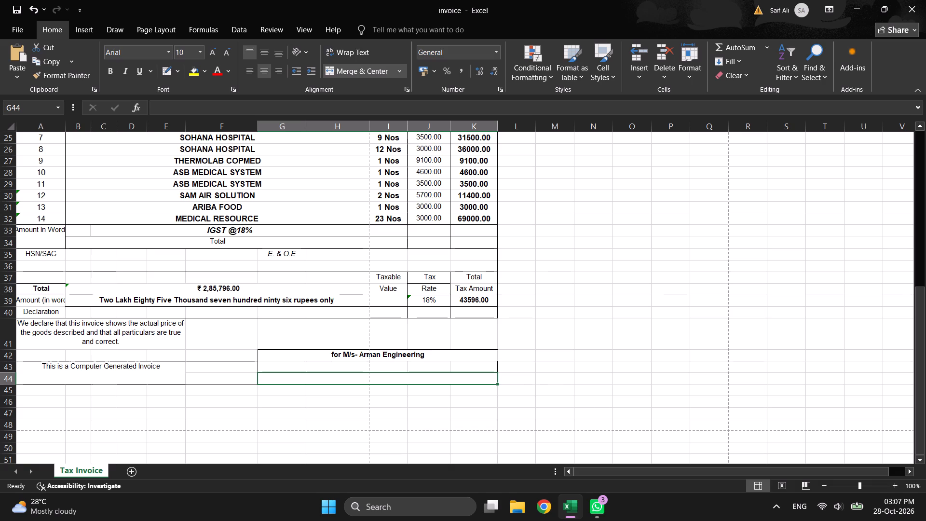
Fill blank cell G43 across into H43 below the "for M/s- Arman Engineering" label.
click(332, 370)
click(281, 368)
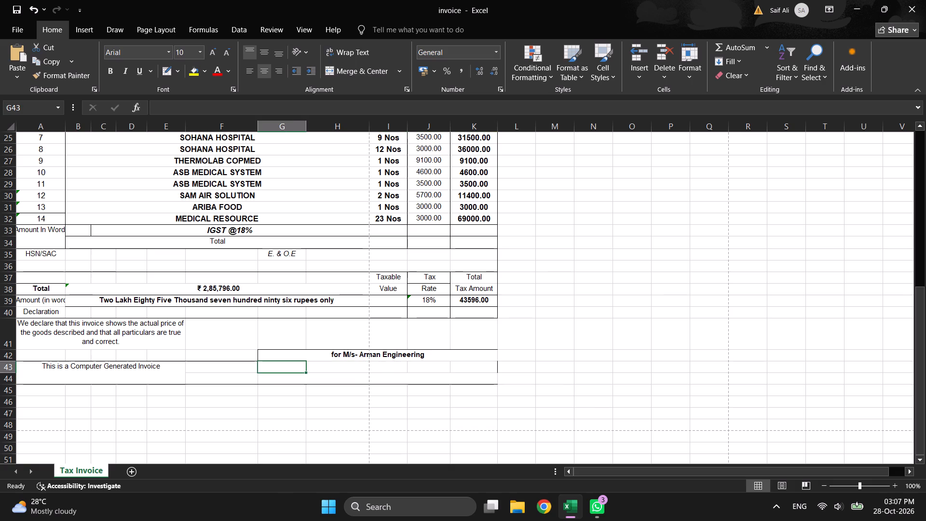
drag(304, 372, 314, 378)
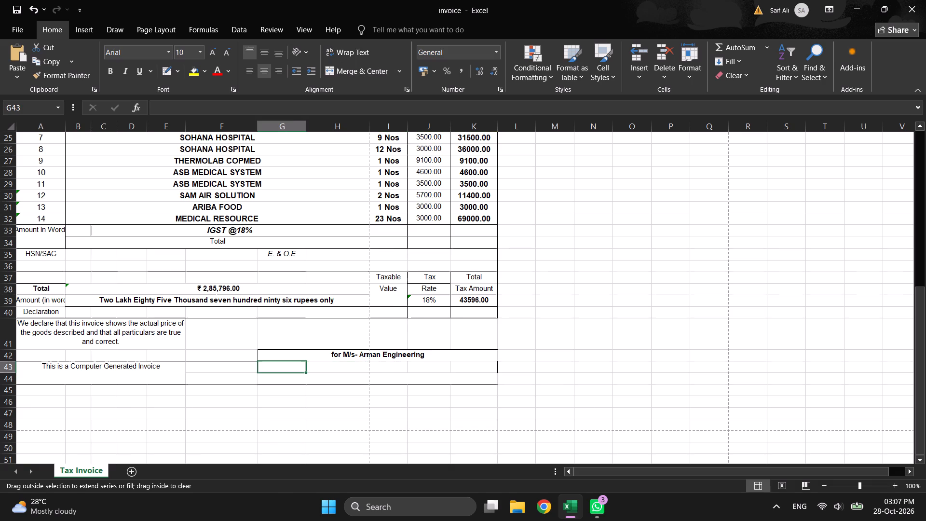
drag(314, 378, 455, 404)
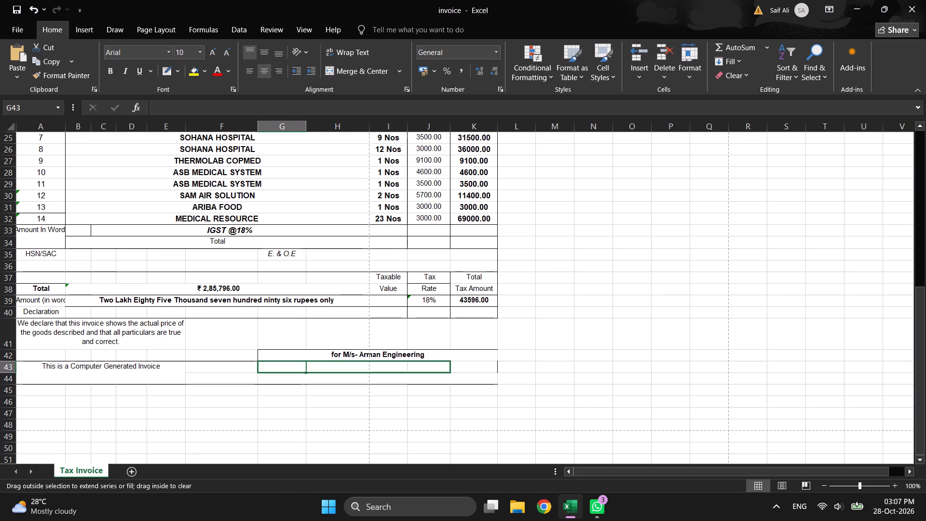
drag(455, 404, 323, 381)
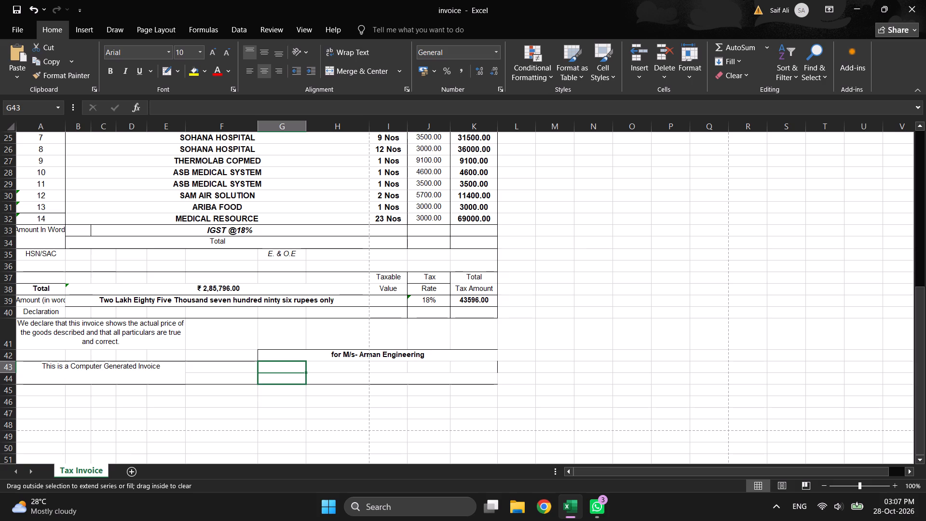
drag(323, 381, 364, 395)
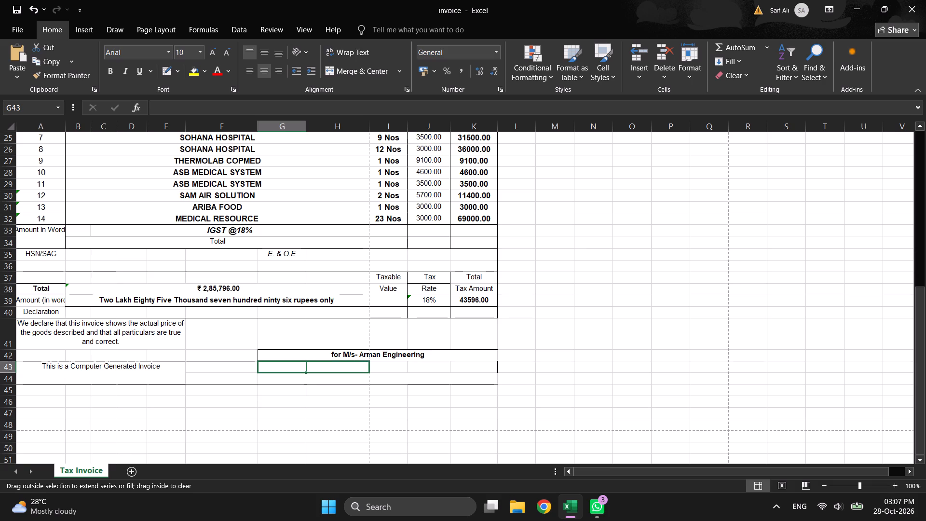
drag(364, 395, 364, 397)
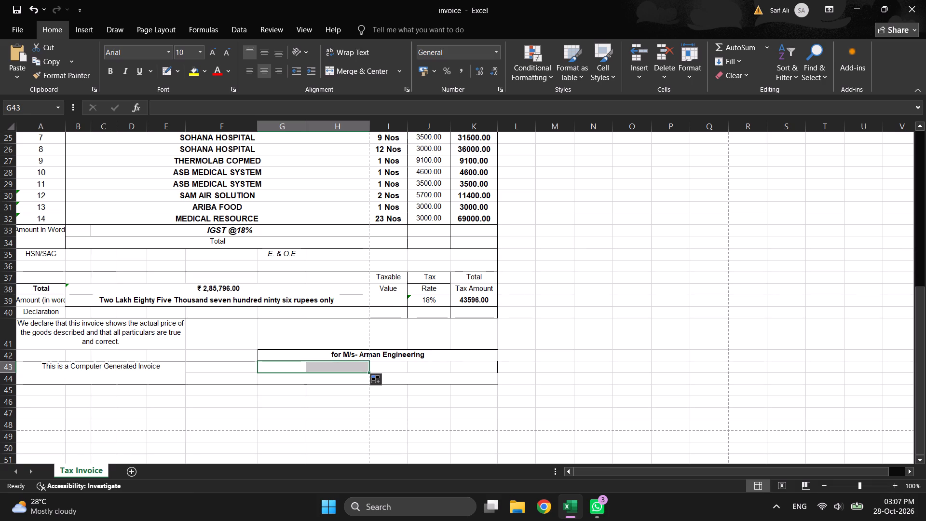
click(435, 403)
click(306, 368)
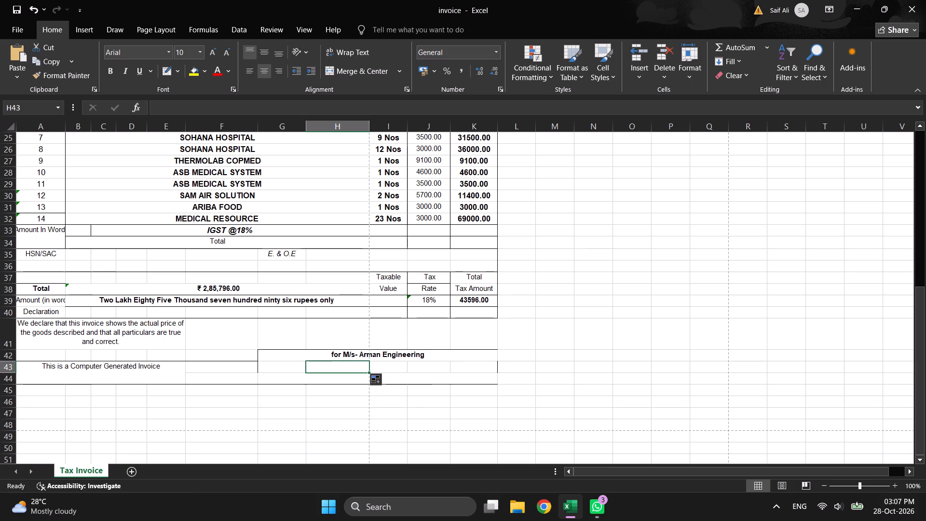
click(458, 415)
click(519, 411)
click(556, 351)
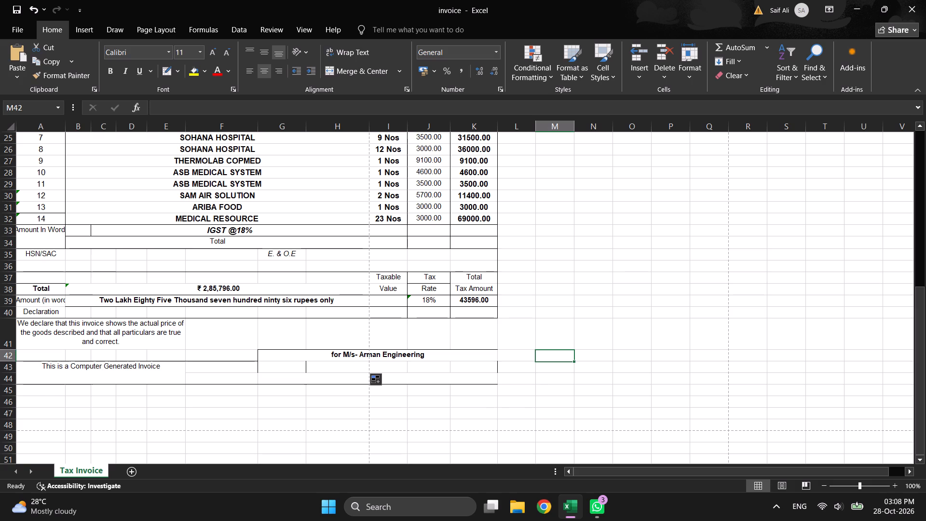
Merge G42:K44 into one centered cell holding the "for M/s- Arman Engineering" label.
drag(257, 348, 422, 374)
click(620, 390)
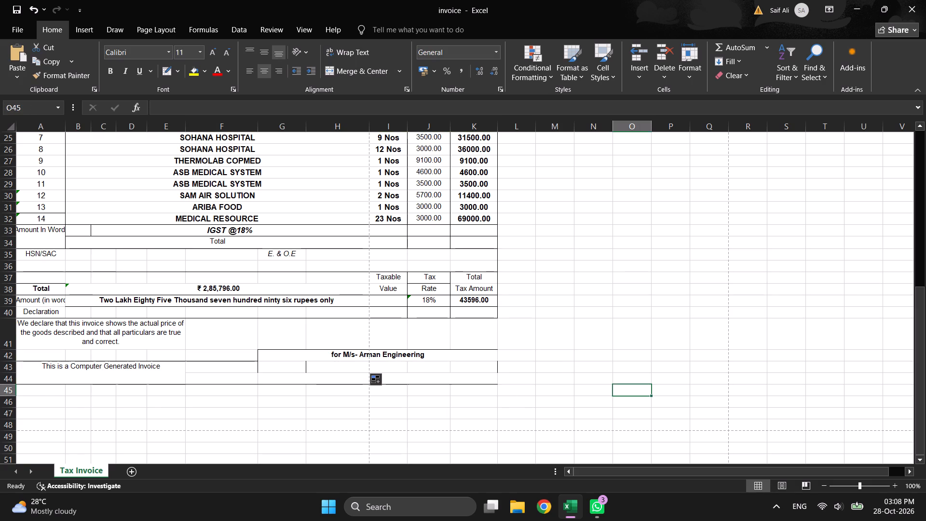
drag(498, 384, 365, 356)
drag(535, 384, 500, 381)
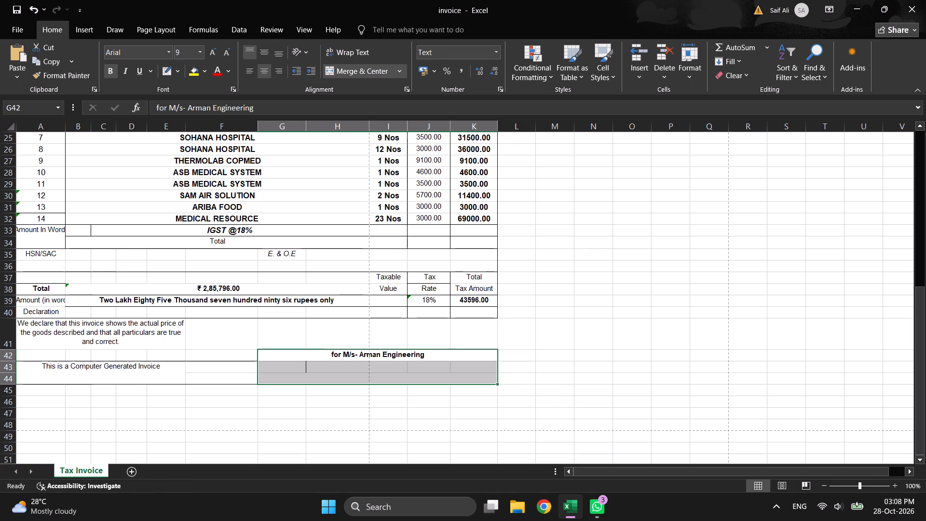
right_click(455, 373)
click(608, 388)
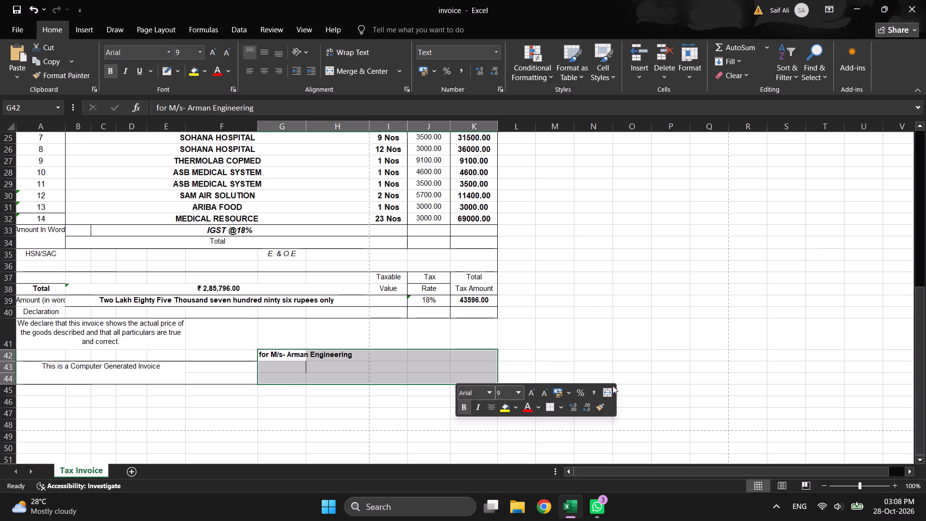
click(609, 390)
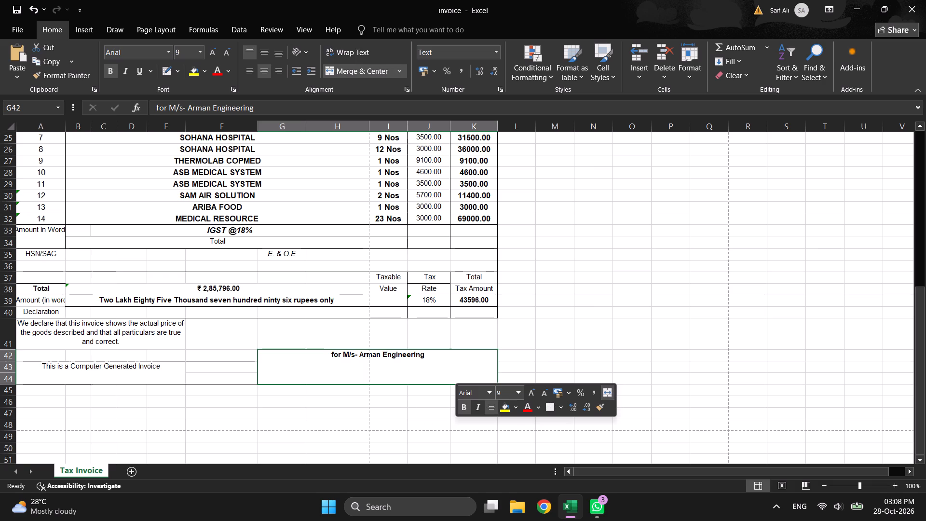
click(461, 361)
click(461, 361)
click(358, 375)
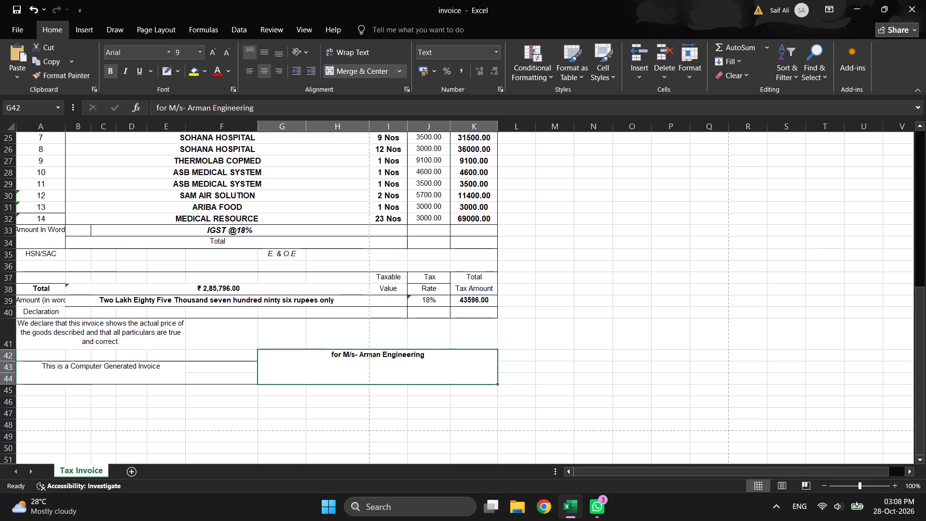
Apply outside borders to the merged G42:K44 cell holding the "for M/s- Arman Engineering" label.
click(555, 378)
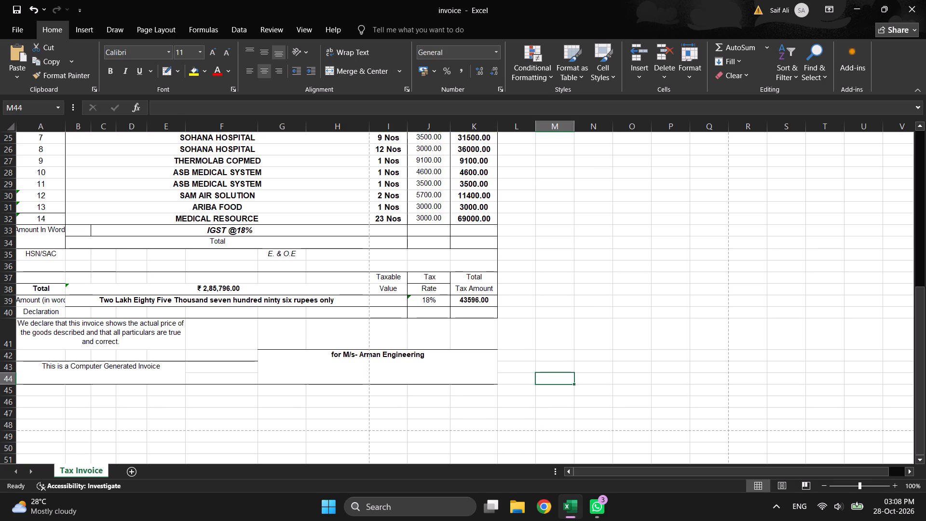
click(489, 359)
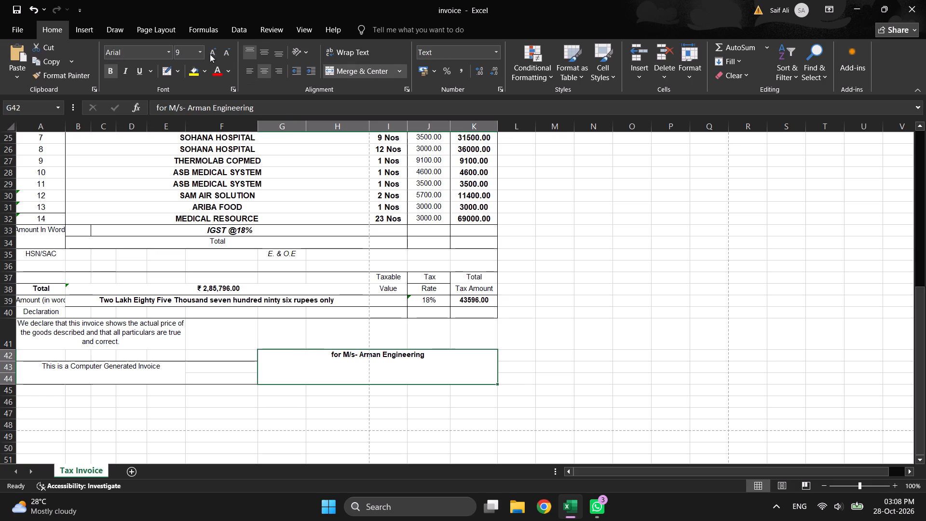
click(176, 70)
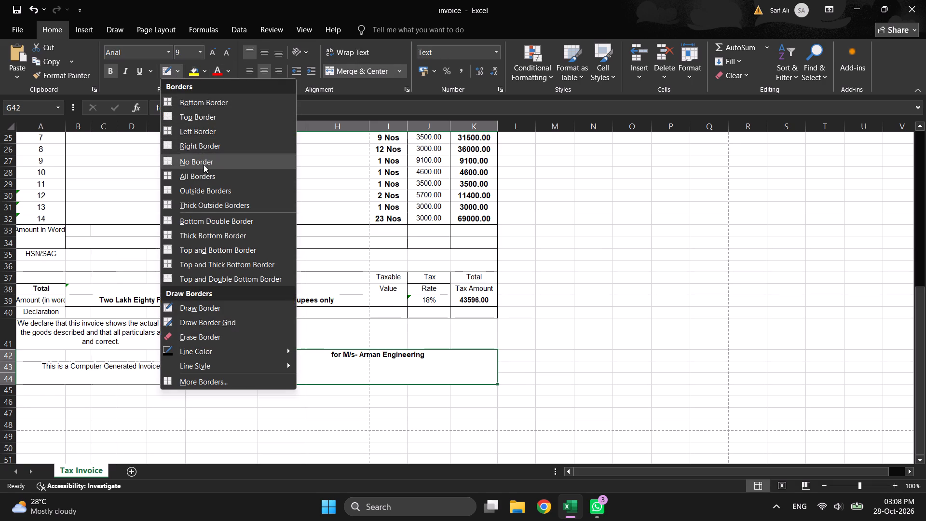
click(196, 189)
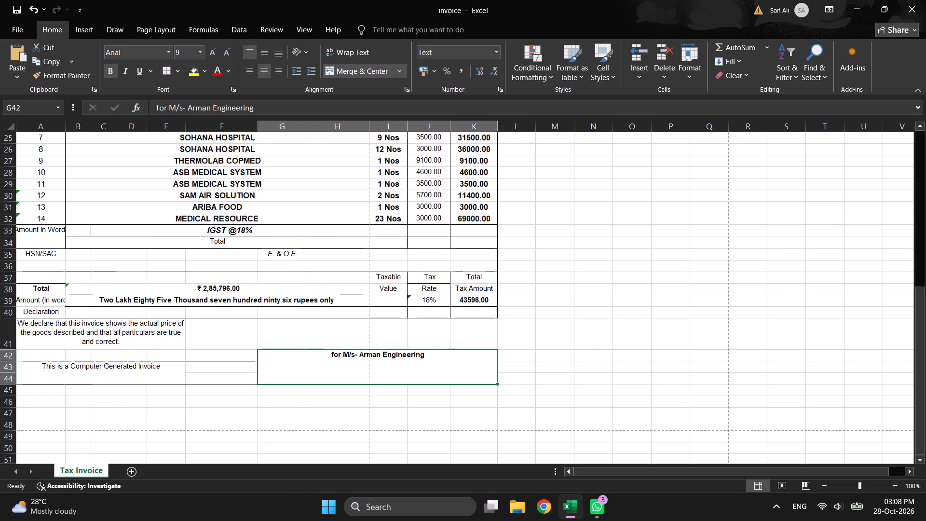
click(625, 358)
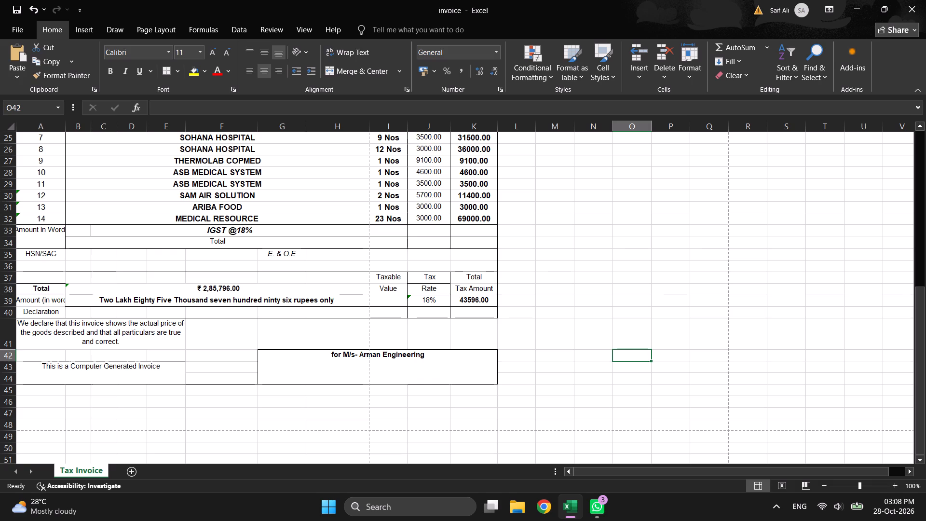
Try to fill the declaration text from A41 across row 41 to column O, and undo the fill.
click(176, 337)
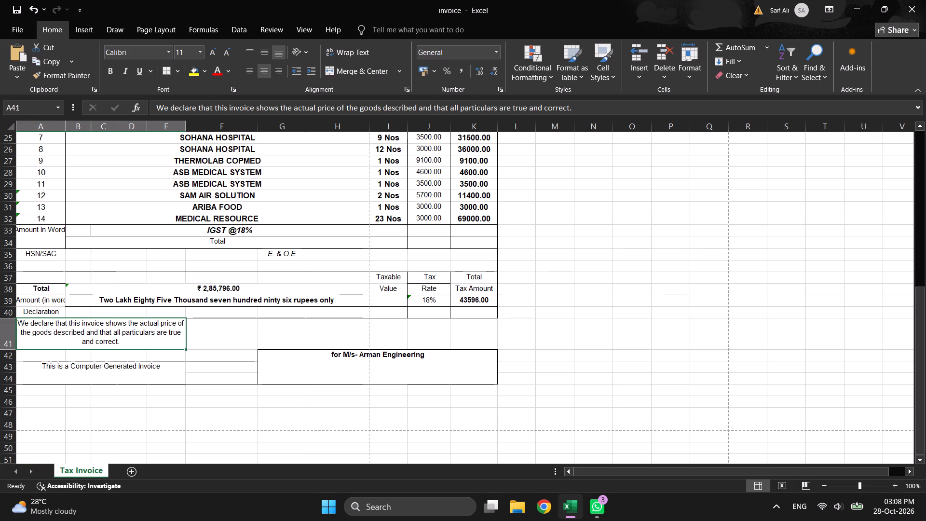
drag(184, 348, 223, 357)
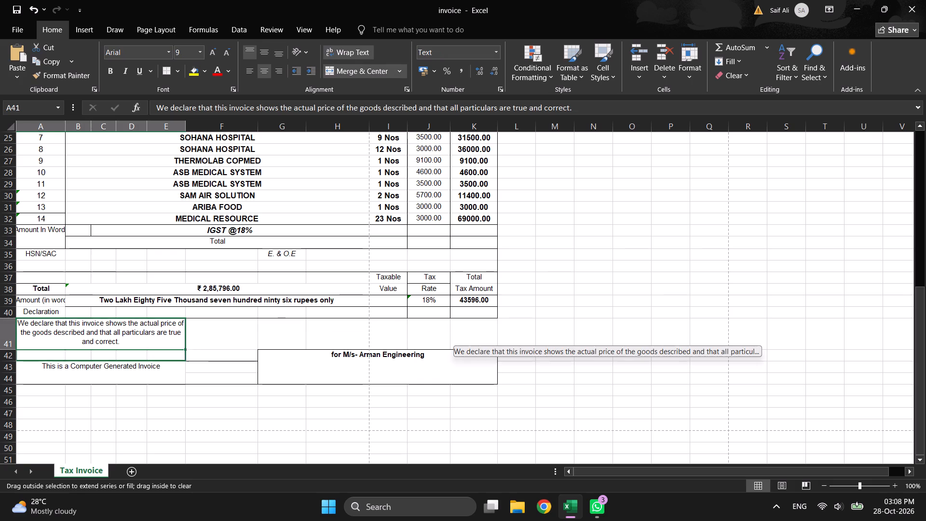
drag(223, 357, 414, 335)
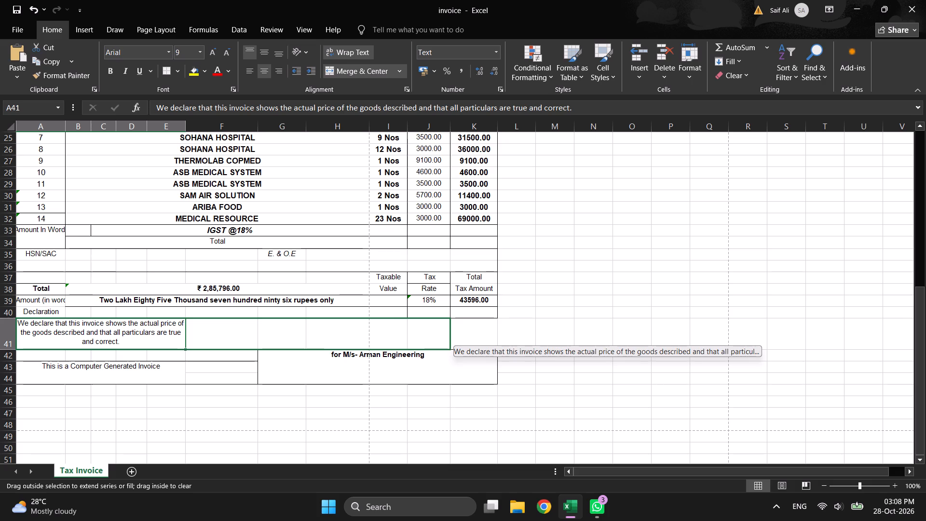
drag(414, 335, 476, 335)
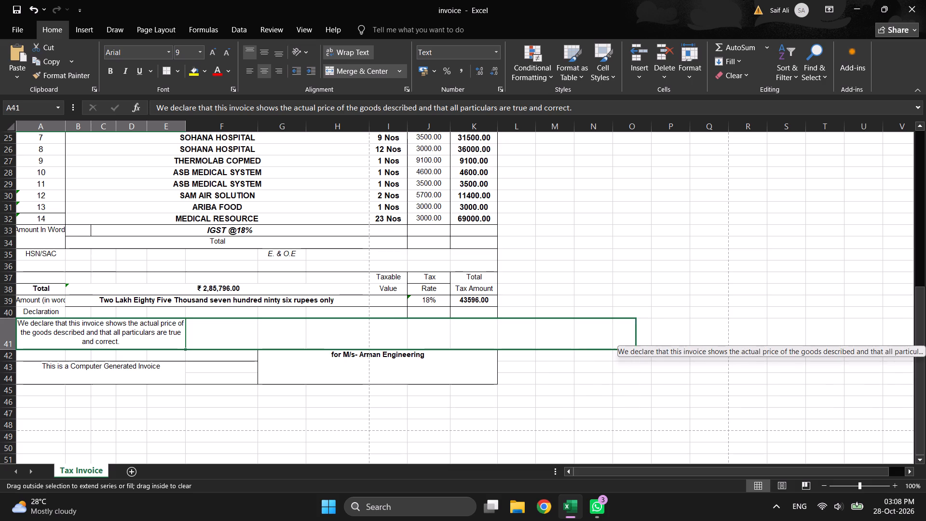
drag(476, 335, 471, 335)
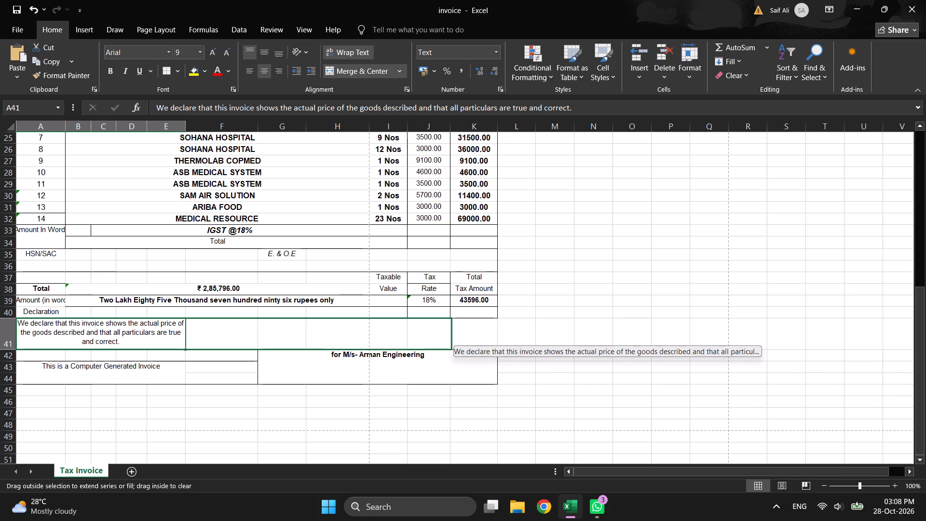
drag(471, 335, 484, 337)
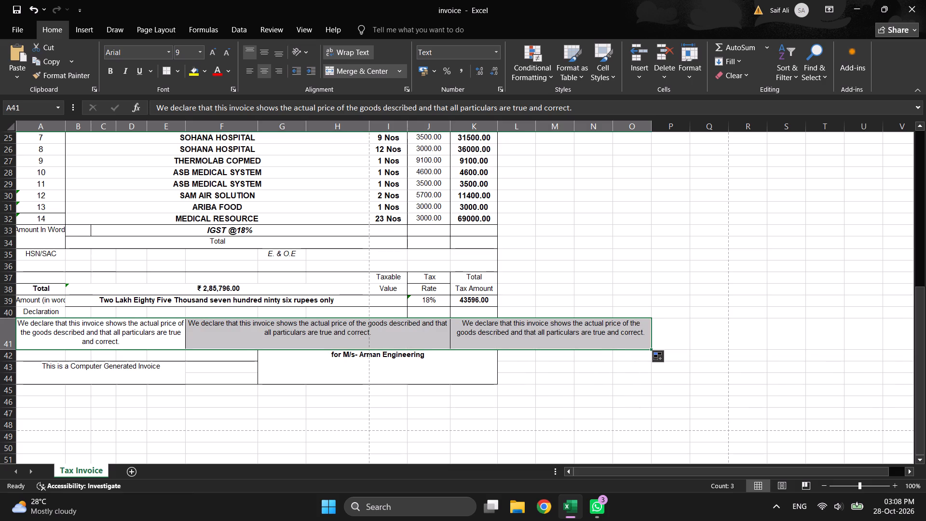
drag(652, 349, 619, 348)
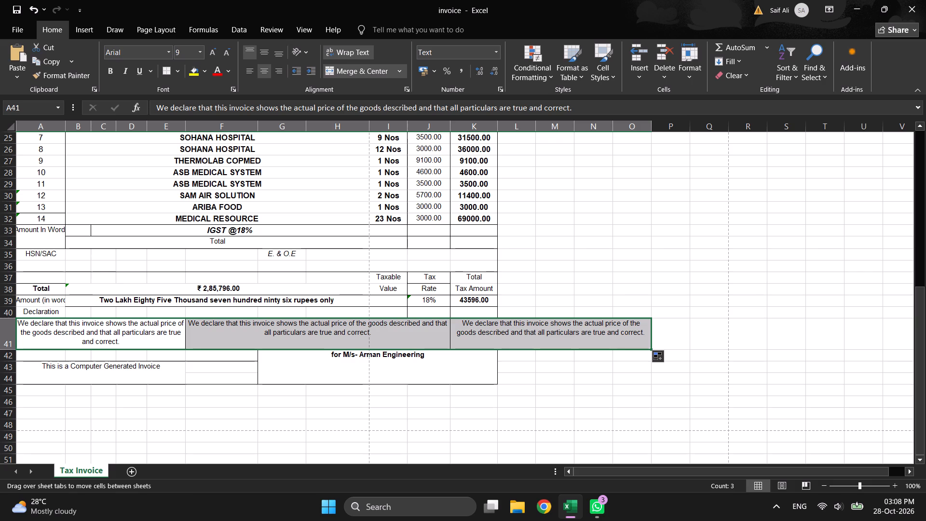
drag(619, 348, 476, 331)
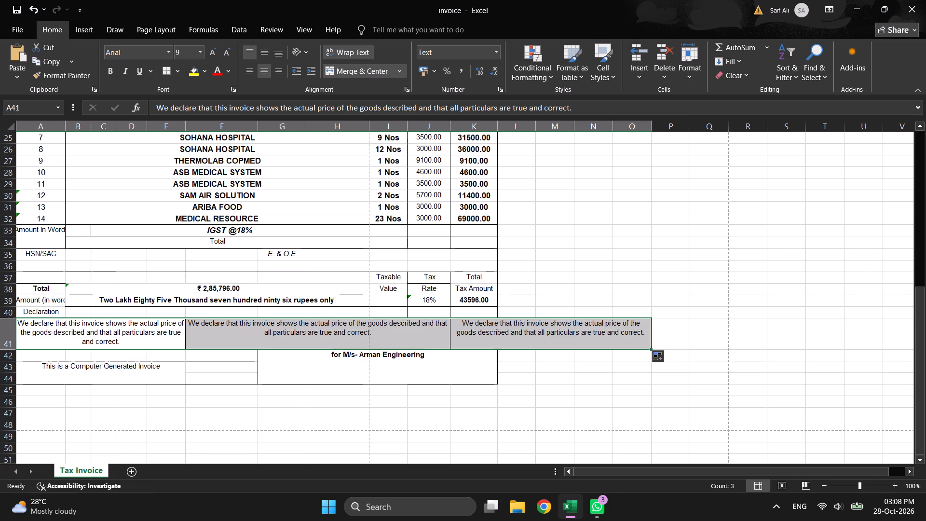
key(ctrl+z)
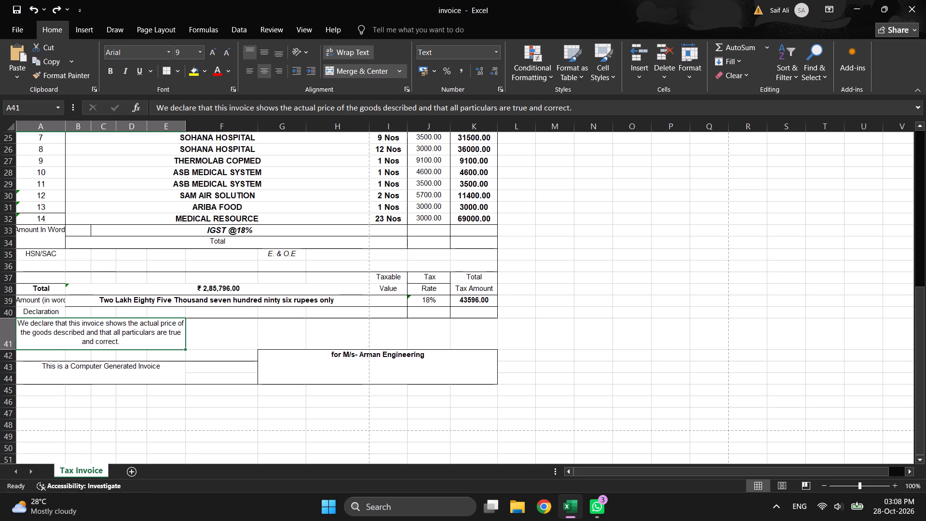
Fill the declaration text from A41 across to J41 and merge A41:J41 into one centered cell.
drag(184, 348, 246, 341)
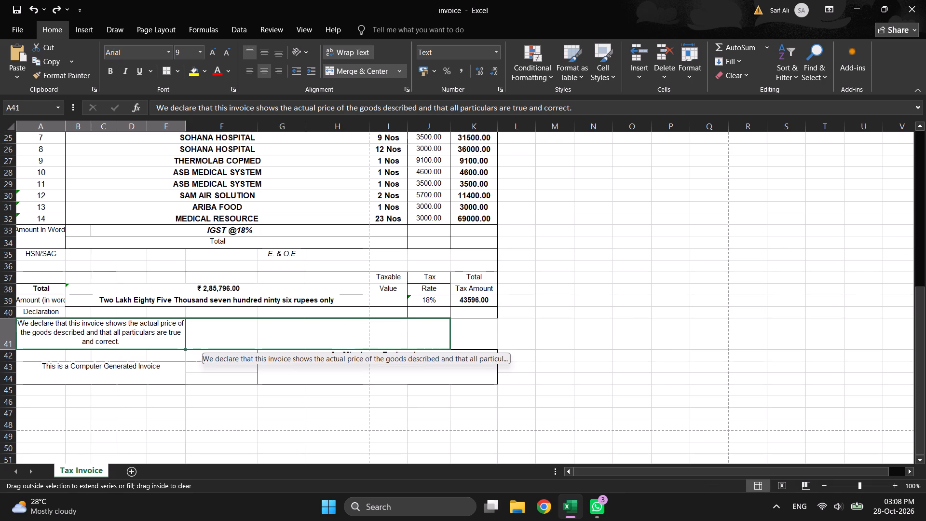
drag(246, 341, 290, 338)
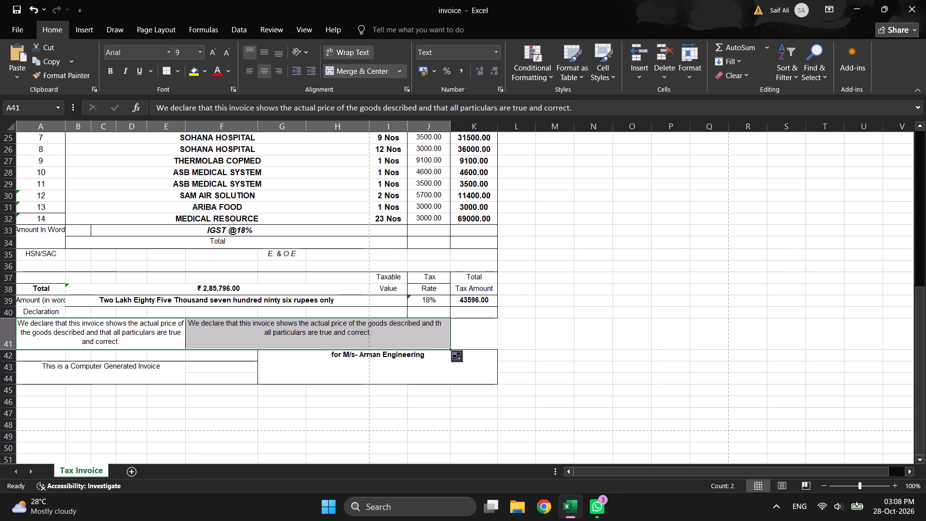
right_click(301, 338)
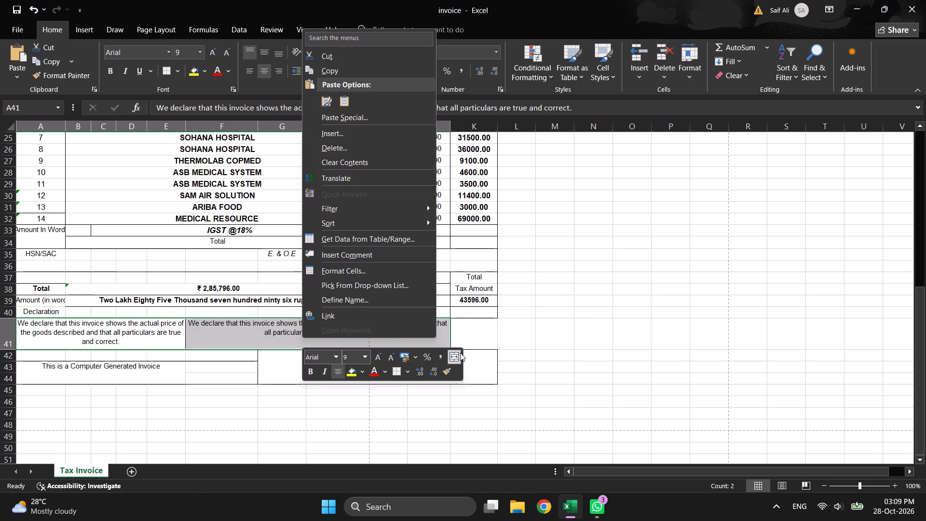
click(460, 353)
click(452, 355)
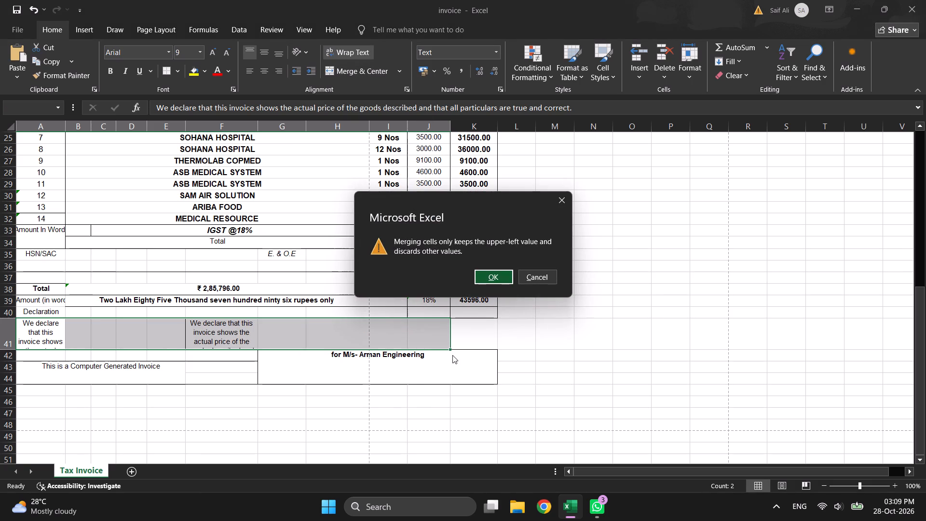
click(493, 275)
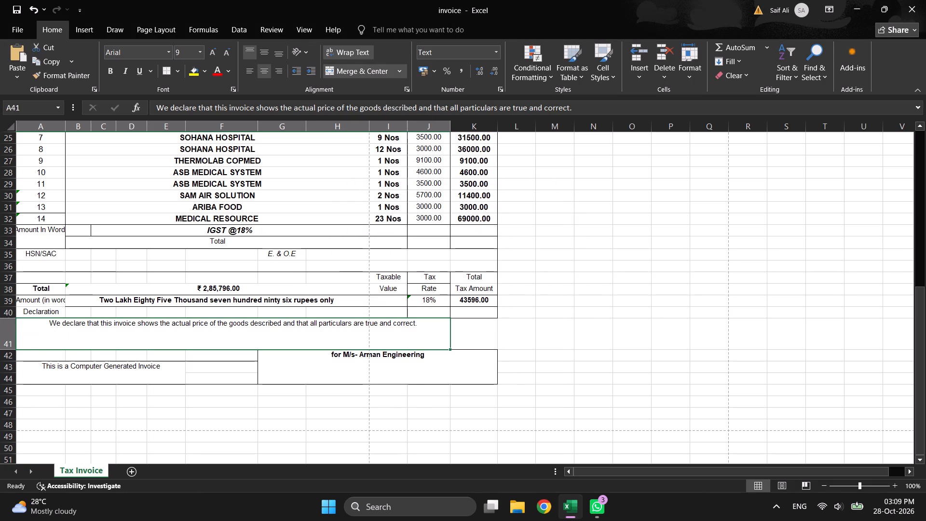
click(531, 337)
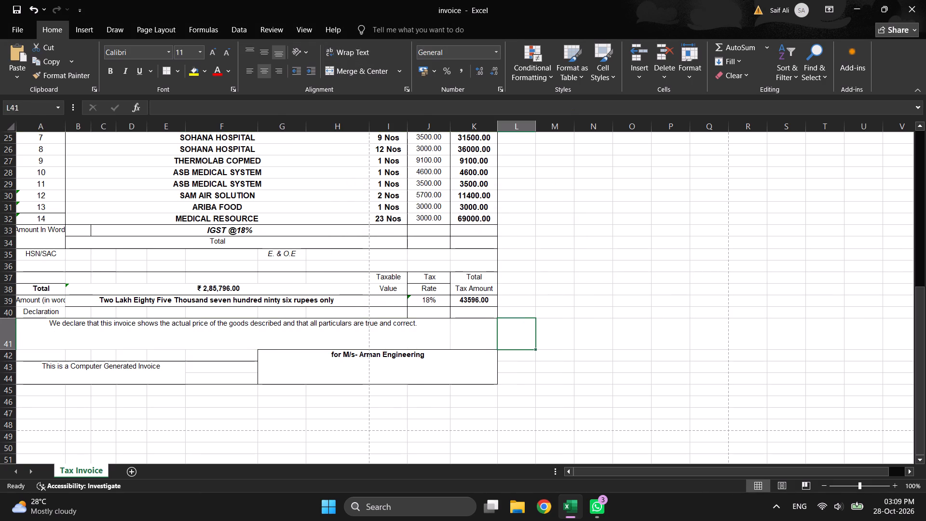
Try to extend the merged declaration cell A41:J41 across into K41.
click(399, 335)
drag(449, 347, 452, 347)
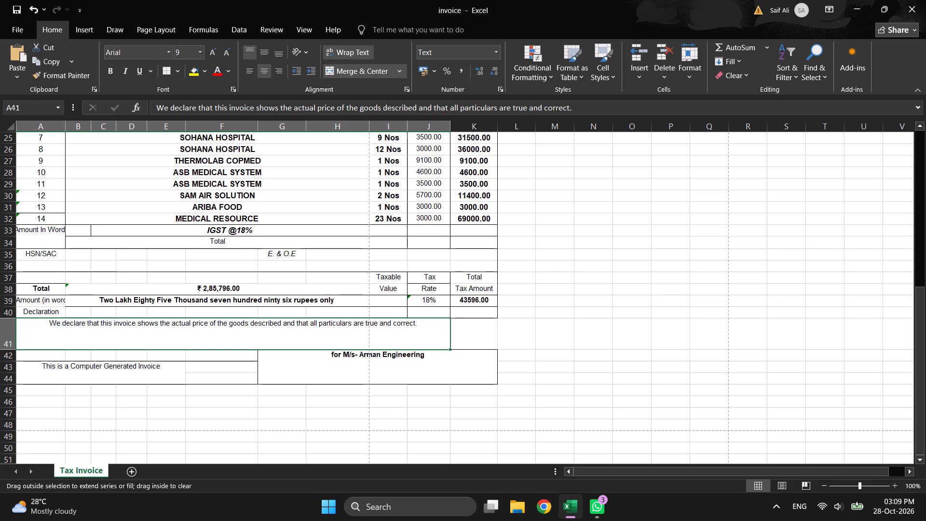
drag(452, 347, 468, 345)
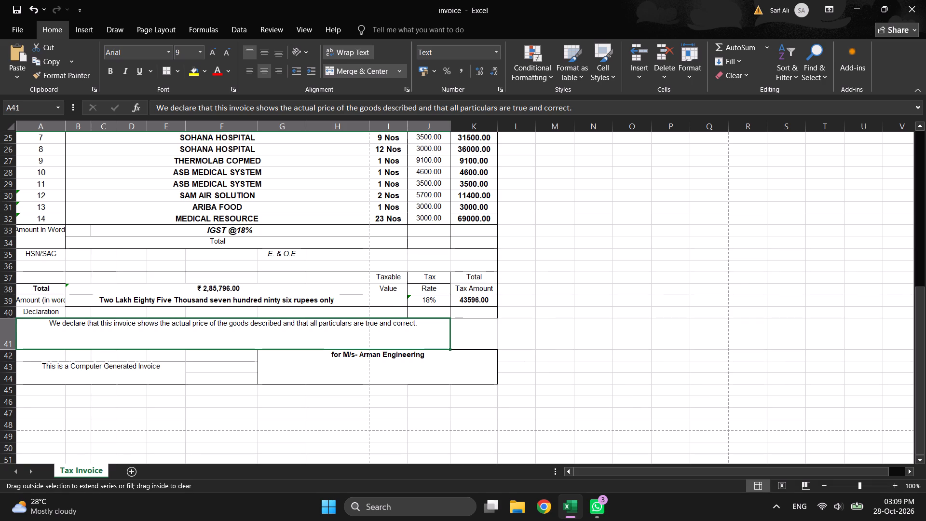
Draw border lines along the outer edge of K41 and down the outer edge of column A from row 41 to row 42.
click(495, 334)
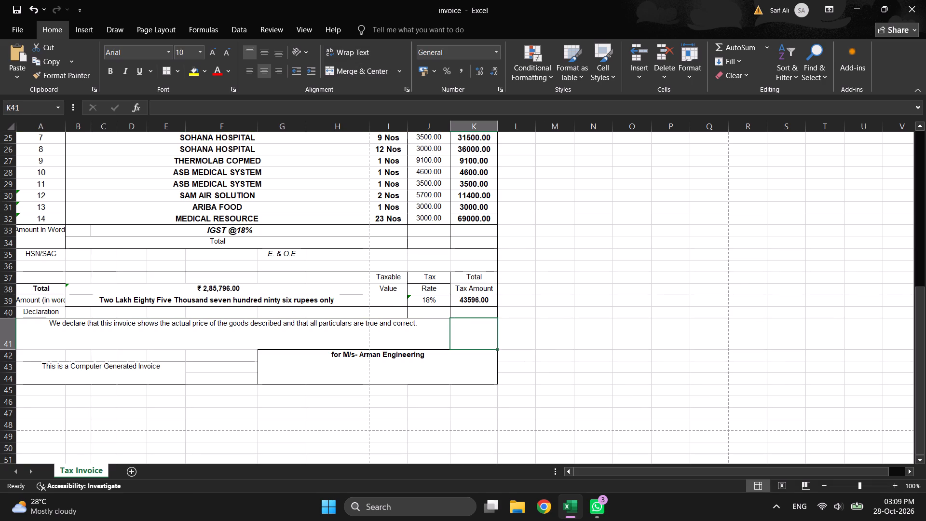
click(177, 71)
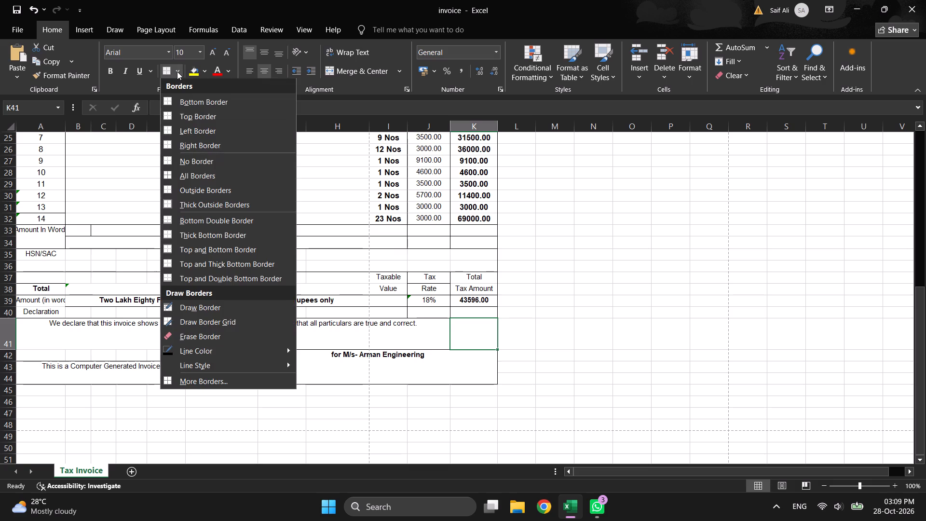
click(191, 309)
drag(496, 320, 497, 341)
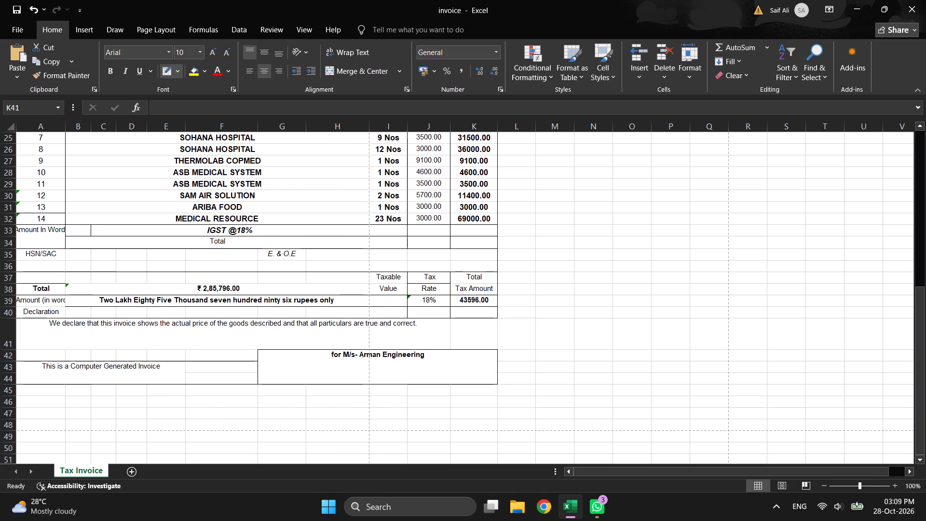
drag(17, 320, 17, 358)
drag(17, 358, 17, 358)
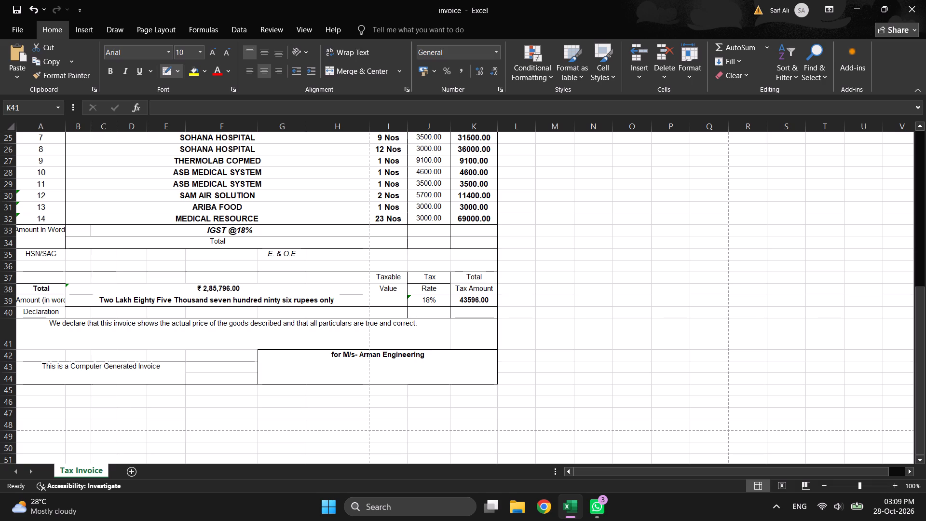
right_click(142, 373)
click(166, 69)
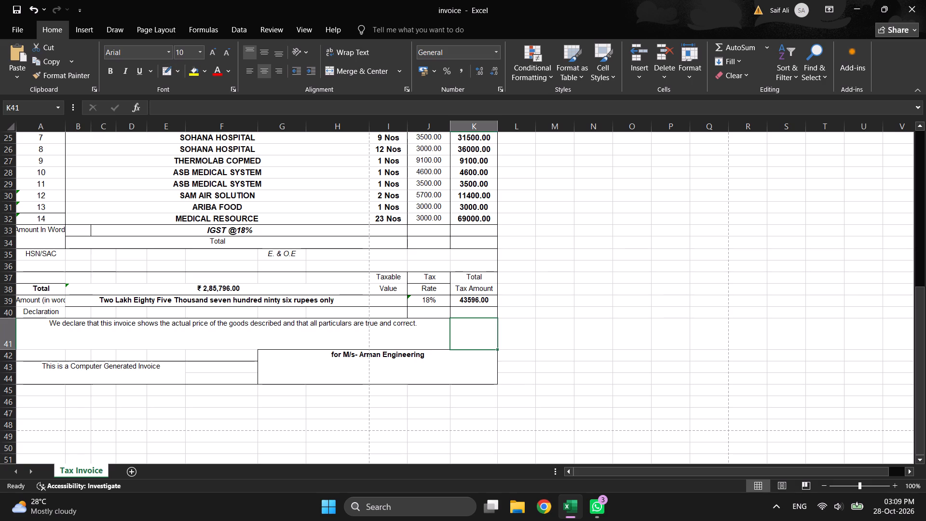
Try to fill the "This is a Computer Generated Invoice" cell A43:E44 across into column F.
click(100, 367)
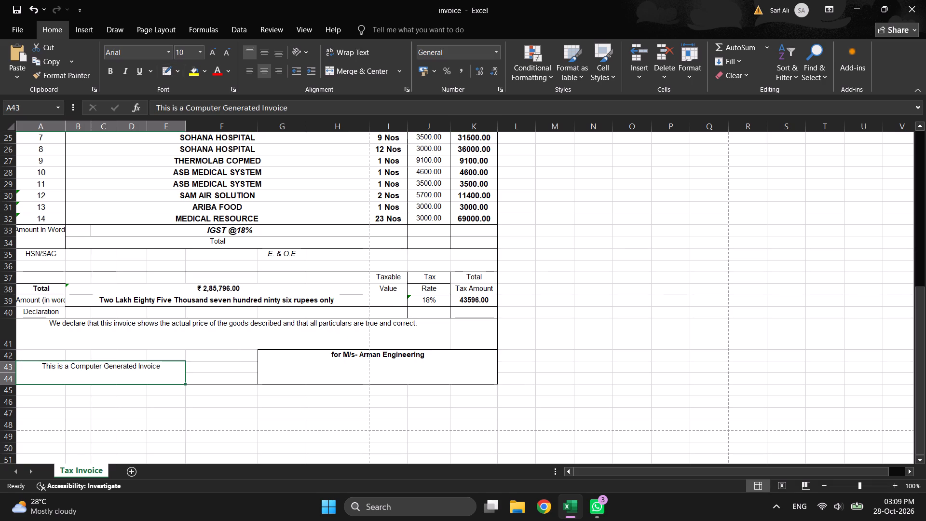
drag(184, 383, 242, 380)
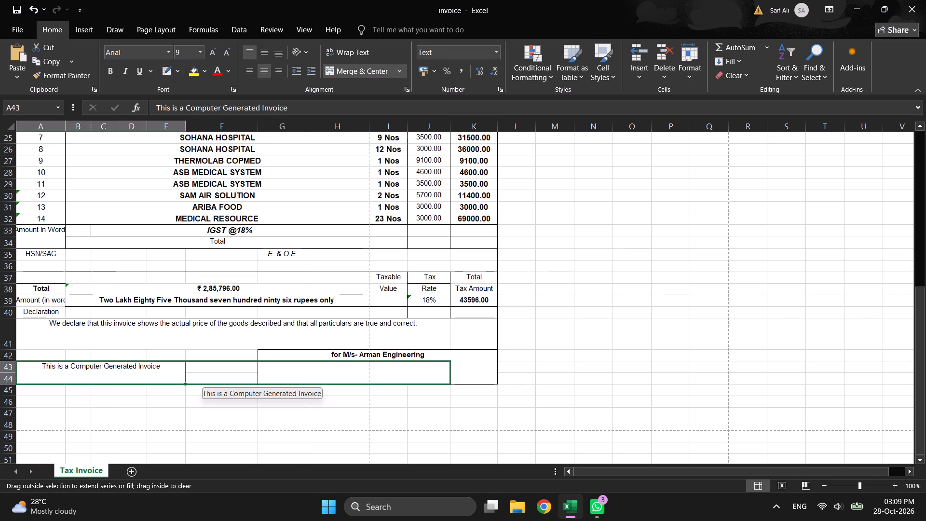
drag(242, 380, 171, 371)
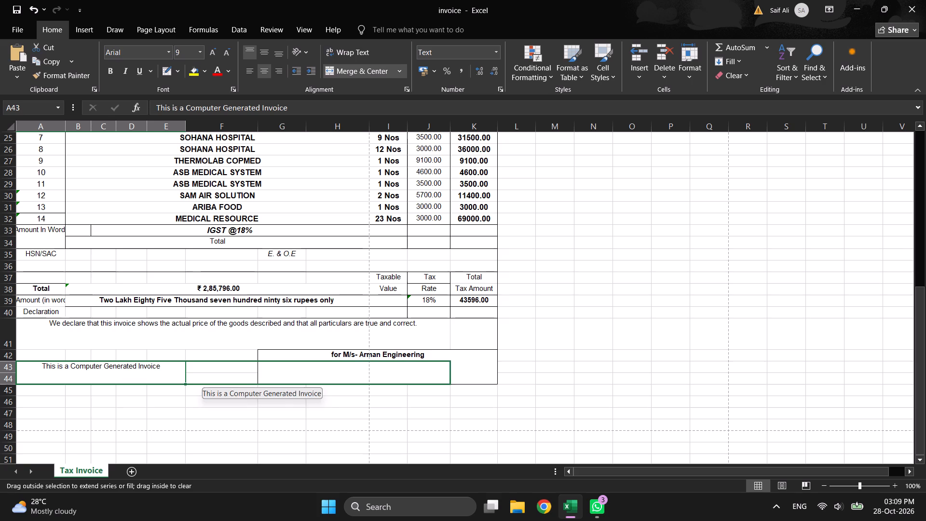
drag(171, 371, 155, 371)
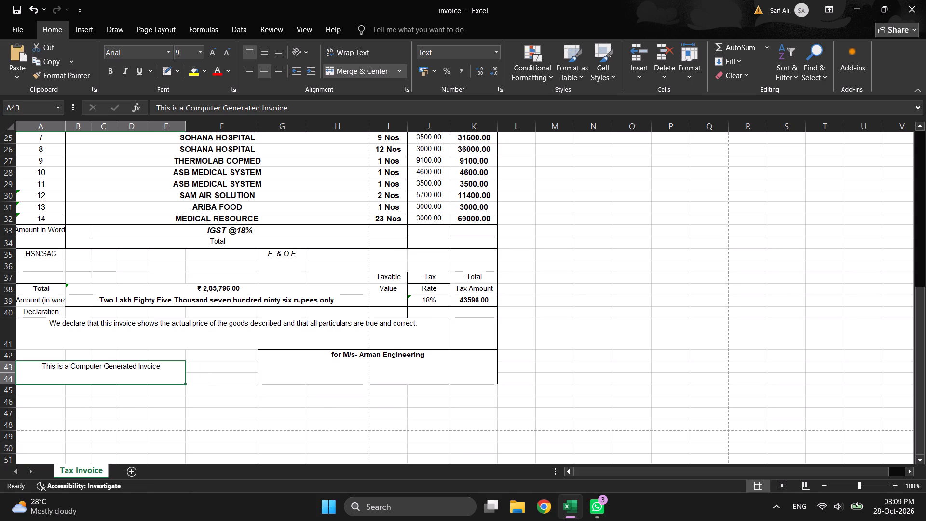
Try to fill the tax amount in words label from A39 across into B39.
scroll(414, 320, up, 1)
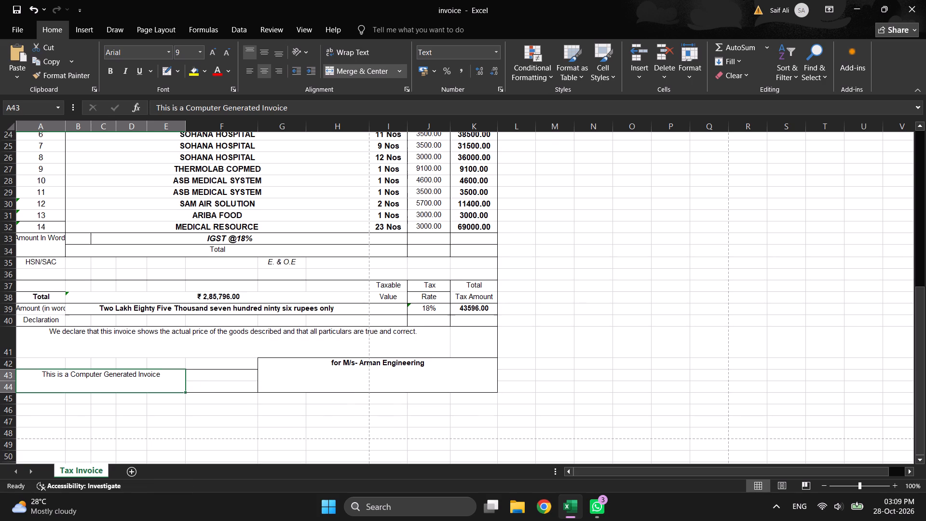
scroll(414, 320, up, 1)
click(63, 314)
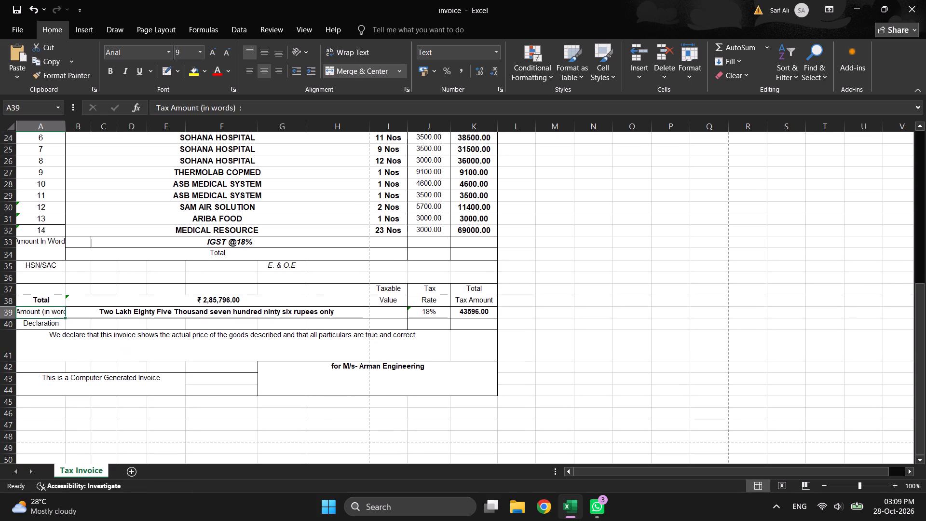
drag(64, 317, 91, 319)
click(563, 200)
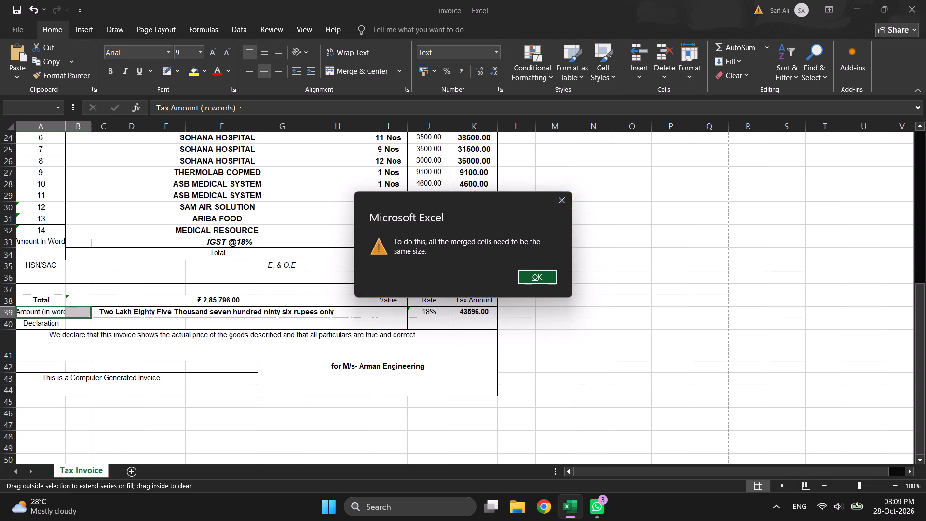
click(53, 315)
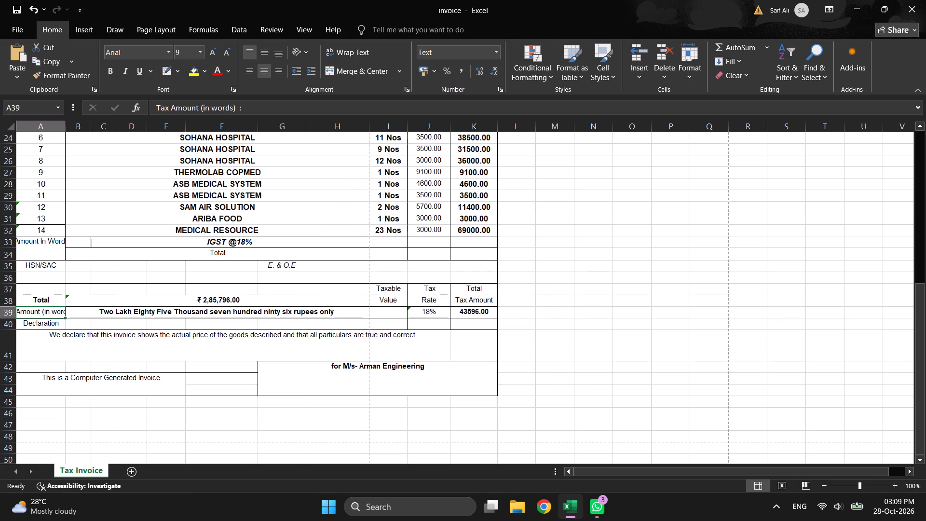
Make the "Declaration" label in A40 bold.
click(53, 323)
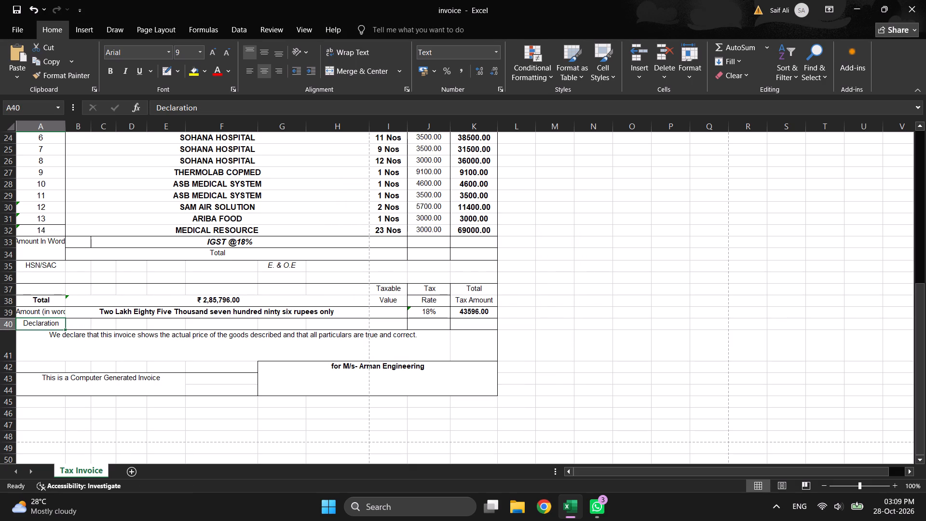
click(114, 71)
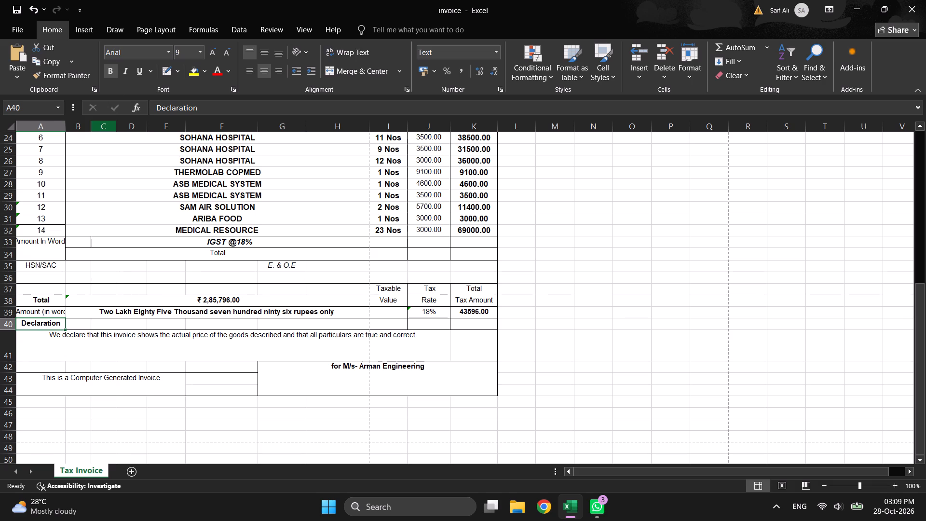
click(79, 318)
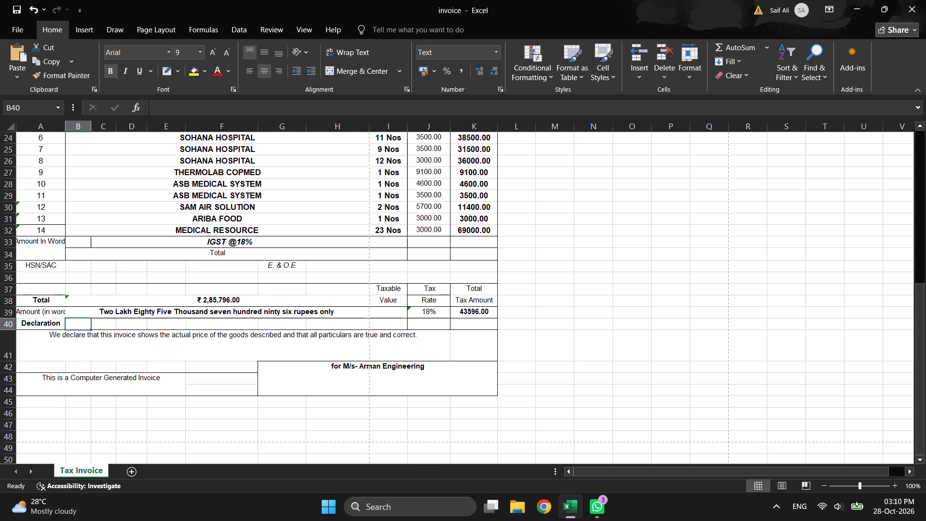
Change the "Total" label in A38 to "Total Amount".
click(57, 302)
click(57, 302)
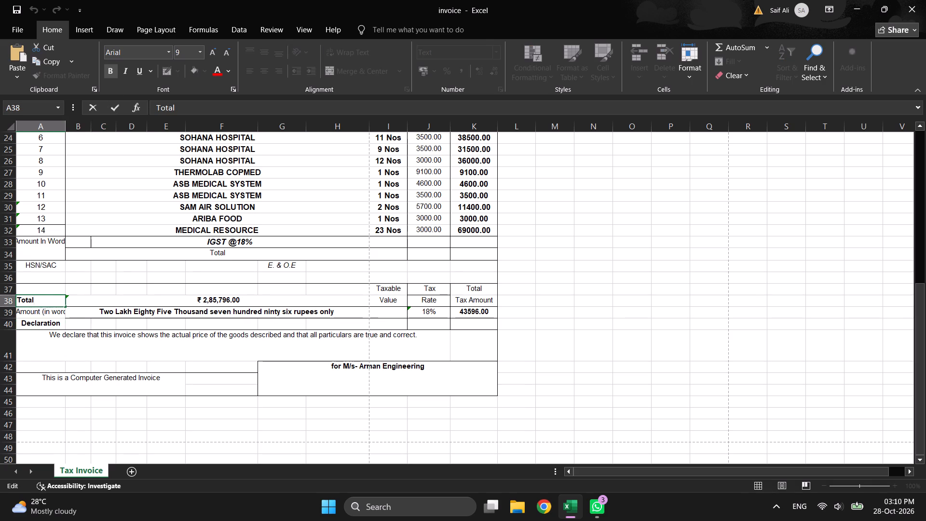
key(space)
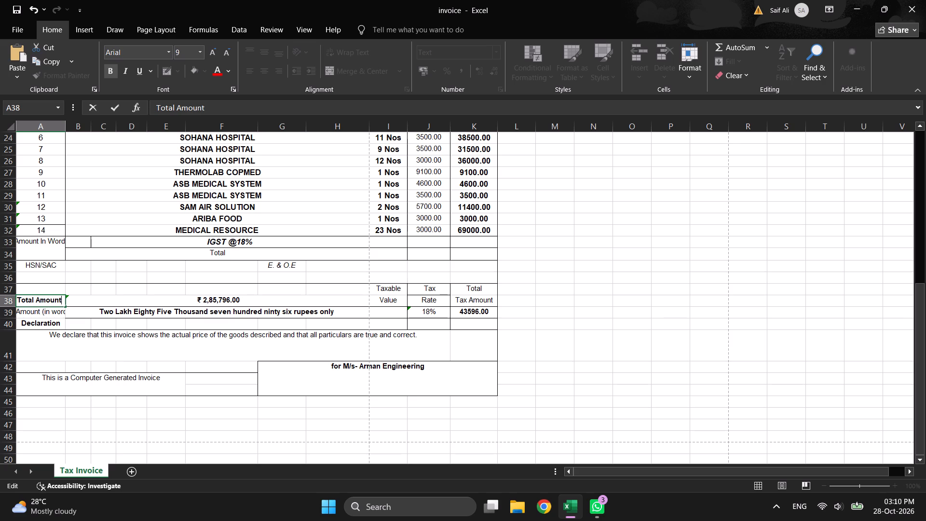
click(153, 297)
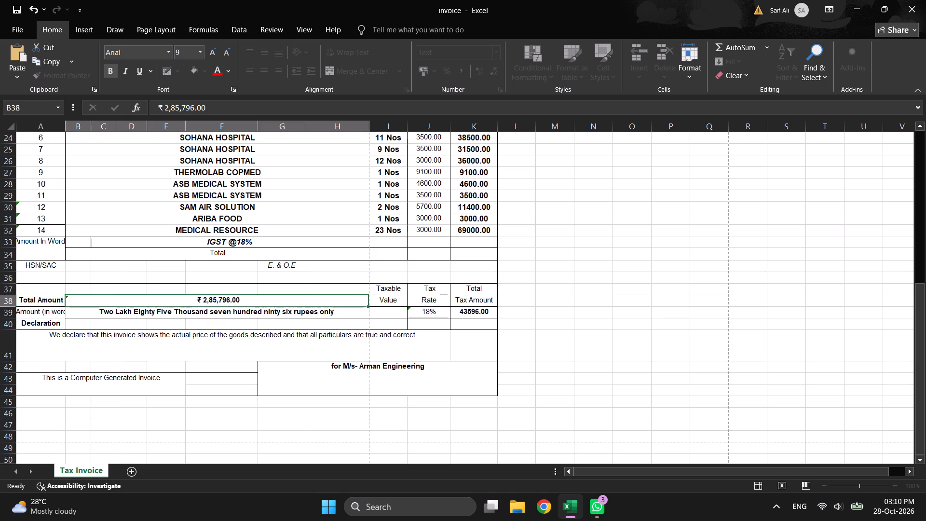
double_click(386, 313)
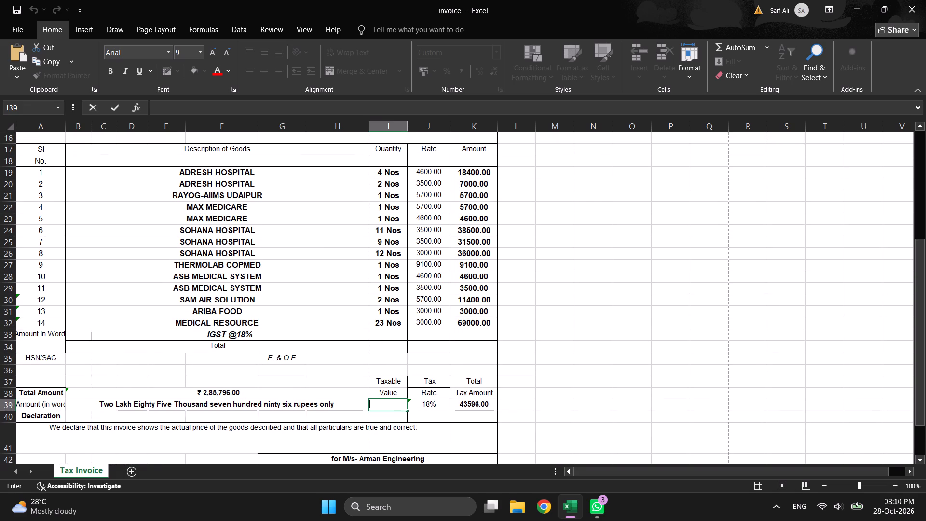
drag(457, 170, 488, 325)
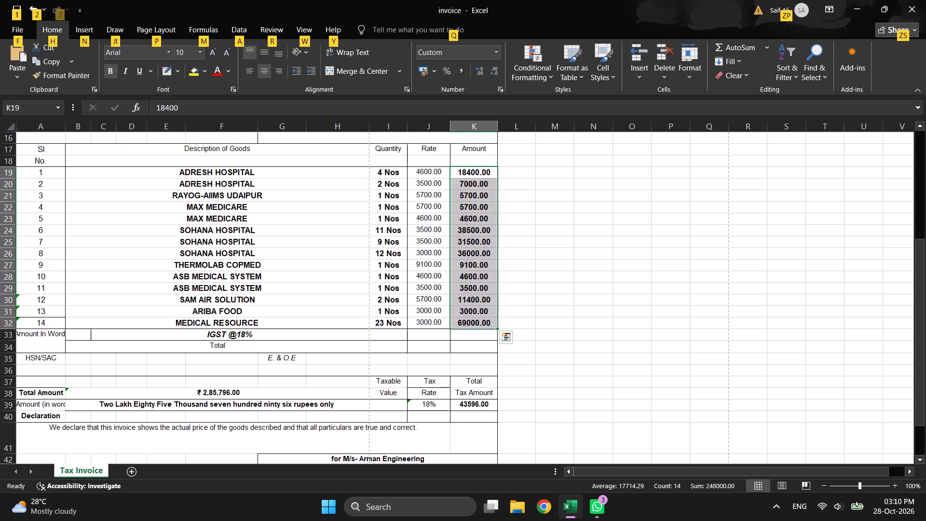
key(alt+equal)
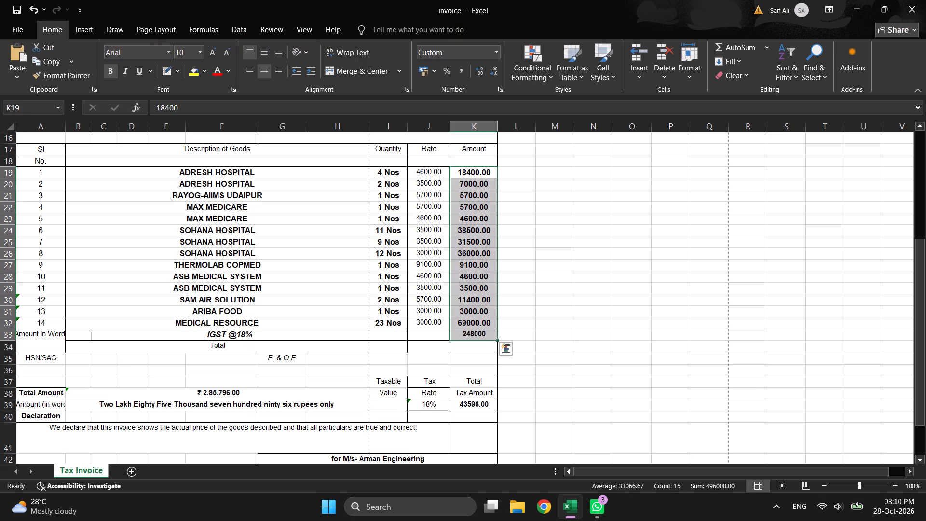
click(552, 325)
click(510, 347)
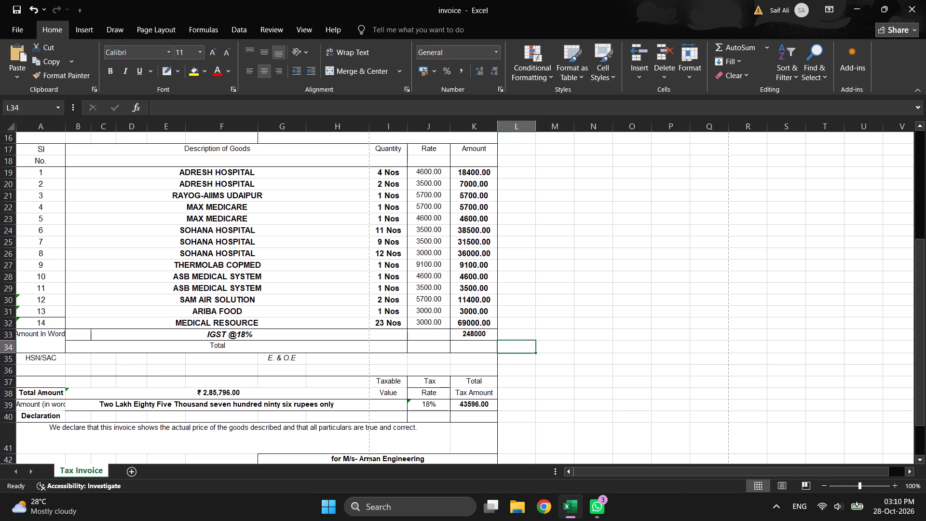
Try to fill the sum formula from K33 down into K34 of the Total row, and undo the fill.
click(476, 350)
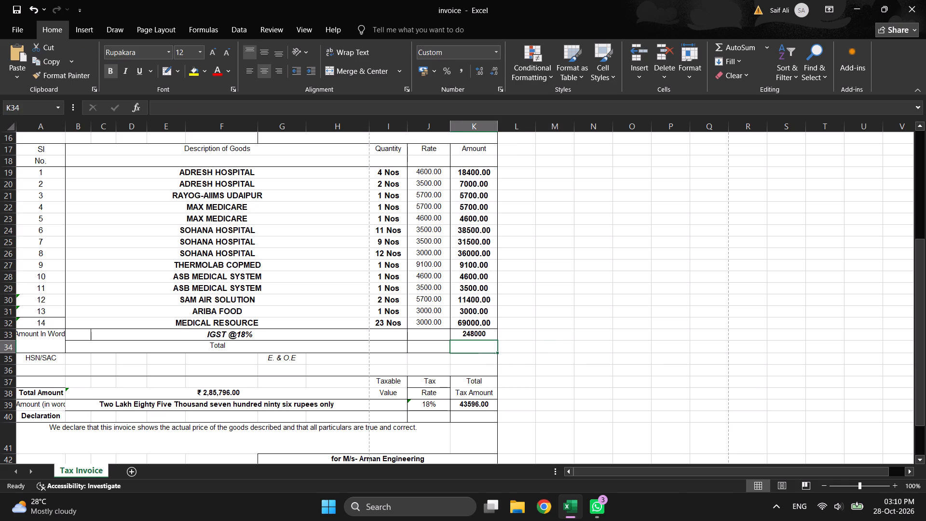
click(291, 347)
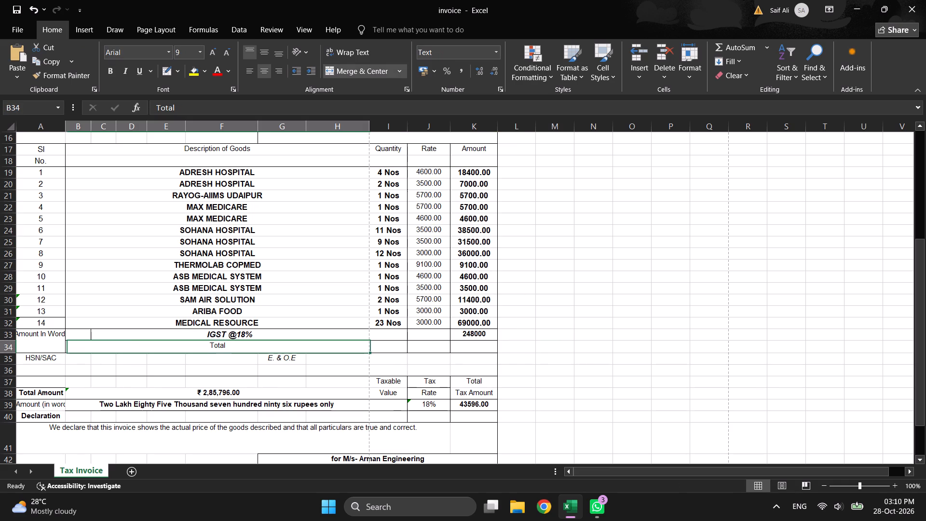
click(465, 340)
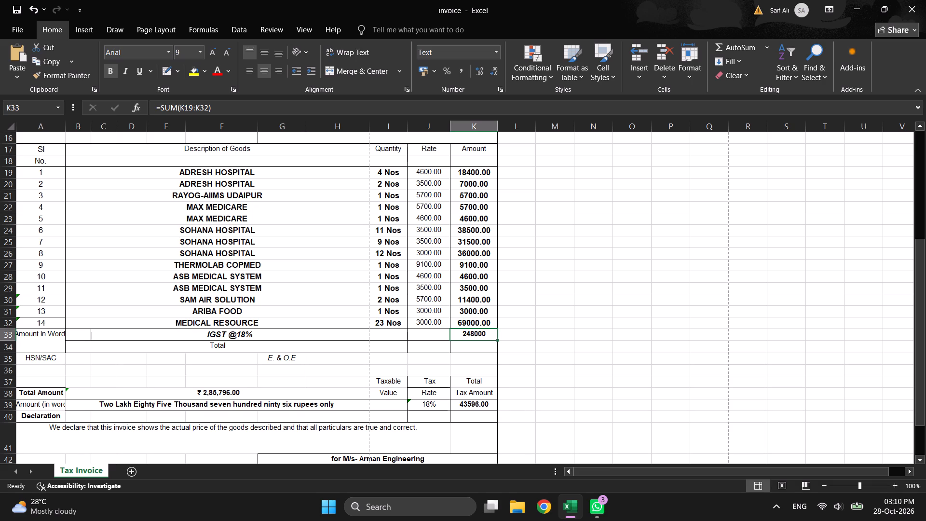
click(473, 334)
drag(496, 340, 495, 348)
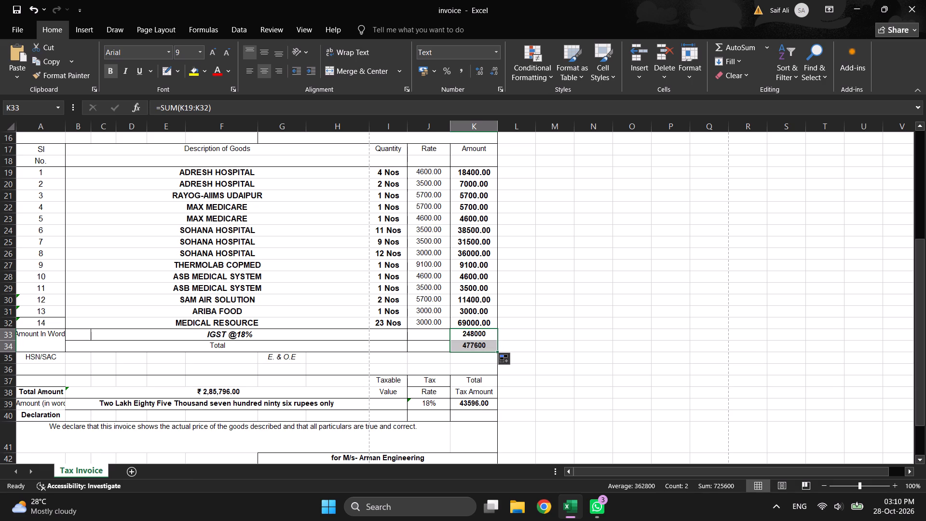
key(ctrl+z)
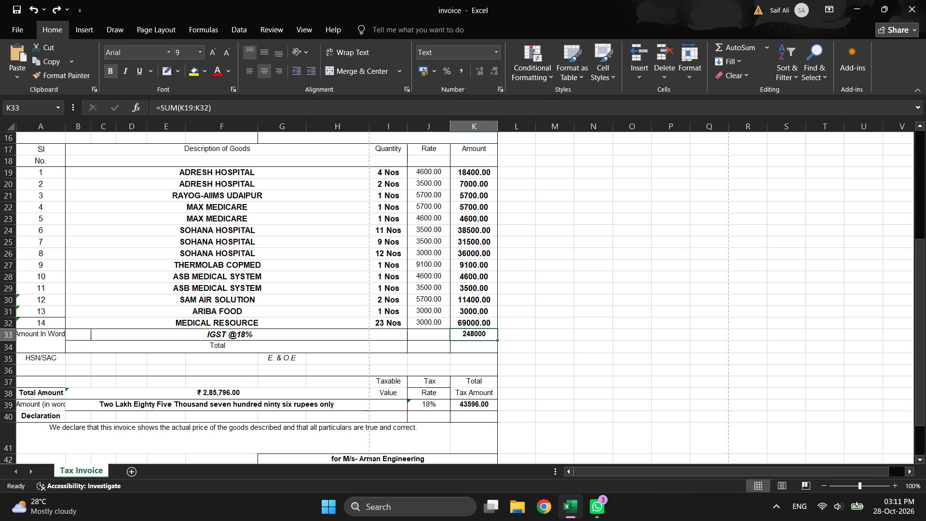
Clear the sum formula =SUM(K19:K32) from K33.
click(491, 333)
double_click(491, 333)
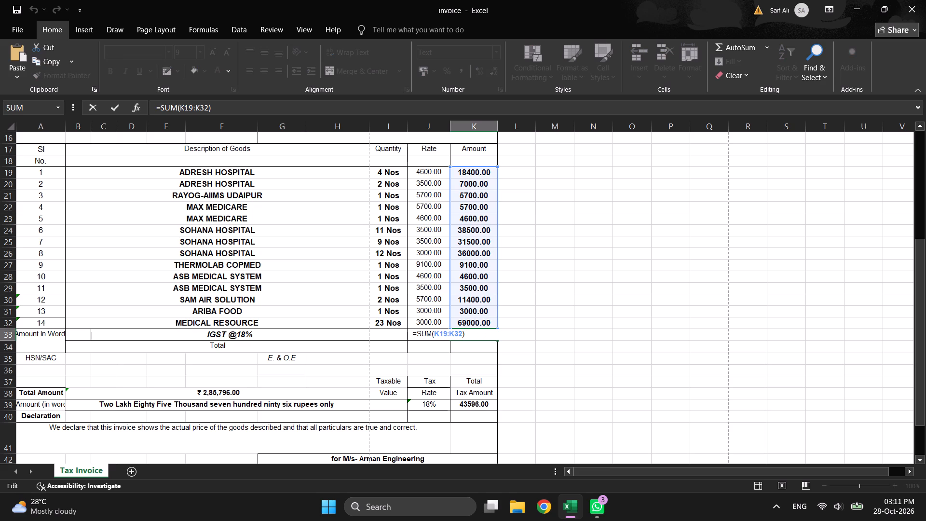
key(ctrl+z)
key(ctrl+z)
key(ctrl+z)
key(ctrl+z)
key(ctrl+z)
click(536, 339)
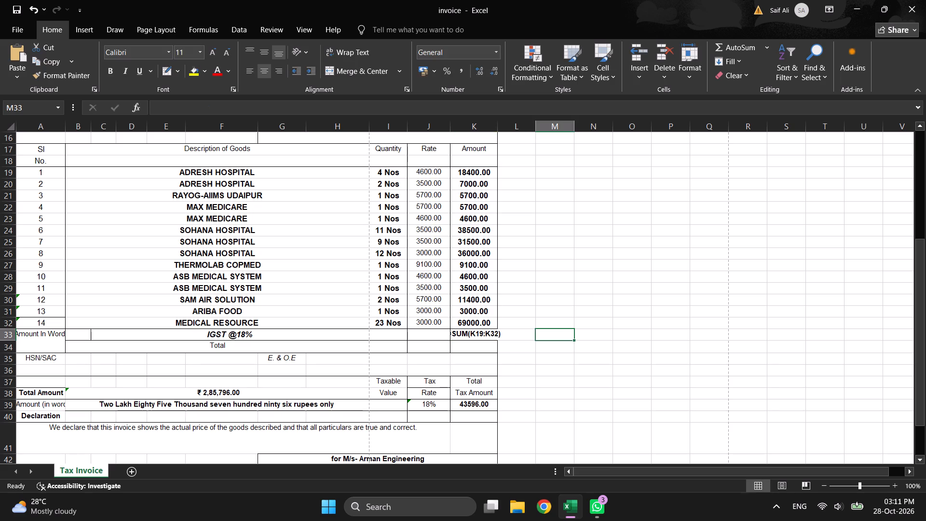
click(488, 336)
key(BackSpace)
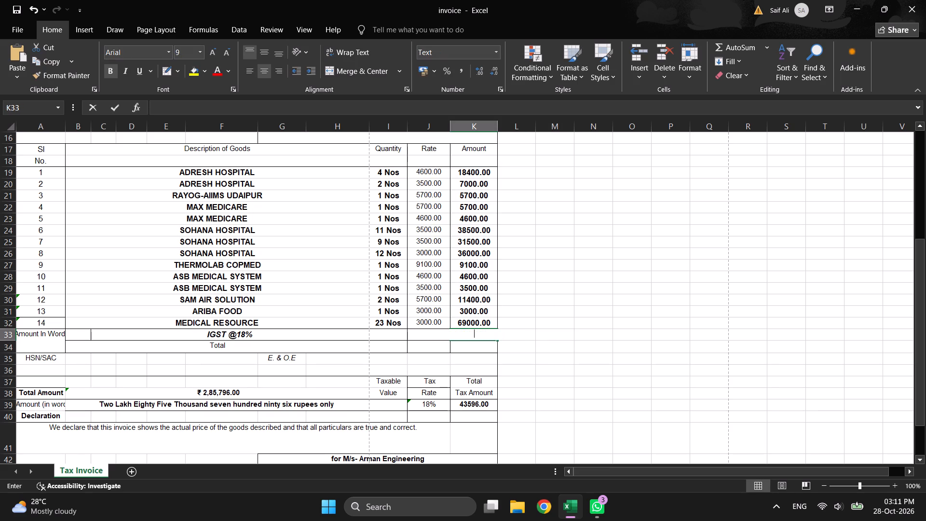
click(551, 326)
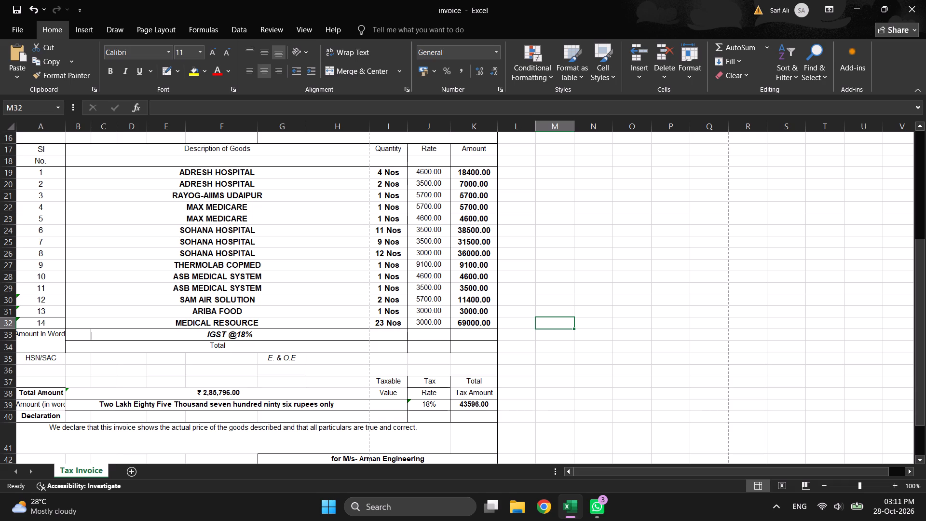
Sum the item amounts K19:K32 into K33 with AutoSum.
drag(456, 170, 482, 217)
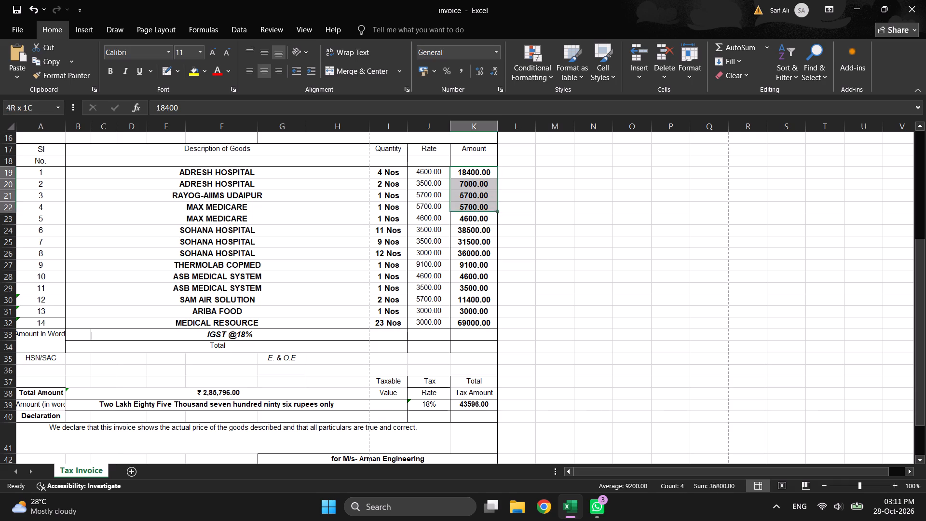
drag(482, 217, 483, 341)
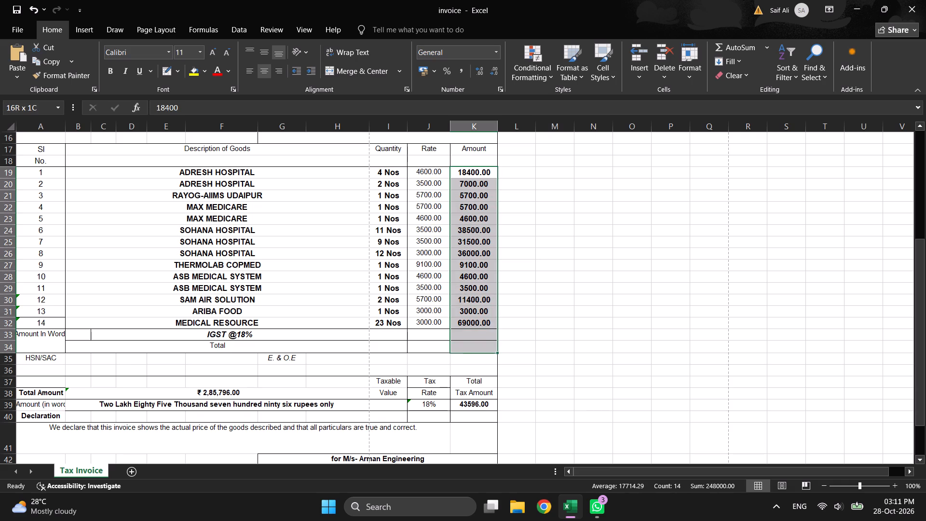
drag(483, 341, 484, 342)
drag(484, 342, 485, 339)
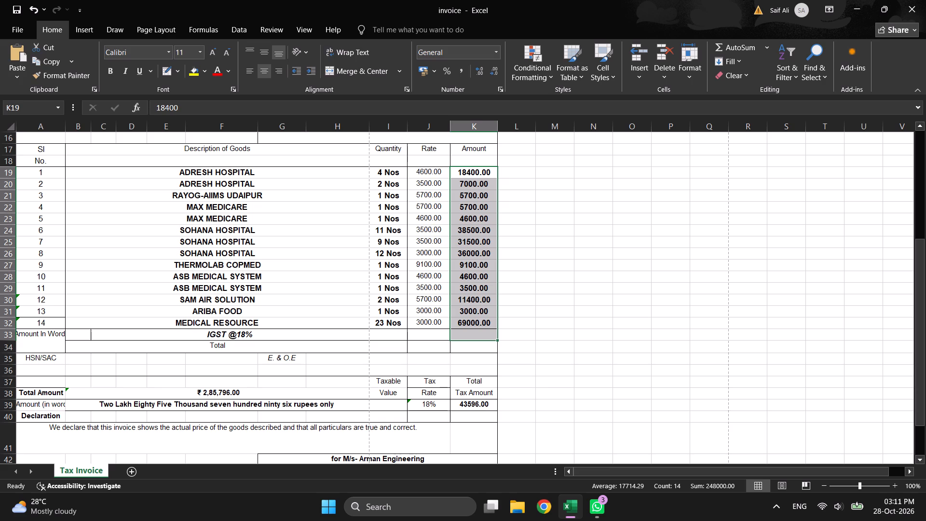
key(alt+equal)
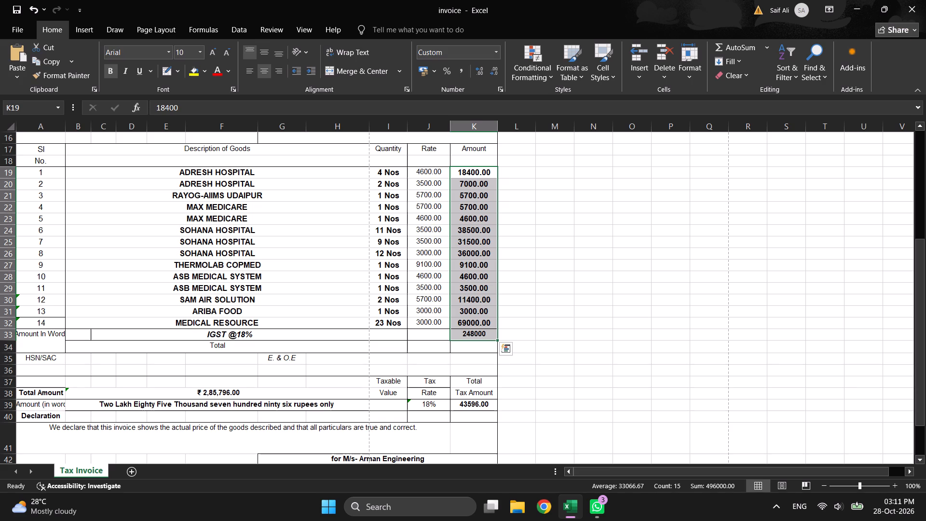
click(567, 324)
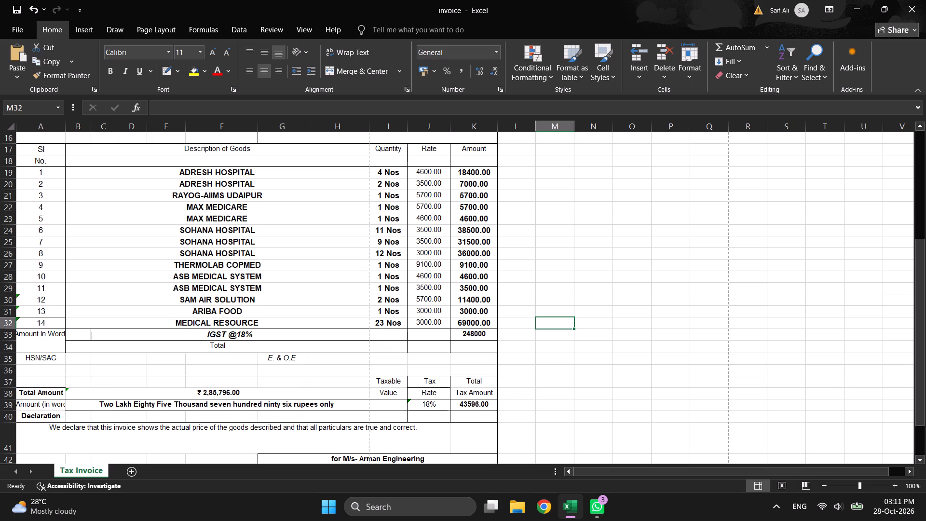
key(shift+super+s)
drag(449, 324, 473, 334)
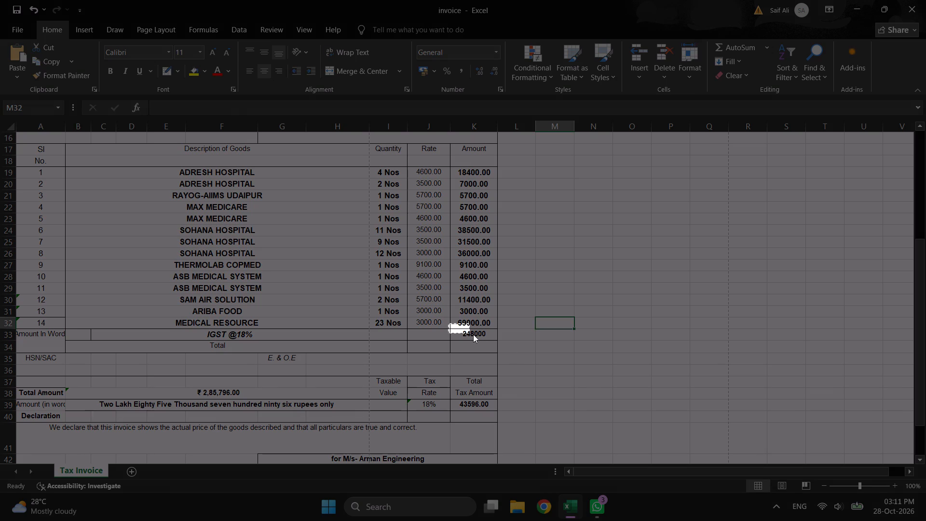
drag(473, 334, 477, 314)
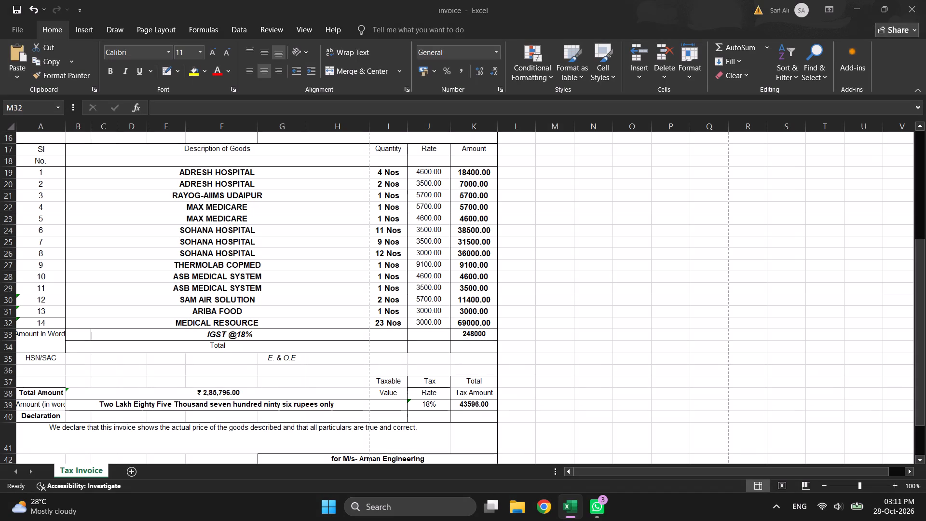
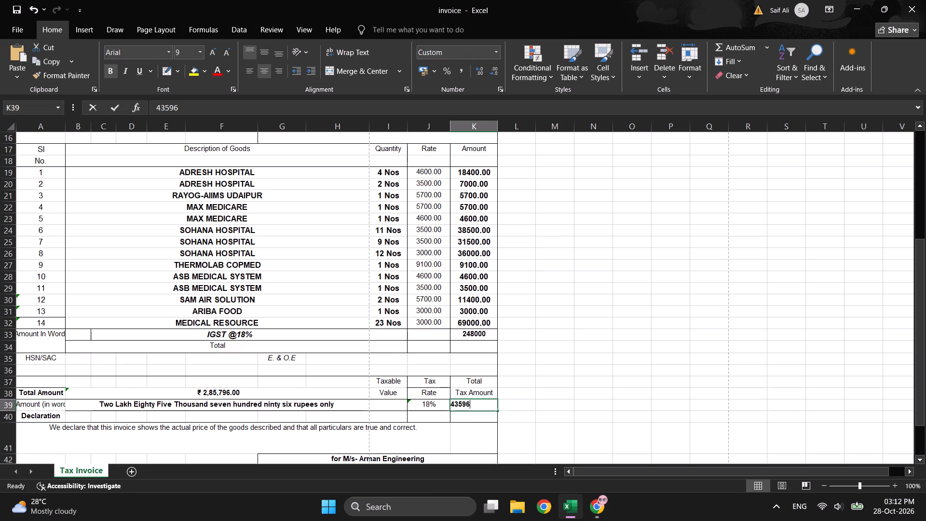
drag(486, 406, 450, 404)
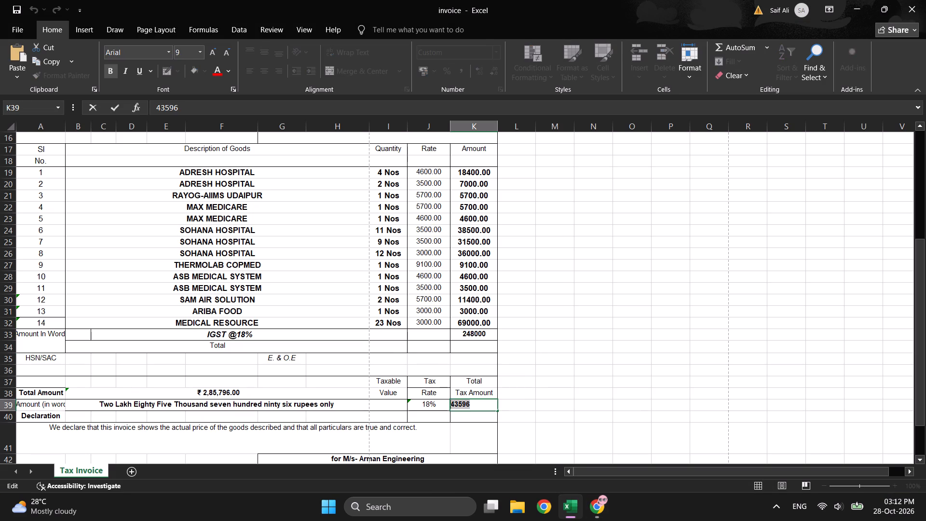
key(ctrl+v)
click(499, 403)
click(568, 410)
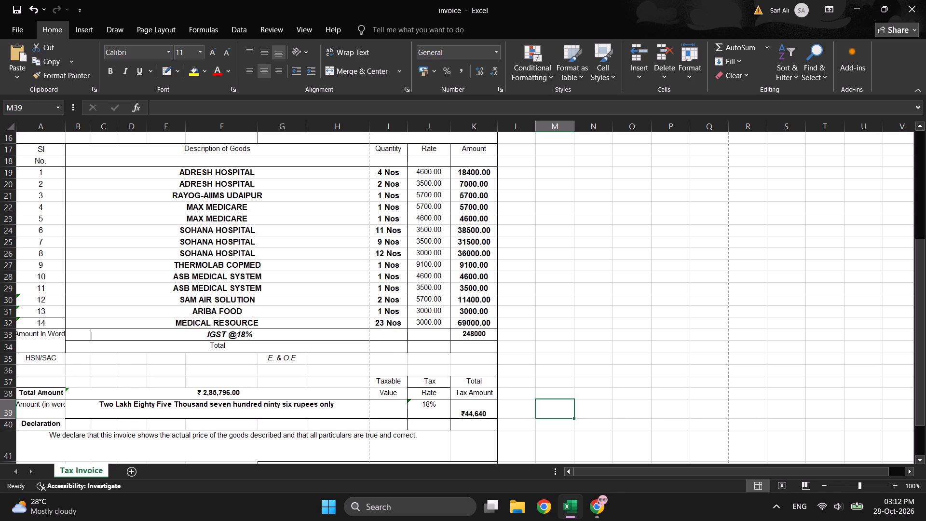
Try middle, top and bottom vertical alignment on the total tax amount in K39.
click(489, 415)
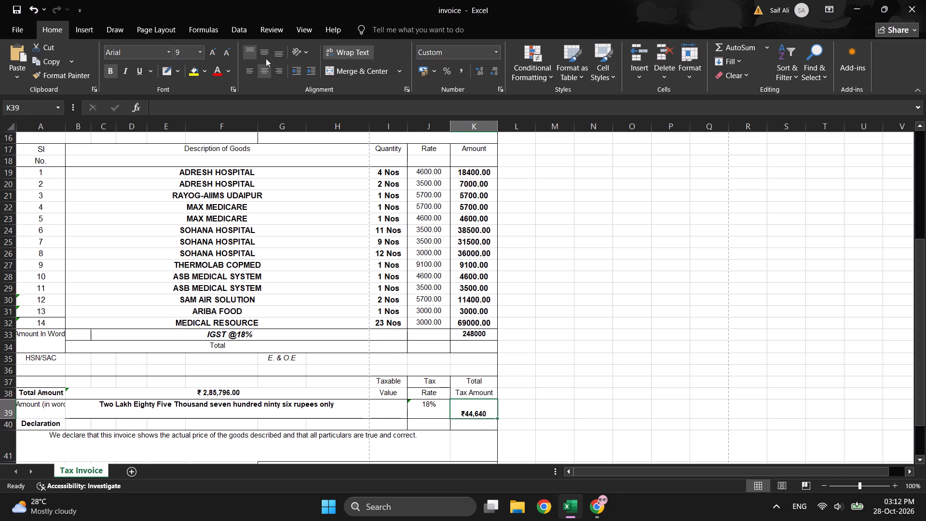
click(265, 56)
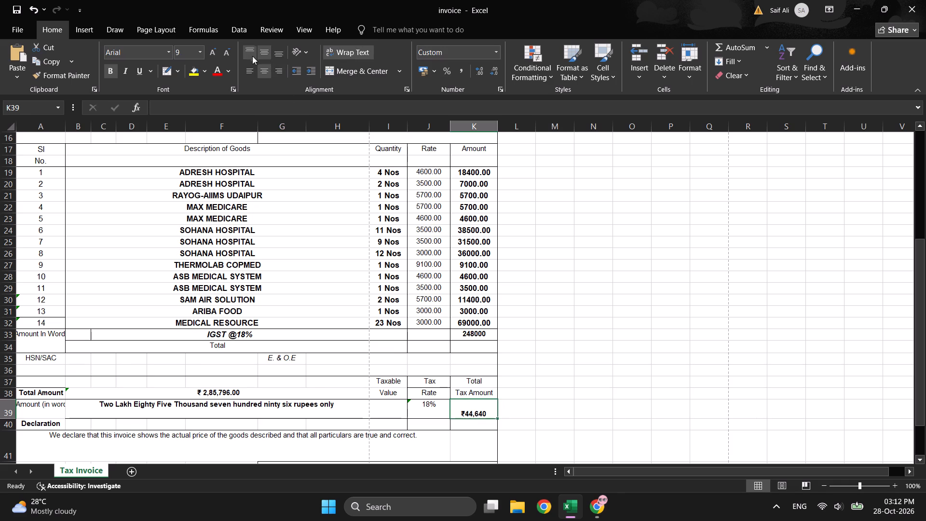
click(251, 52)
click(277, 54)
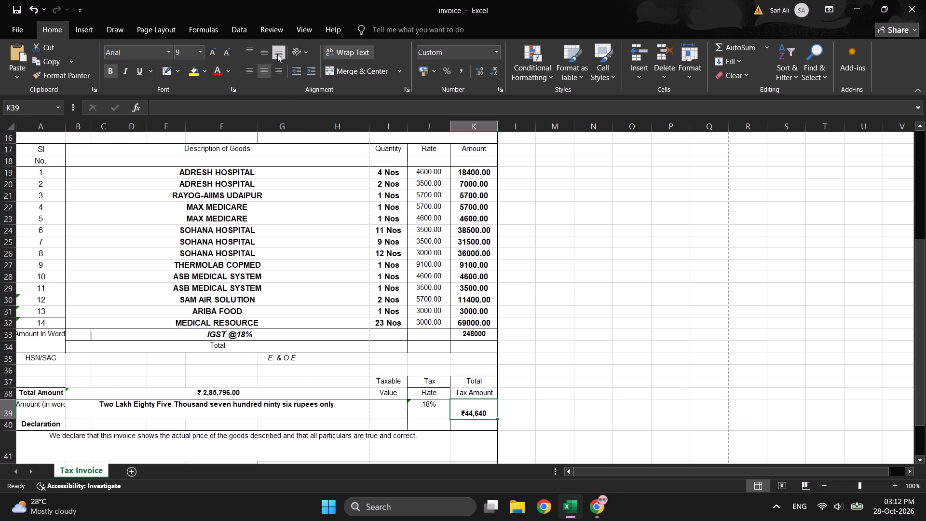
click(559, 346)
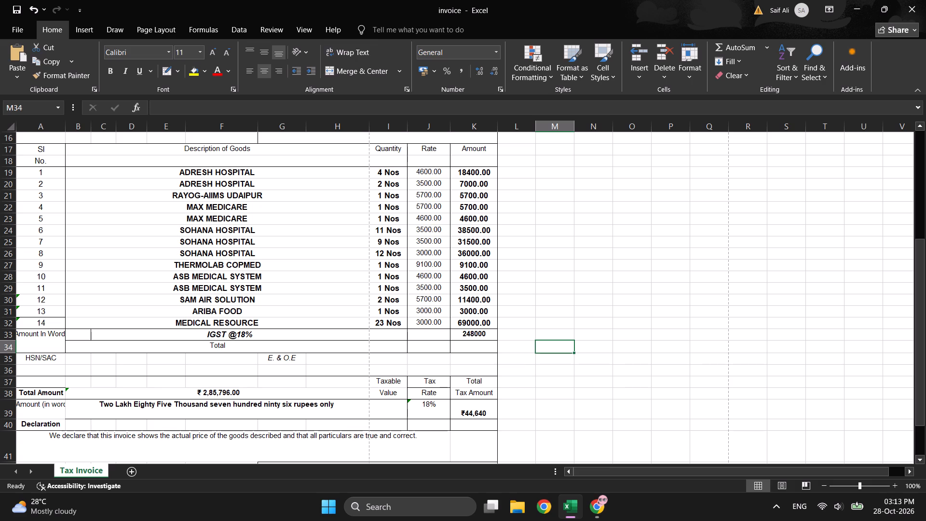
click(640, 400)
Middle-align the 18% tax rate vertically in J39.
click(441, 404)
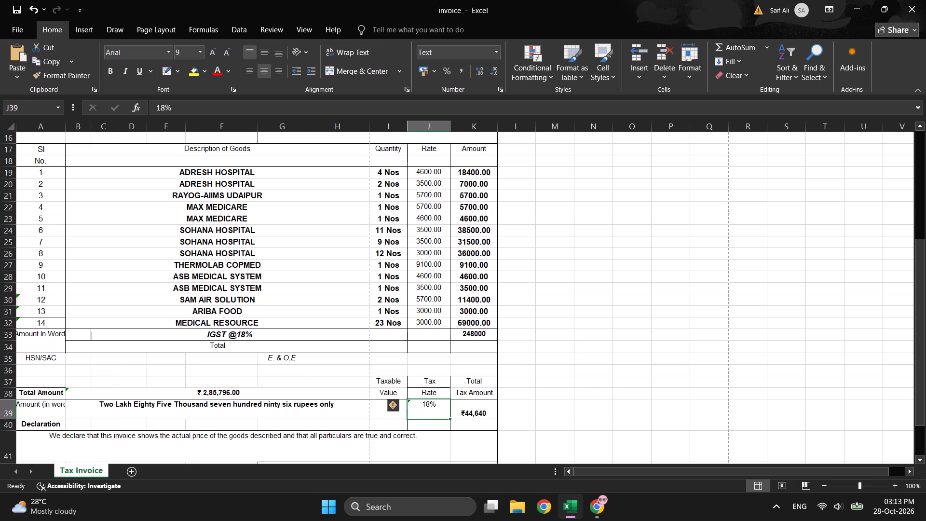
click(263, 55)
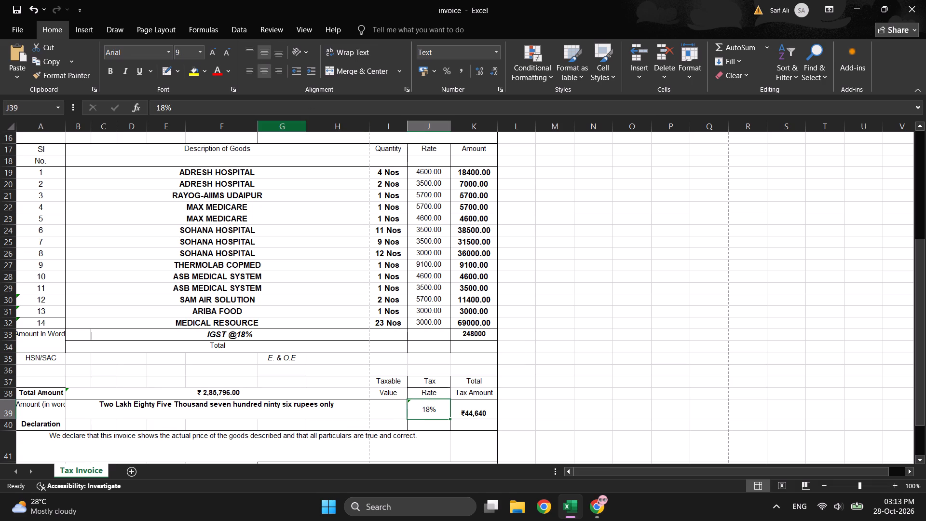
click(547, 286)
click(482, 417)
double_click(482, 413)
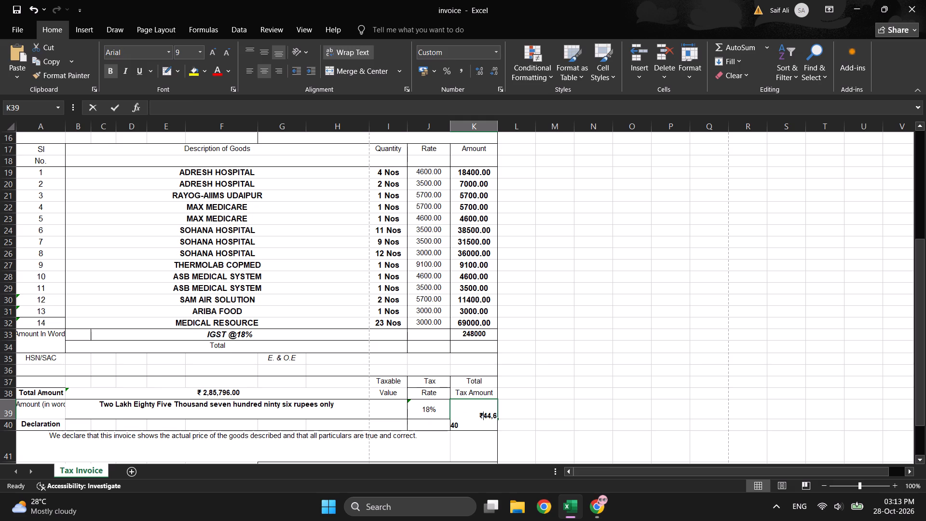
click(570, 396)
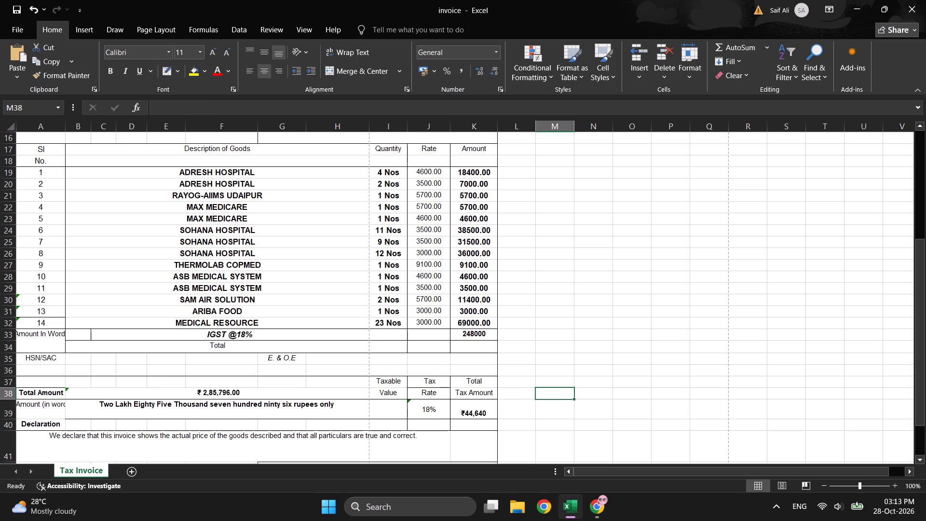
Enter 248000.00 as the taxable value in I39.
scroll(652, 359, down, 1)
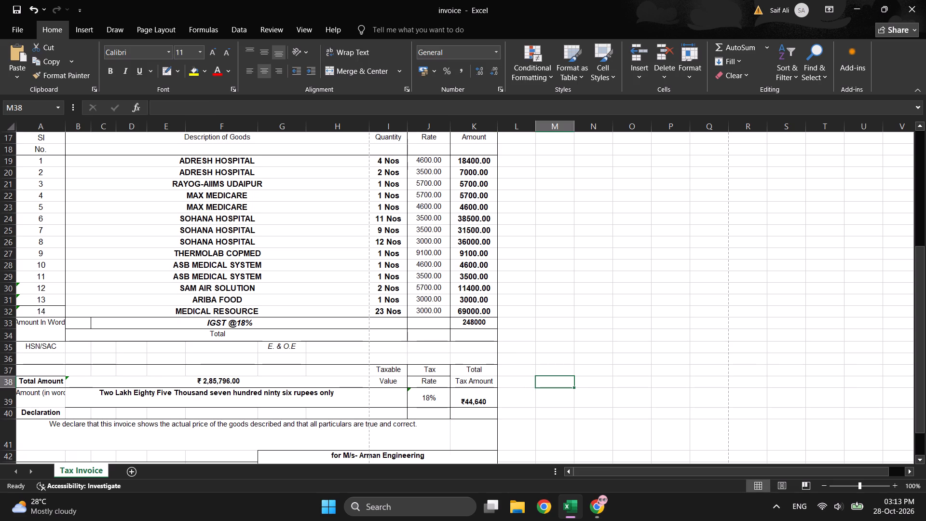
click(391, 398)
click(391, 398)
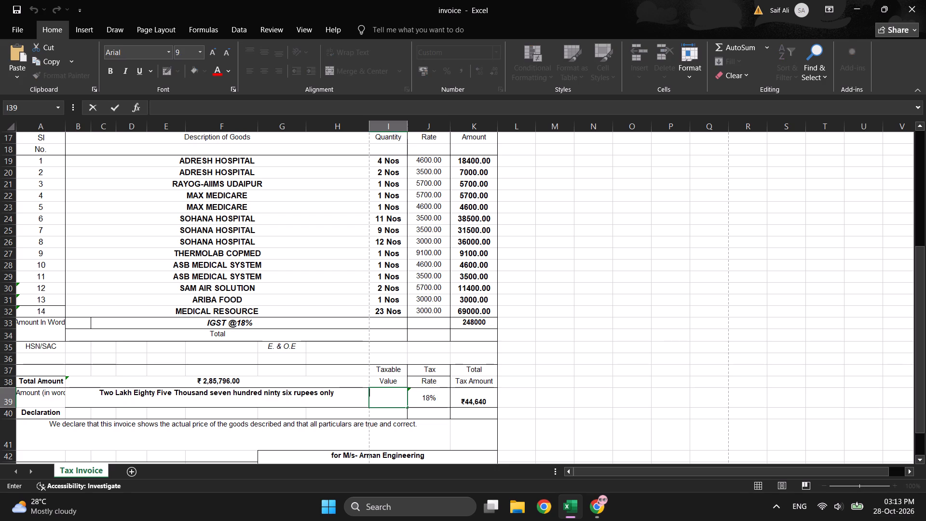
text(248)
text(00)
text(0.00)
click(549, 391)
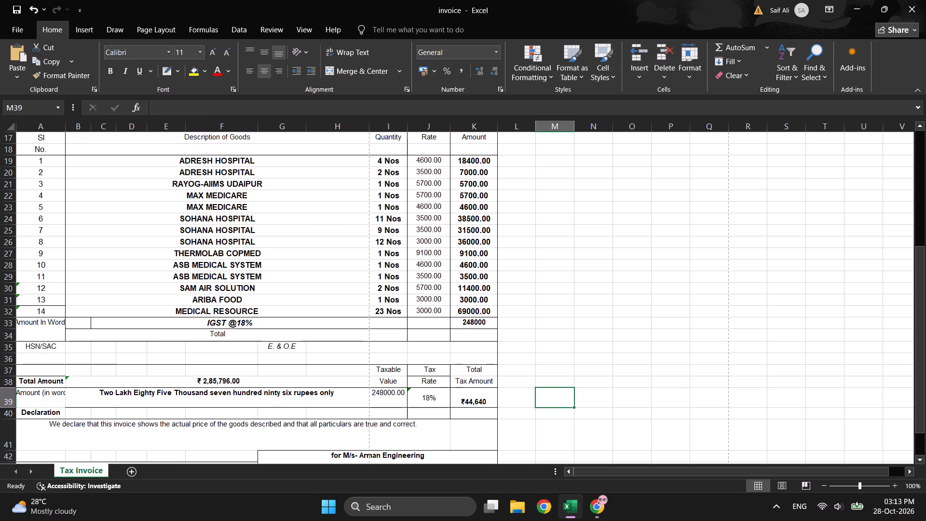
Make the taxable value in I39 bold.
click(391, 399)
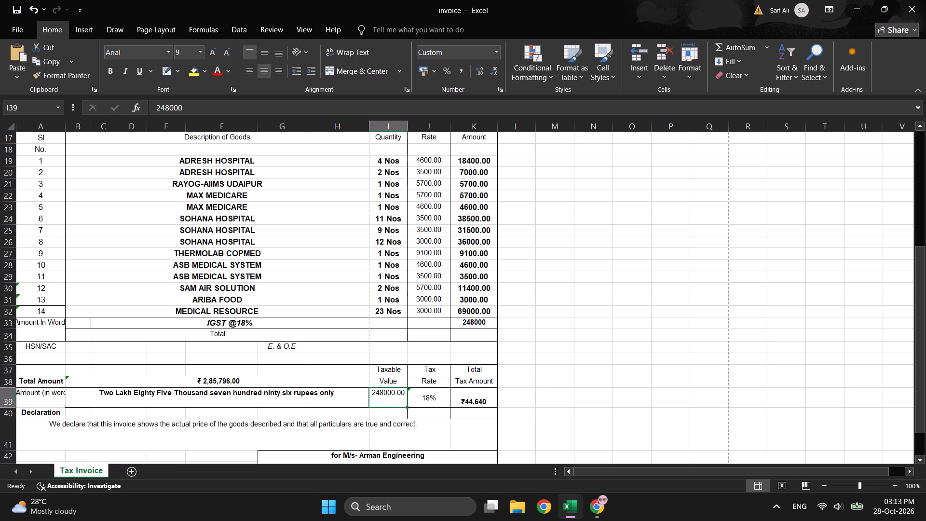
click(110, 69)
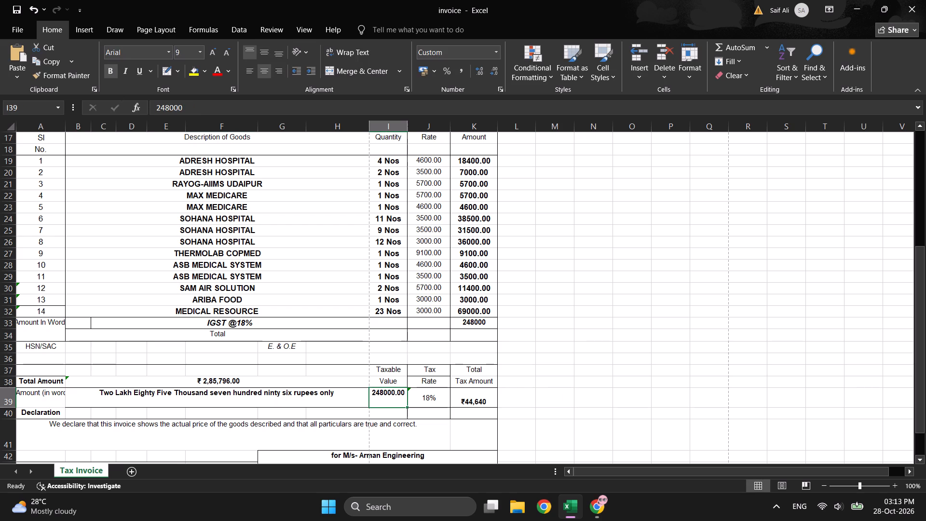
click(574, 298)
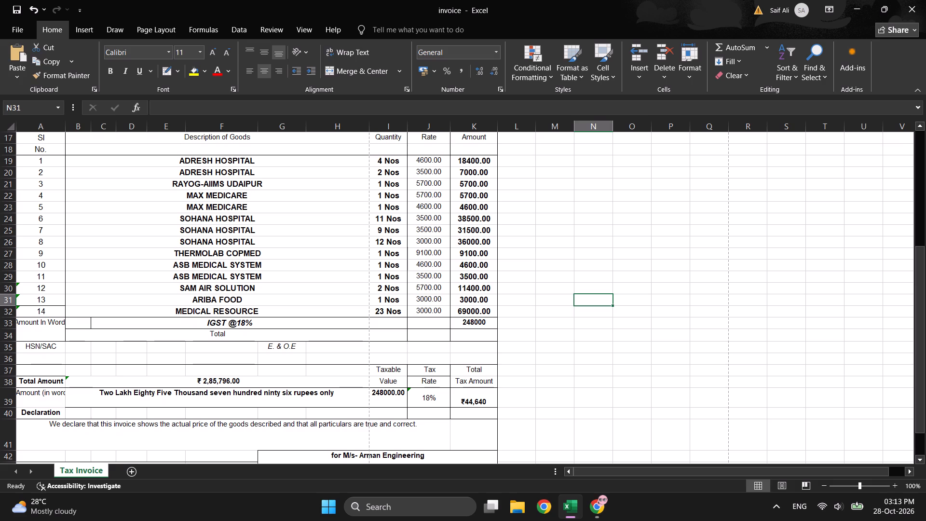
Align the total tax amount in K39 to the left horizontally and to the middle vertically.
click(472, 394)
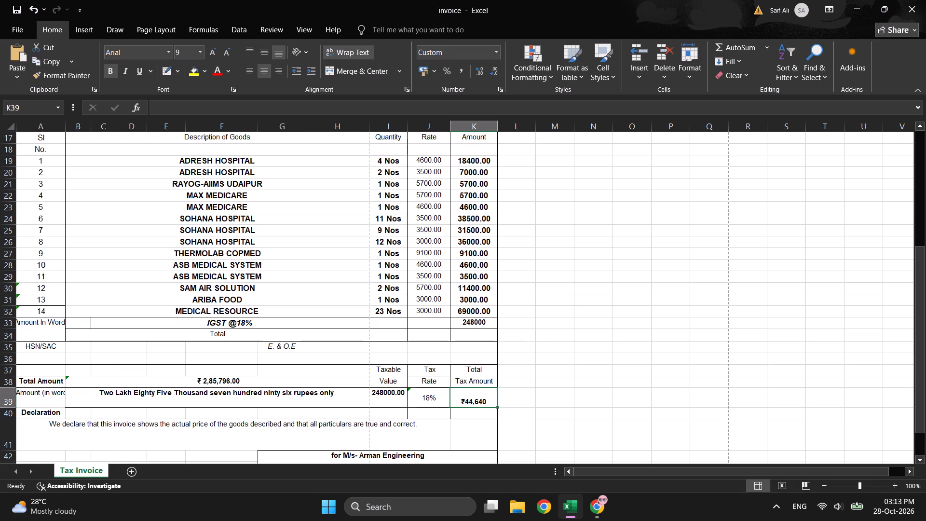
click(494, 395)
click(261, 54)
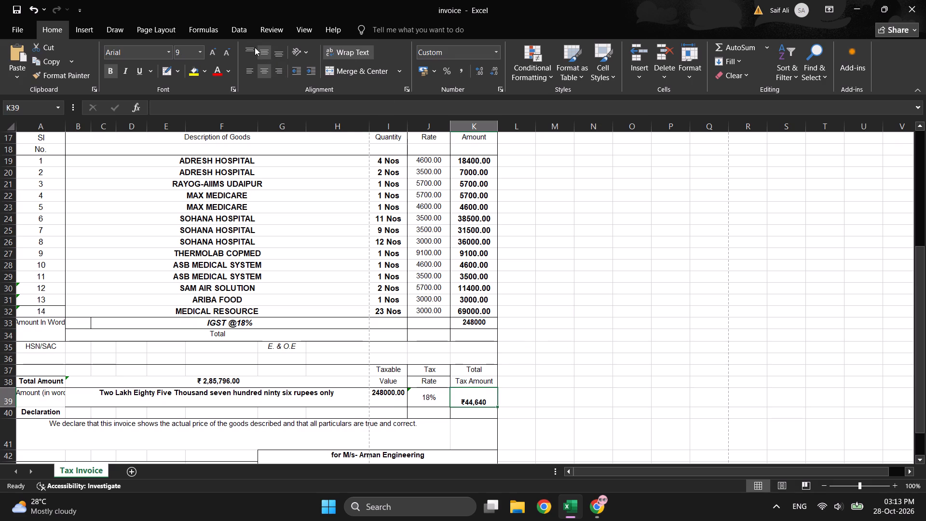
click(255, 47)
click(255, 77)
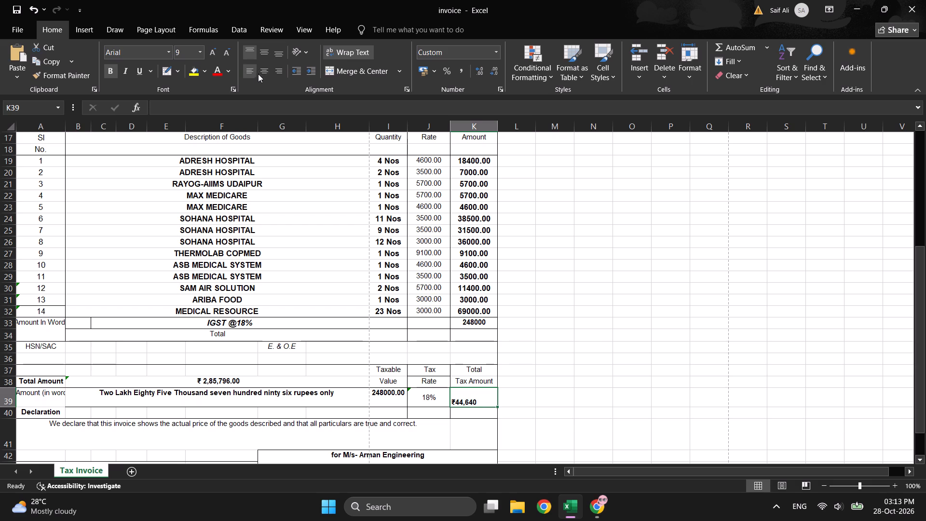
click(261, 58)
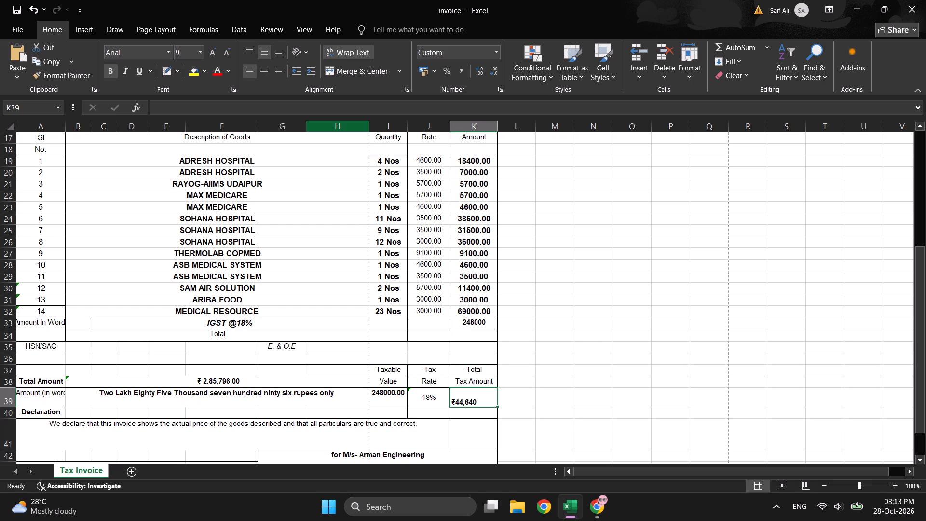
Replace the total tax amount in K39 with 44640.00, checking the 18% GST figure in Chrome.
double_click(477, 398)
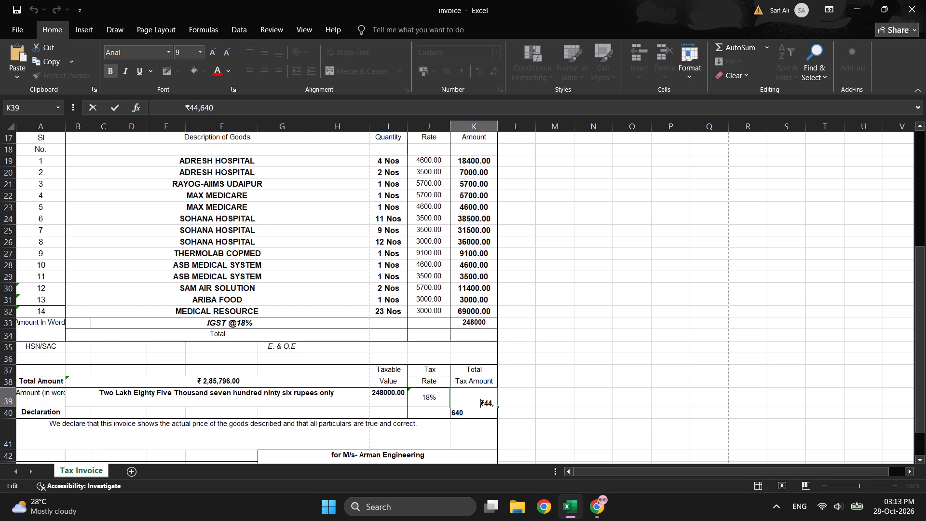
click(471, 411)
key(BackSpace)
key(BackSpace)
key(BackSpace)
key(BackSpace)
key(BackSpace)
key(BackSpace)
key(BackSpace)
key(BackSpace)
key(BackSpace)
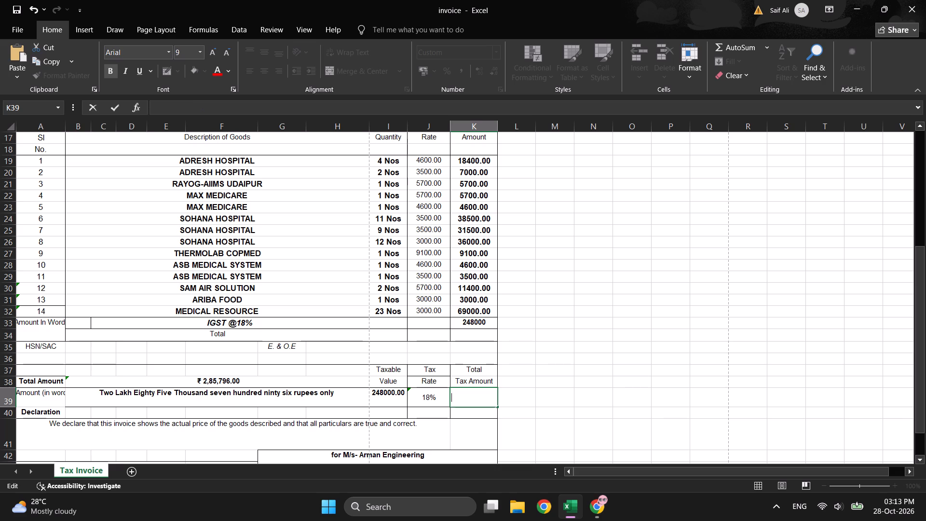
key(BackSpace)
key(4)
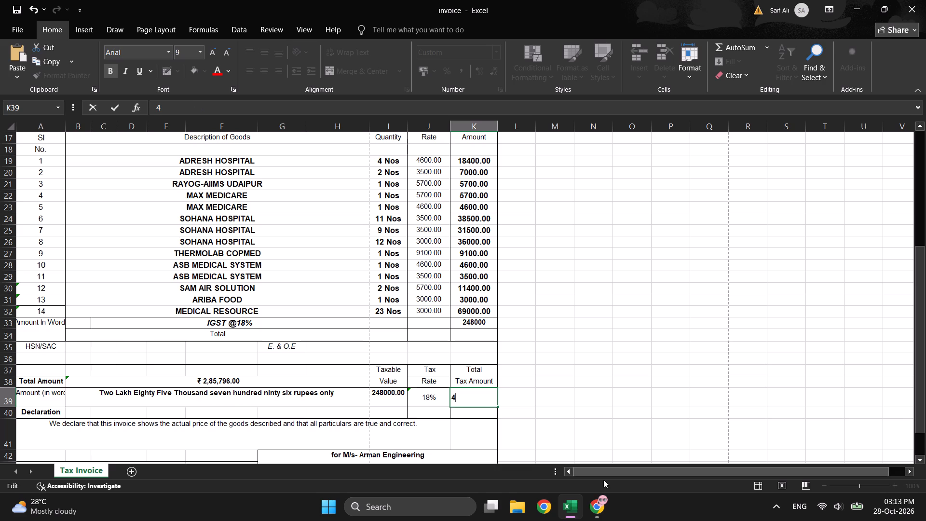
click(594, 506)
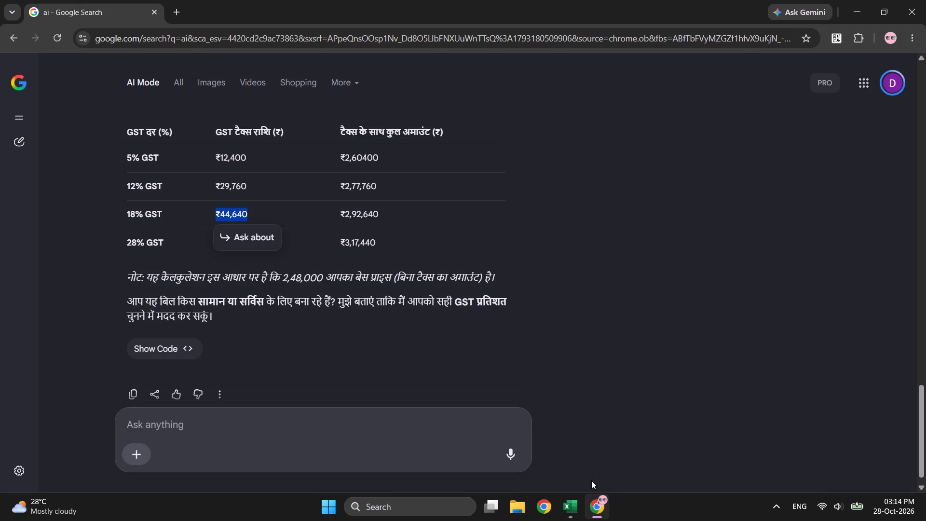
click(577, 505)
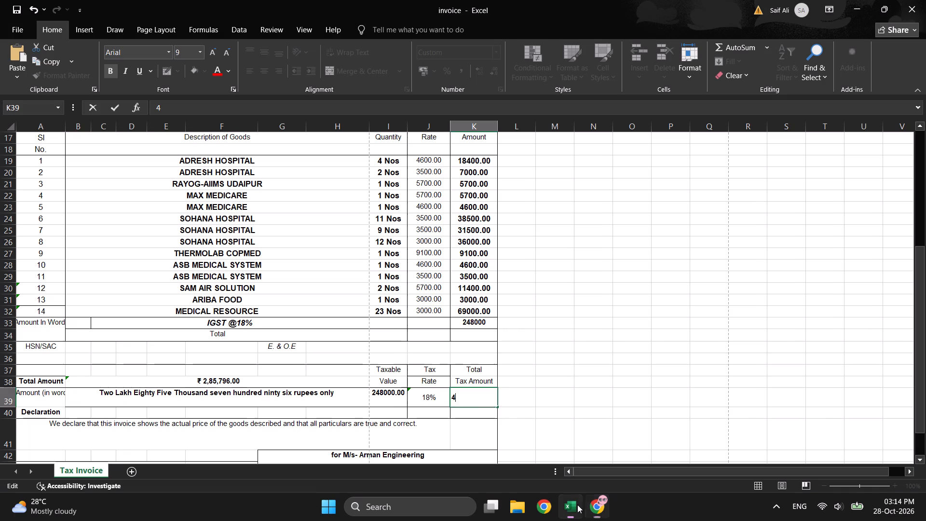
key(4)
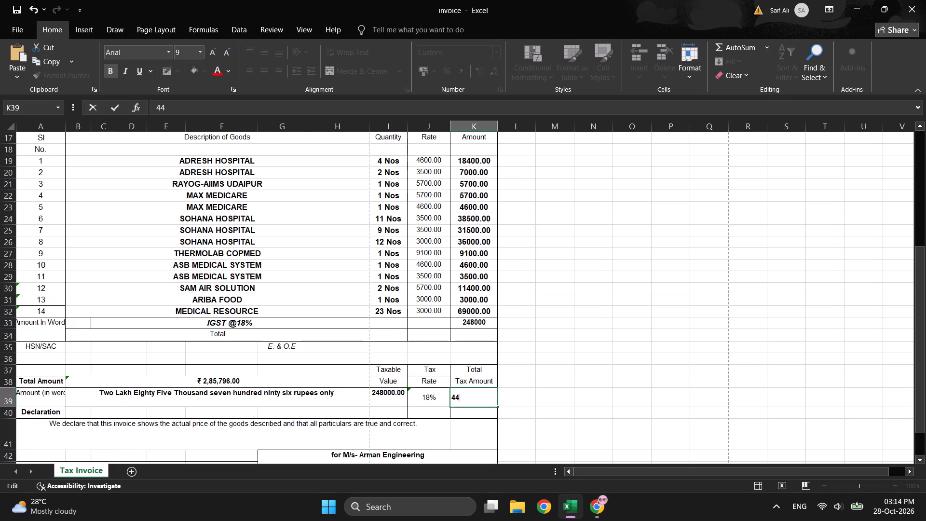
text(640)
click(477, 396)
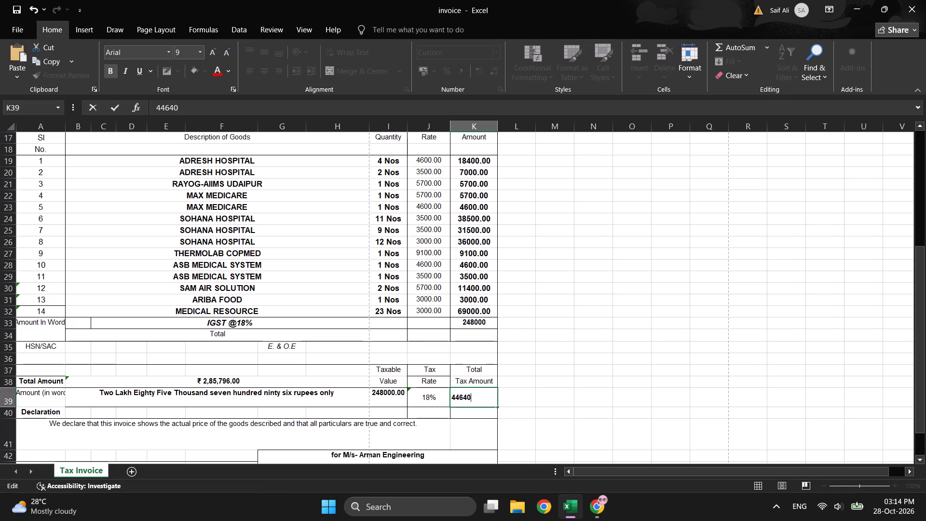
click(477, 396)
text(.00)
drag(487, 397, 452, 397)
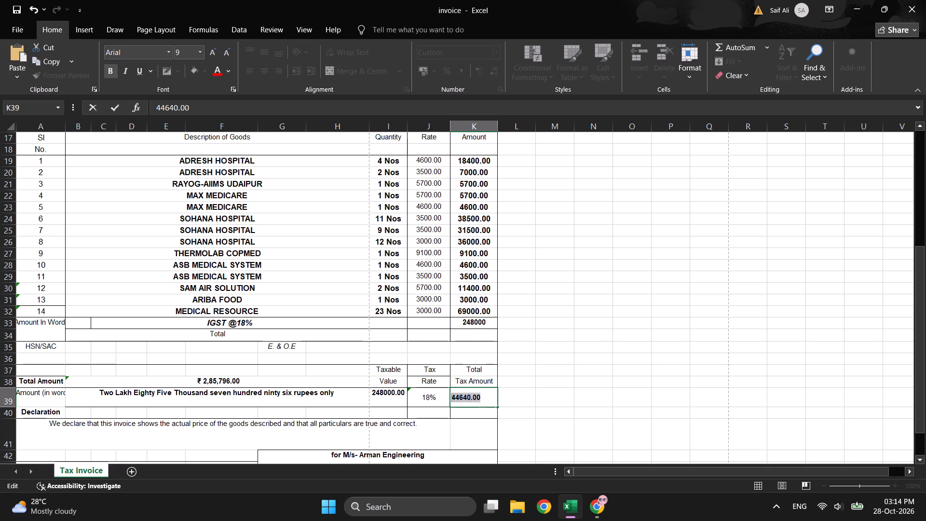
click(472, 392)
click(474, 387)
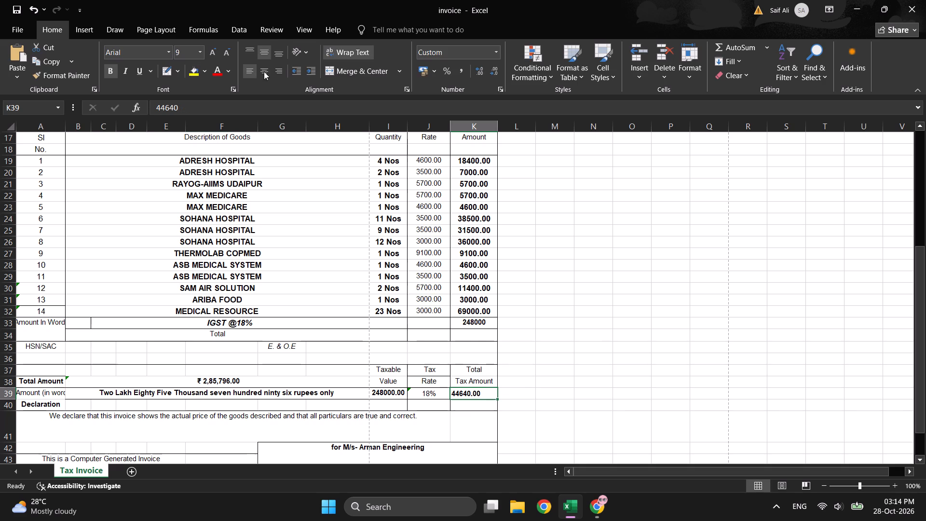
Center the total tax amount in K39 horizontally.
click(265, 71)
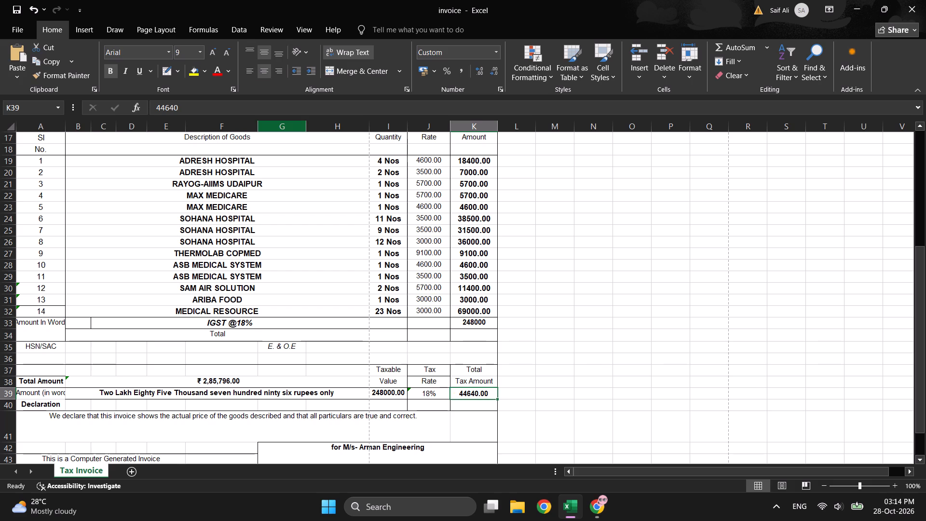
click(383, 395)
click(579, 358)
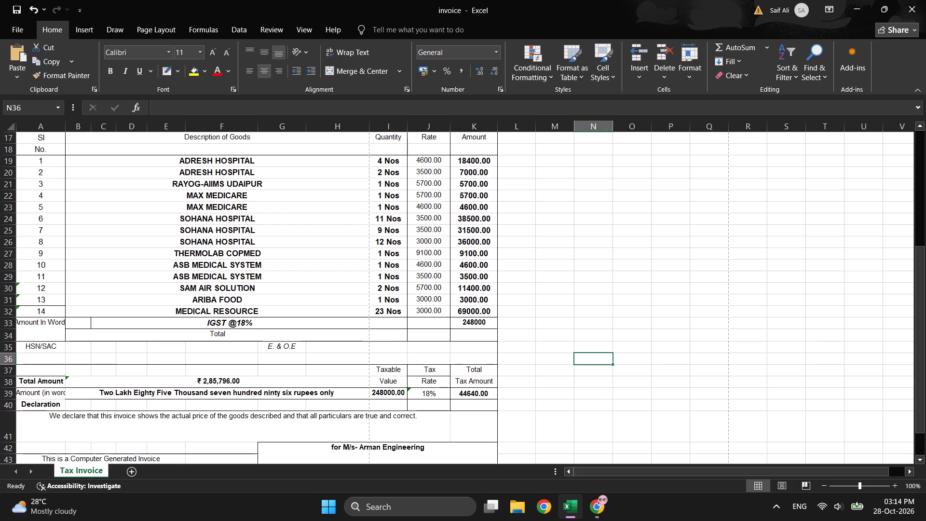
Set the font size of the amounts' sum in K33 to 10.
click(473, 319)
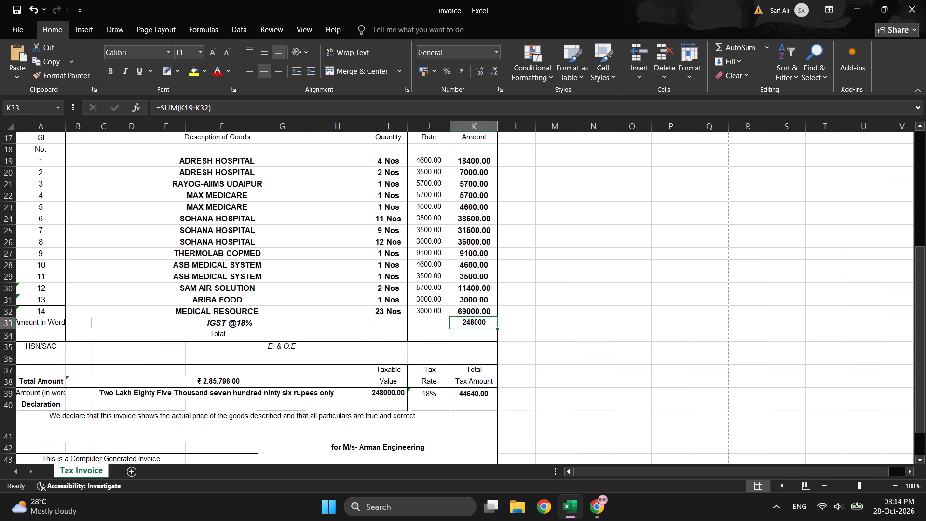
click(465, 321)
click(558, 329)
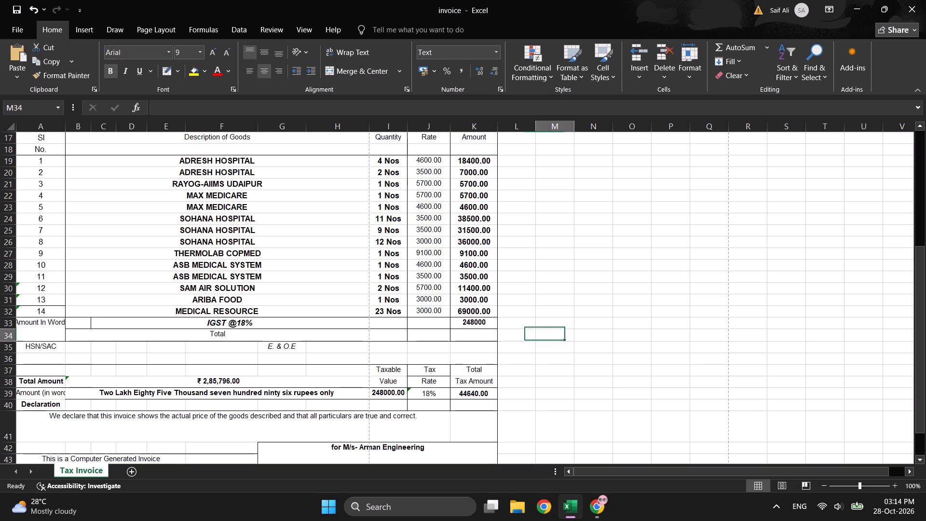
click(476, 321)
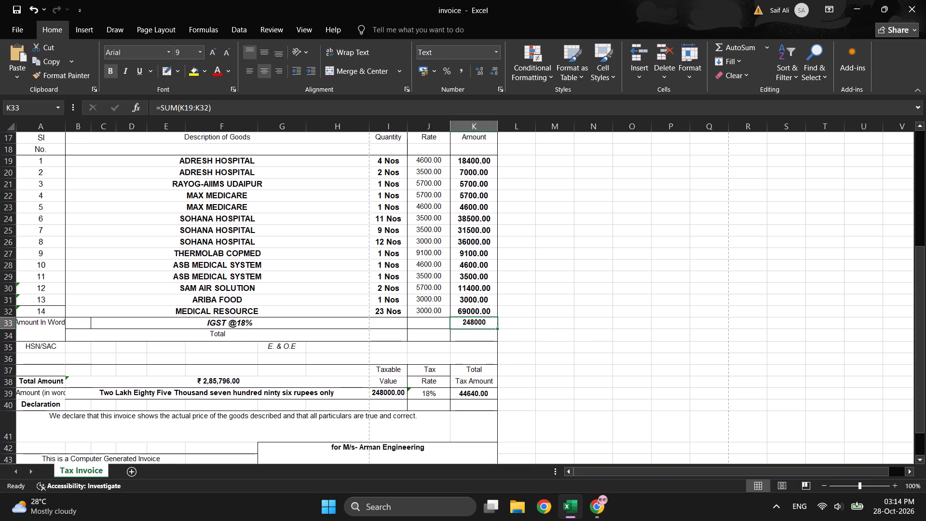
click(202, 51)
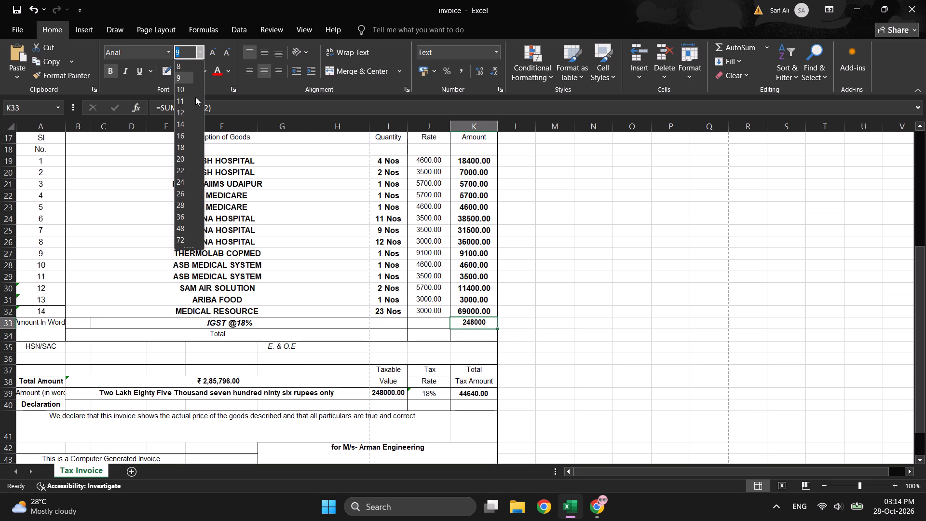
click(189, 90)
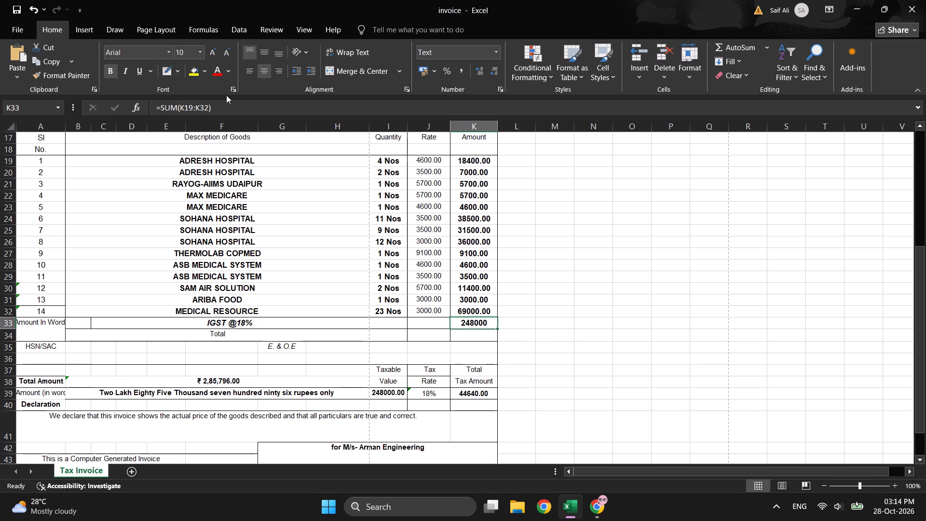
click(540, 316)
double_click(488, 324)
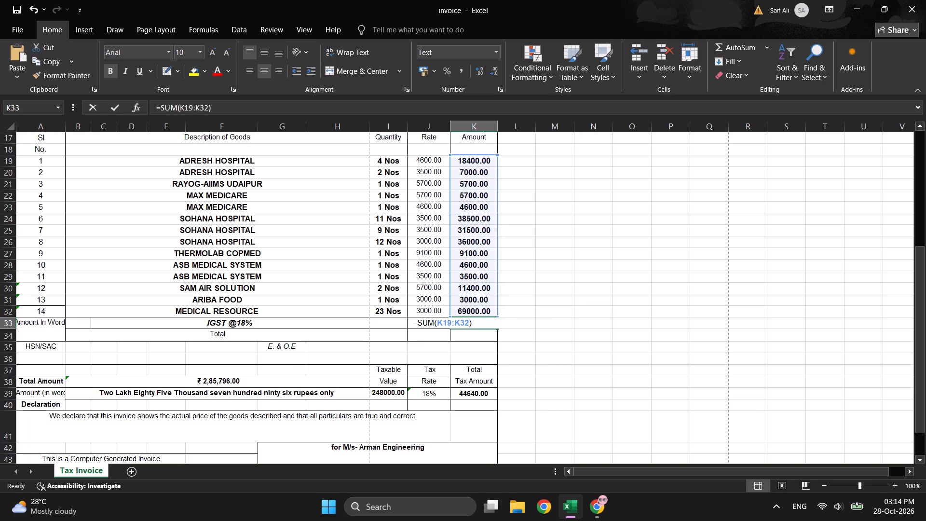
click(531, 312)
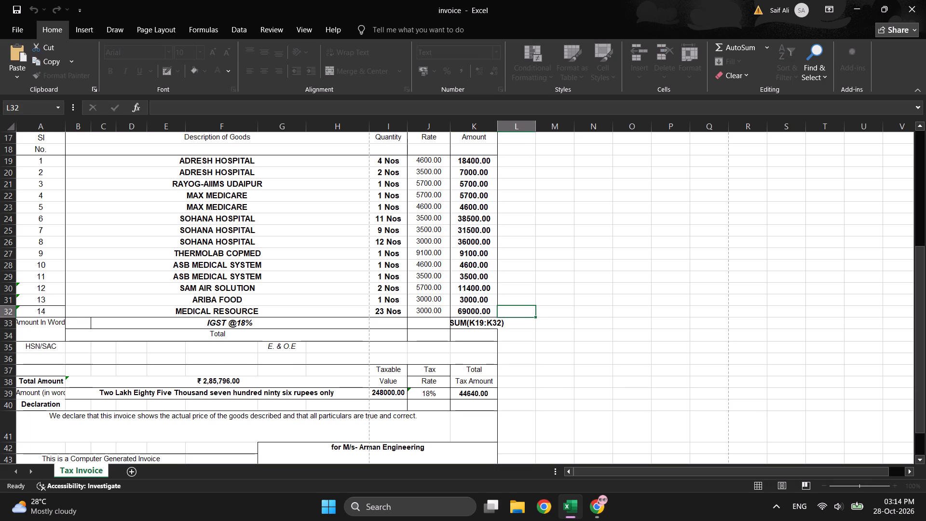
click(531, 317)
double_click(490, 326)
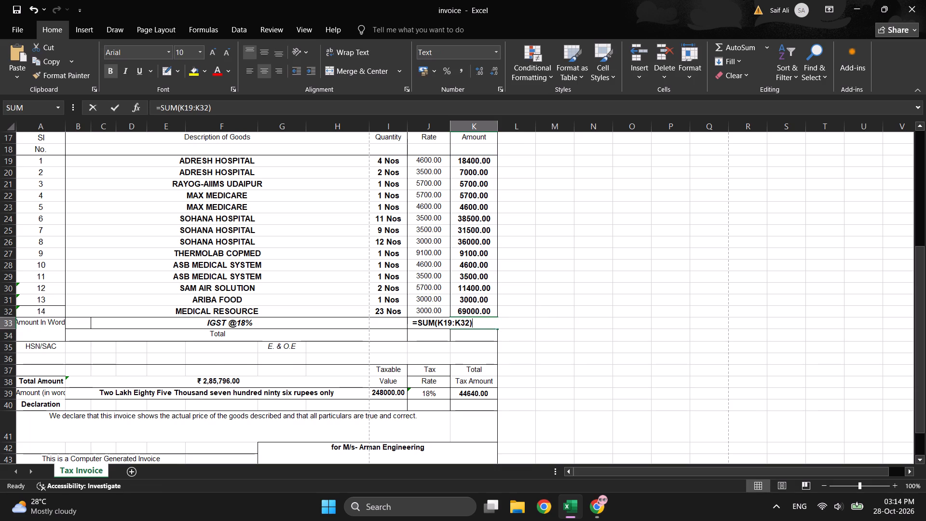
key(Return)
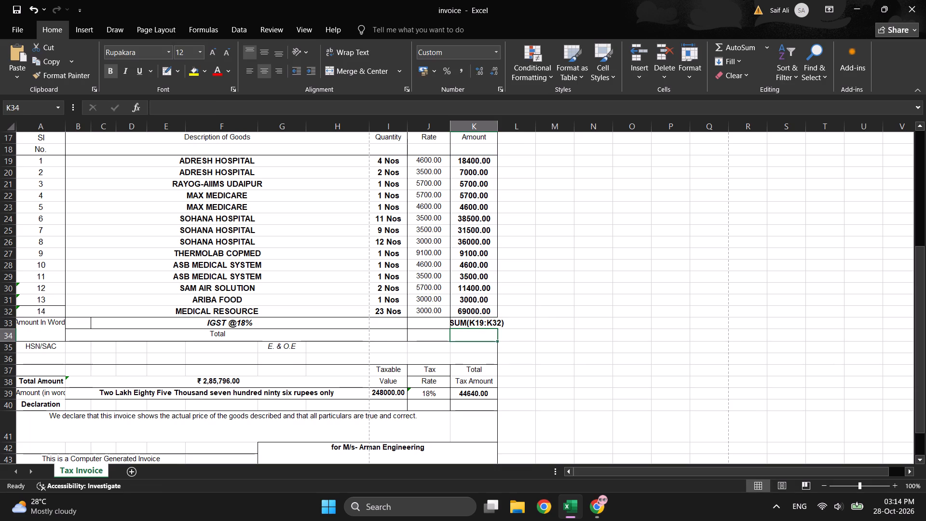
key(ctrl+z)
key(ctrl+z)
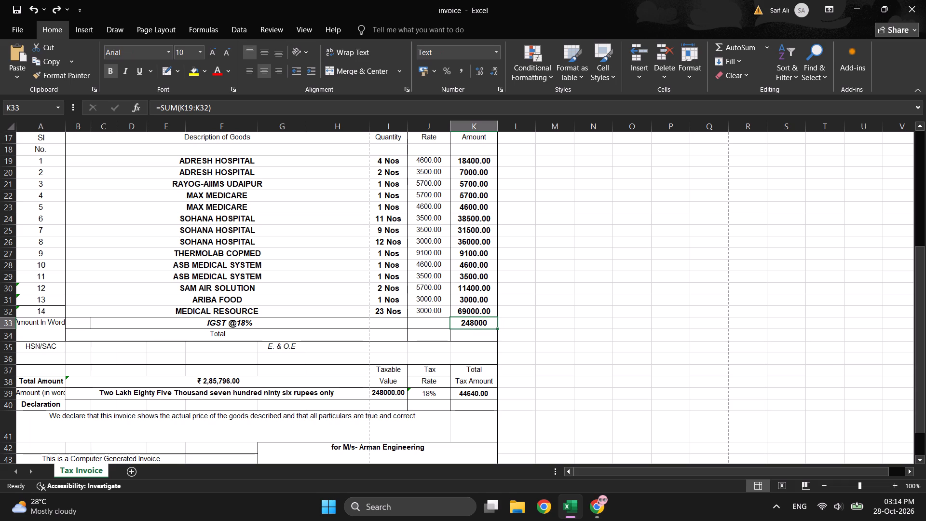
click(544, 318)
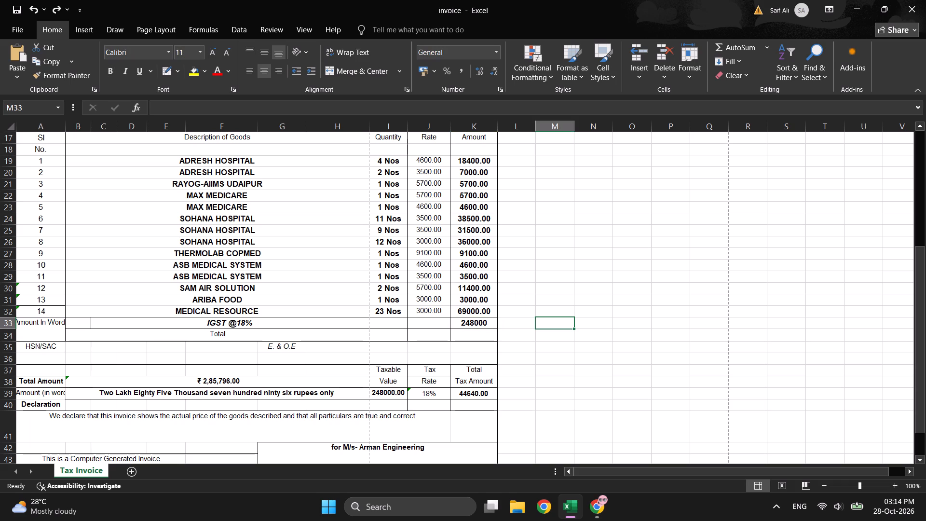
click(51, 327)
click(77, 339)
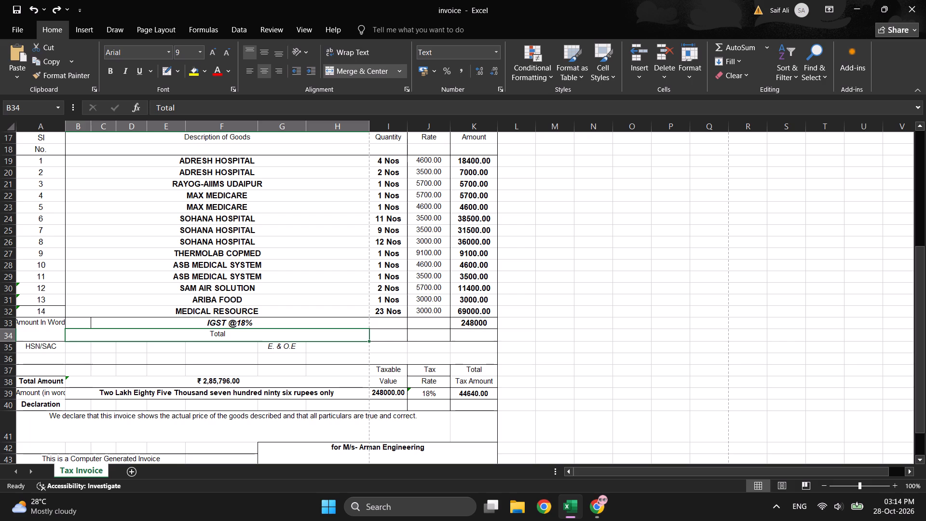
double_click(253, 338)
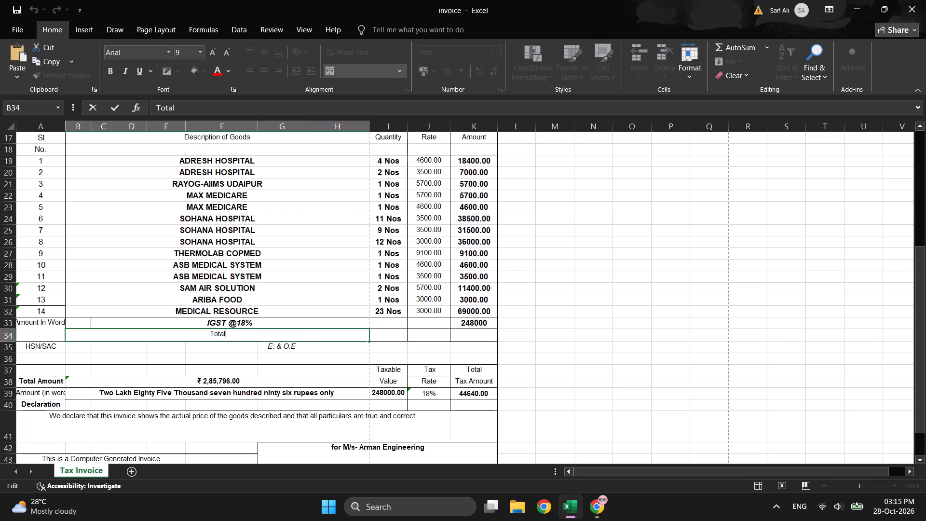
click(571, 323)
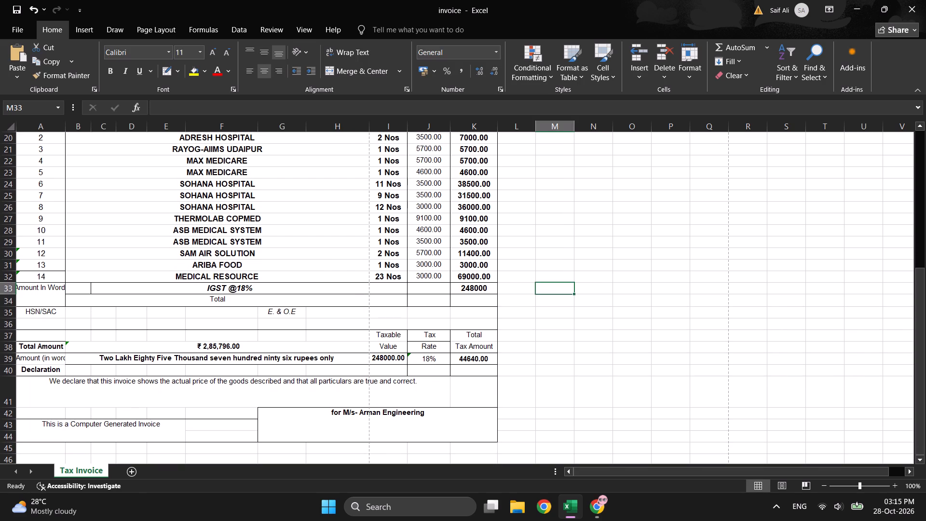
Switch to Chrome and copy the total amount including 18% GST, ₹2,92,640, from the AI answer's table.
click(597, 504)
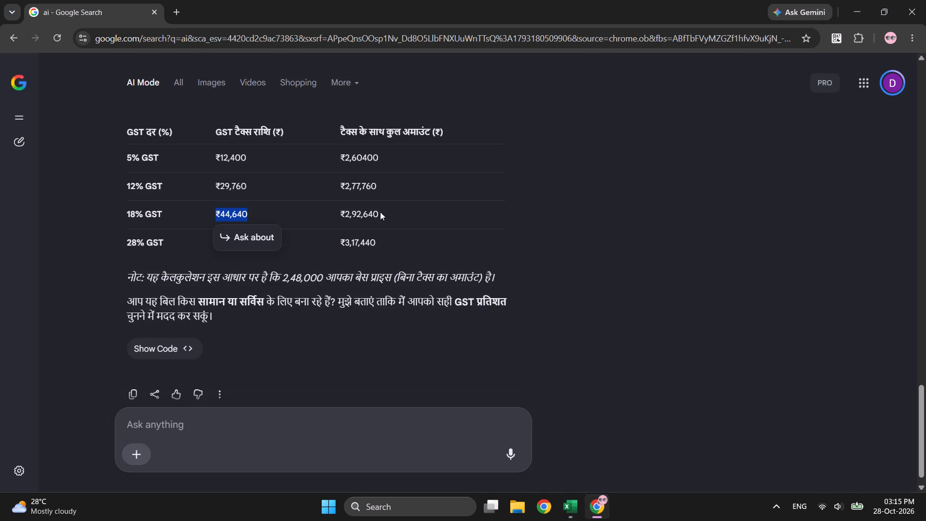
click(579, 508)
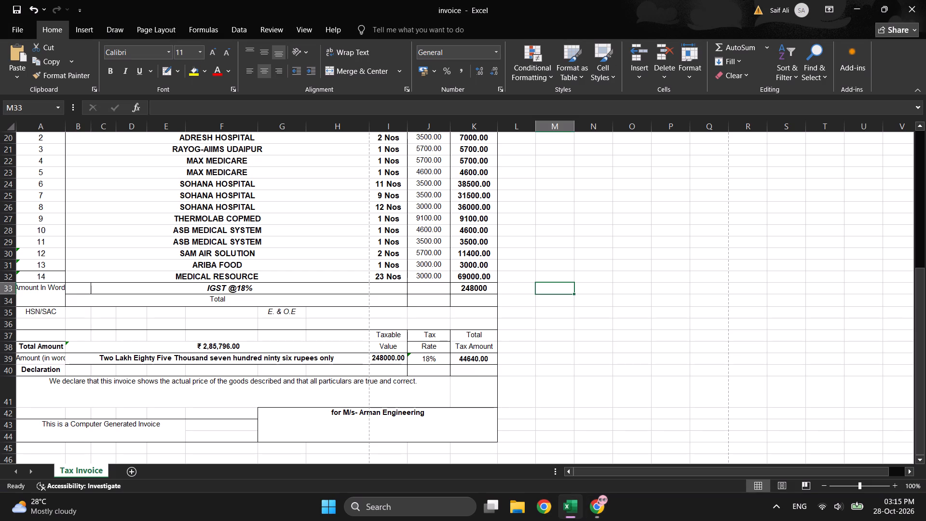
click(603, 503)
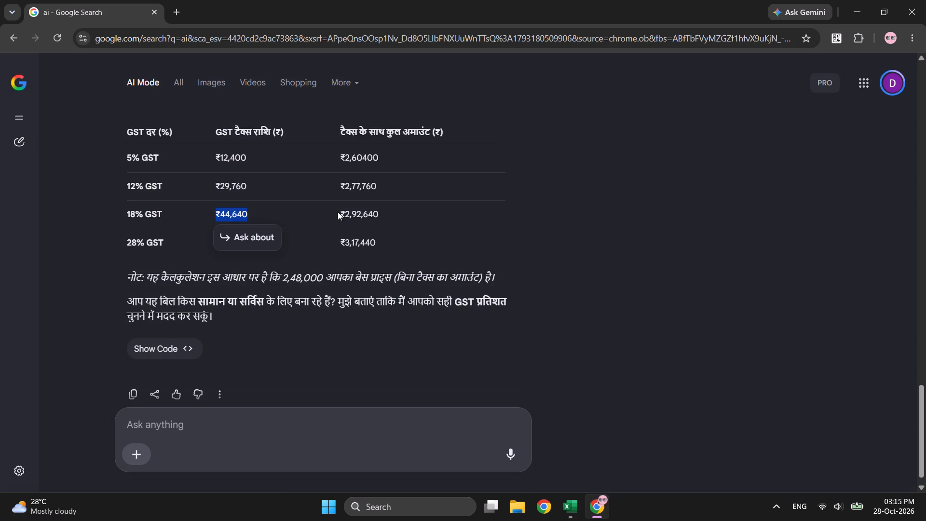
drag(339, 212, 387, 211)
click(373, 212)
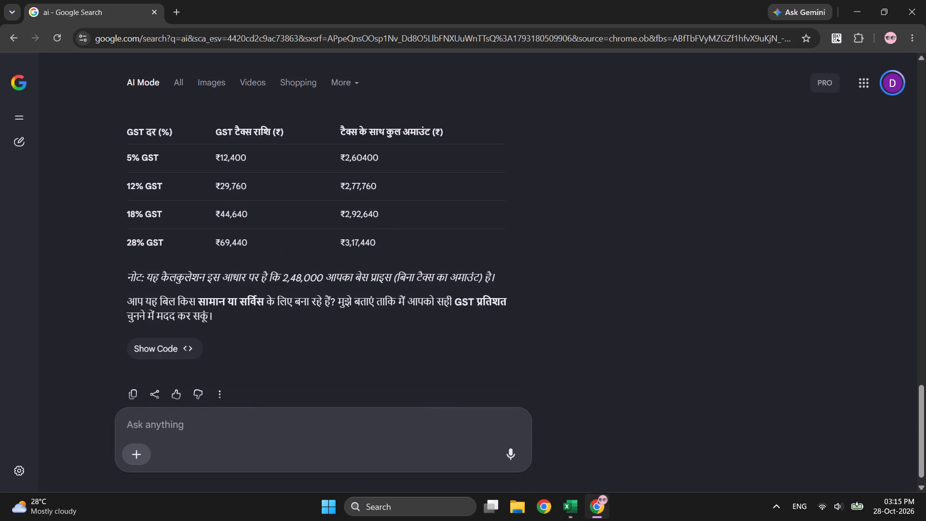
drag(340, 214, 381, 214)
right_click(372, 214)
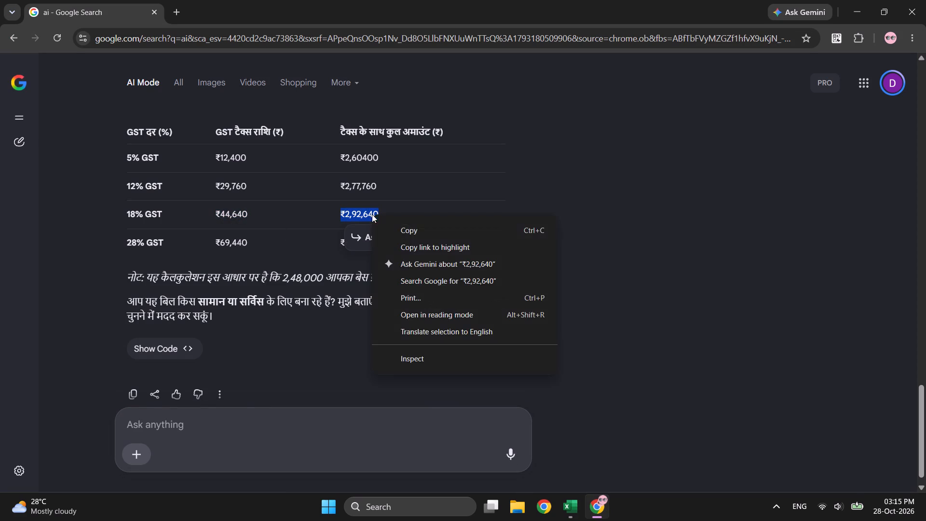
click(400, 230)
Switch to Excel and replace the total amount in B38 with the copied ₹2,92,640, adding three spaces before it.
click(565, 507)
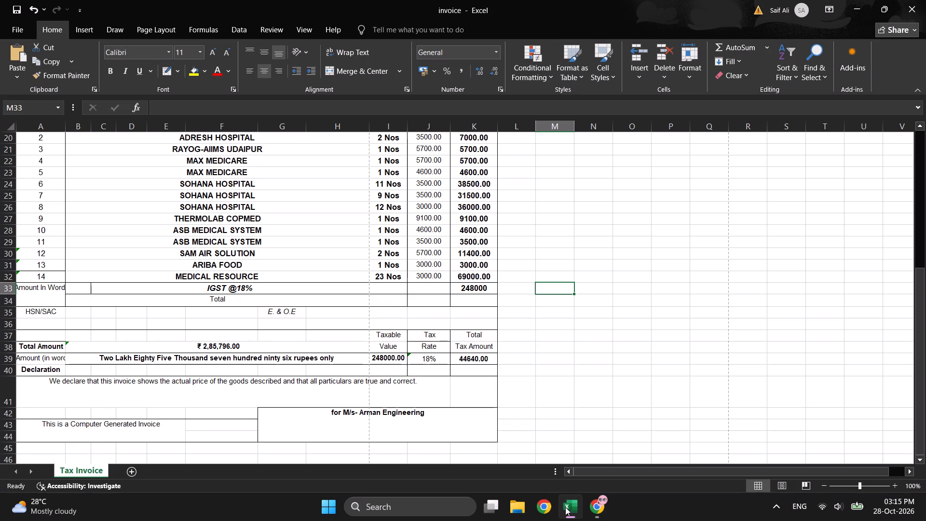
double_click(204, 347)
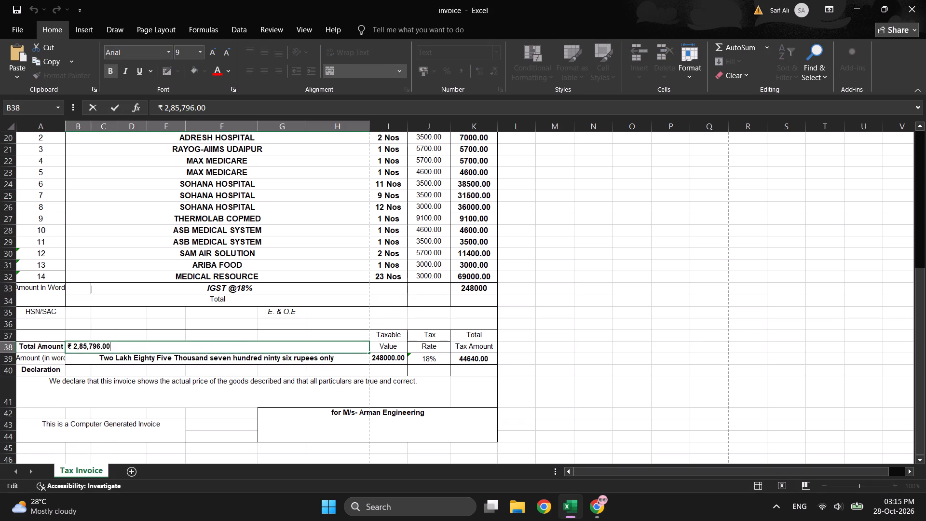
drag(122, 348, 63, 350)
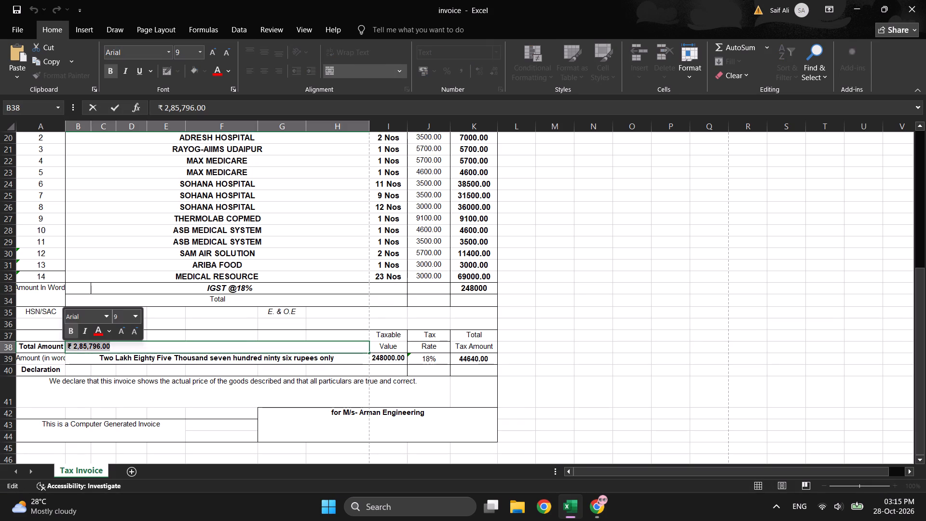
key(ctrl+v)
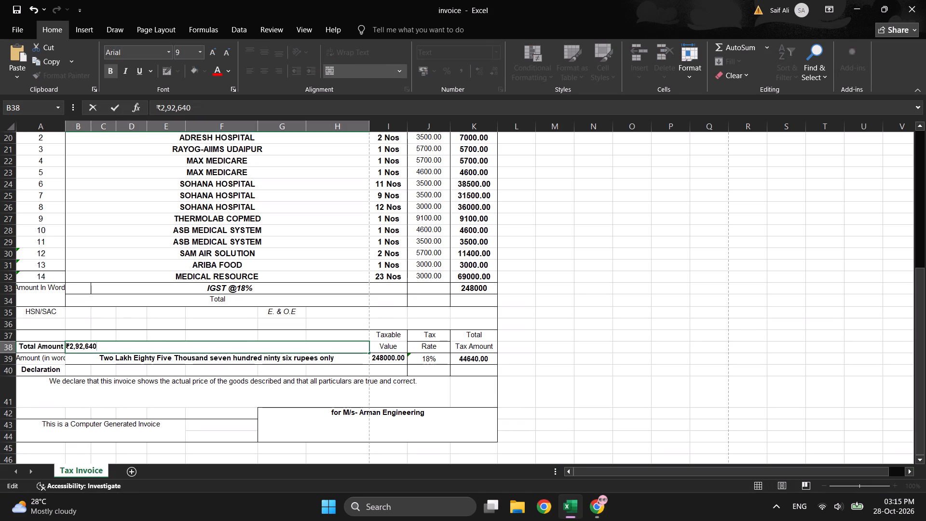
click(96, 342)
click(67, 345)
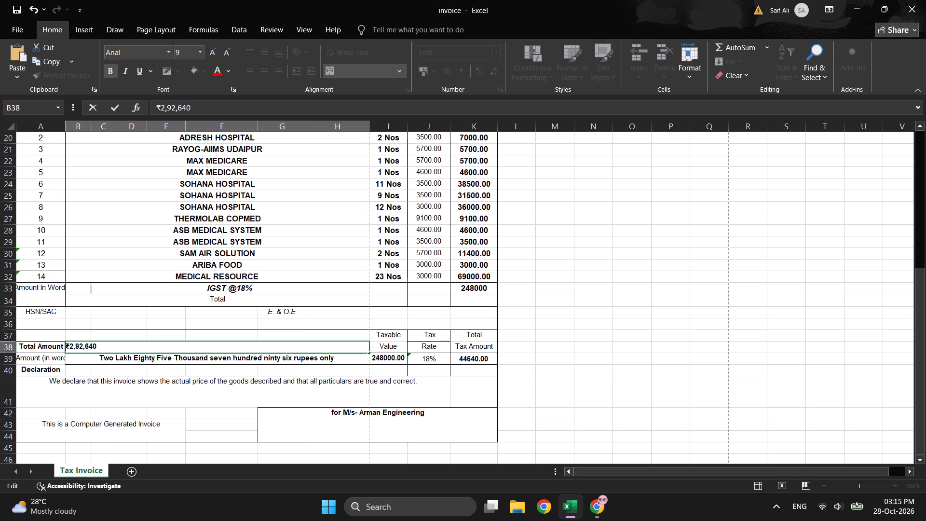
click(67, 345)
key(space)
key(space)
key(space)
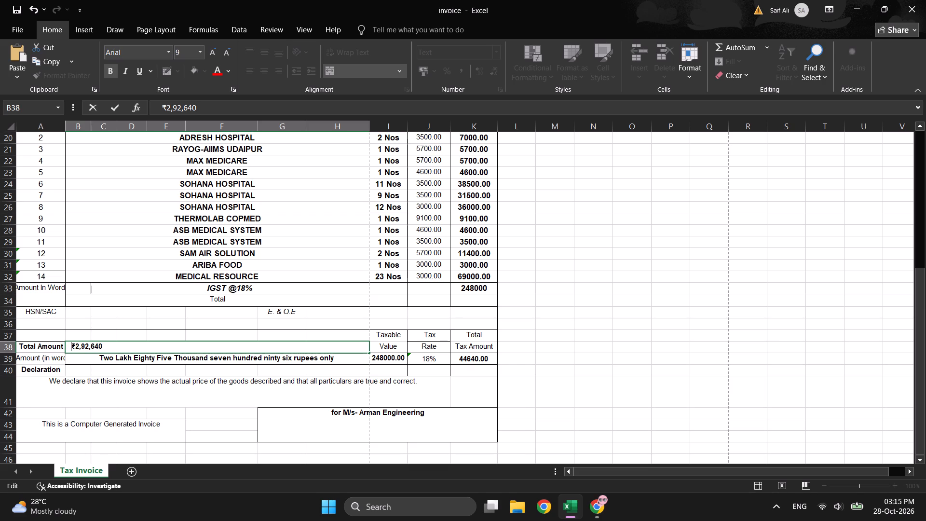
click(600, 330)
click(600, 330)
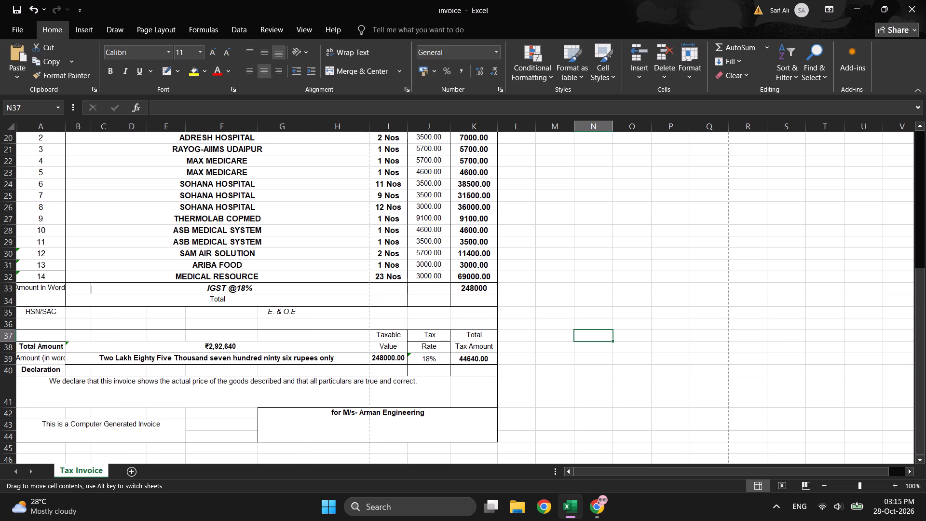
click(650, 268)
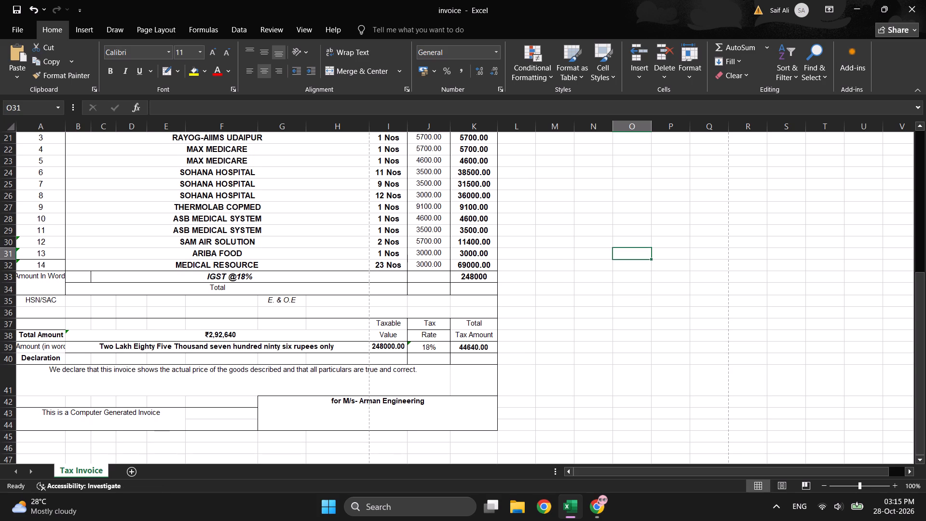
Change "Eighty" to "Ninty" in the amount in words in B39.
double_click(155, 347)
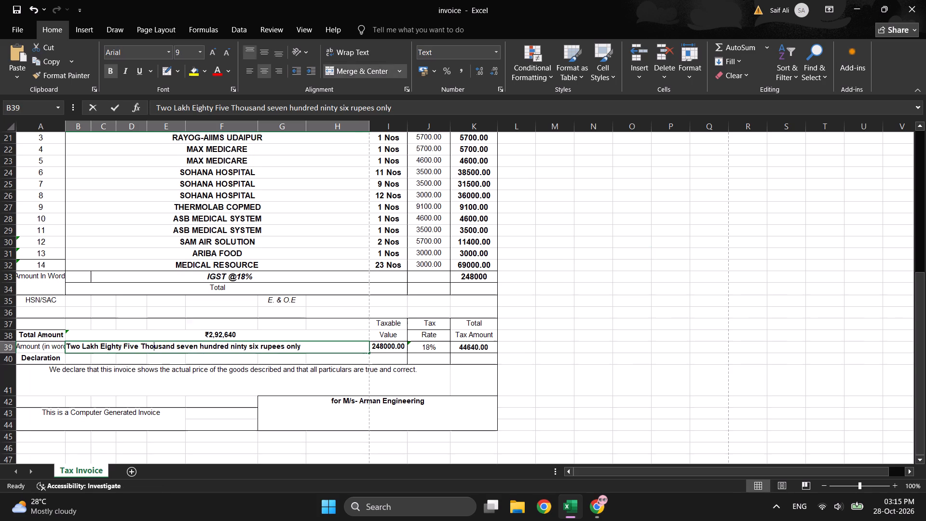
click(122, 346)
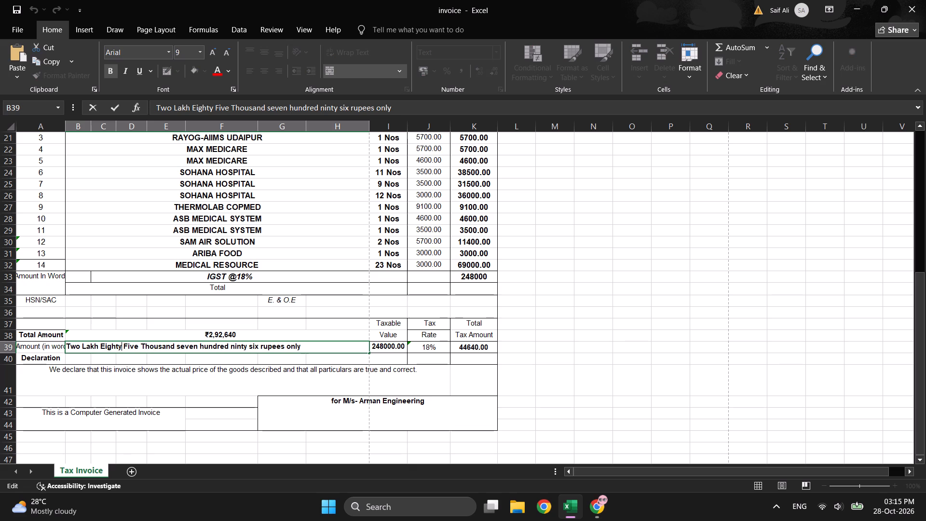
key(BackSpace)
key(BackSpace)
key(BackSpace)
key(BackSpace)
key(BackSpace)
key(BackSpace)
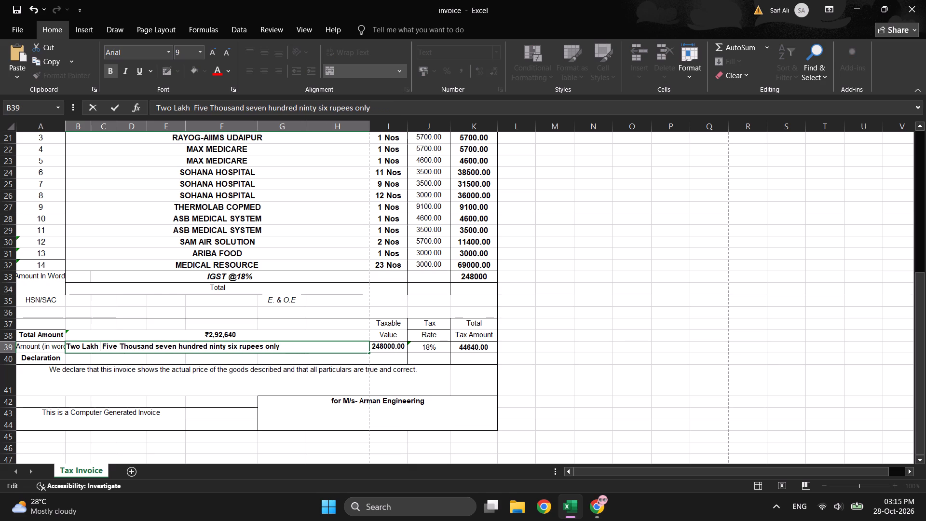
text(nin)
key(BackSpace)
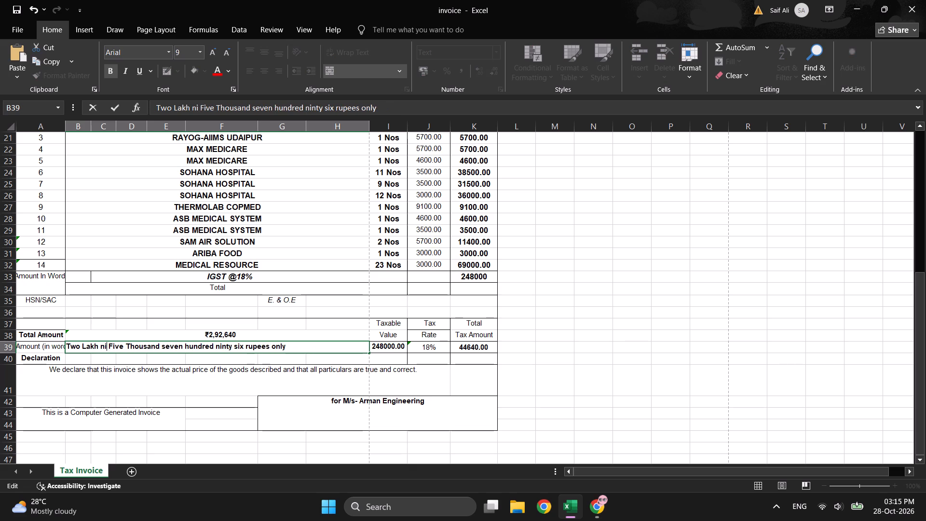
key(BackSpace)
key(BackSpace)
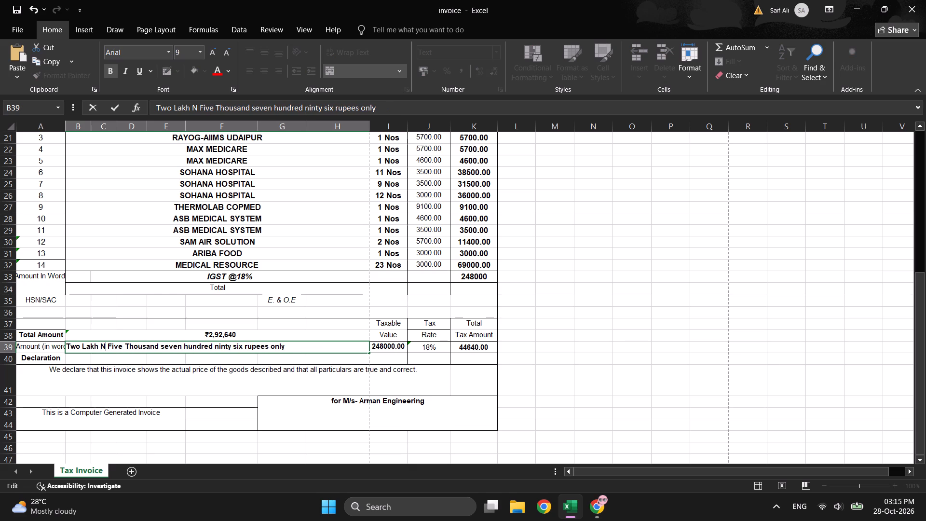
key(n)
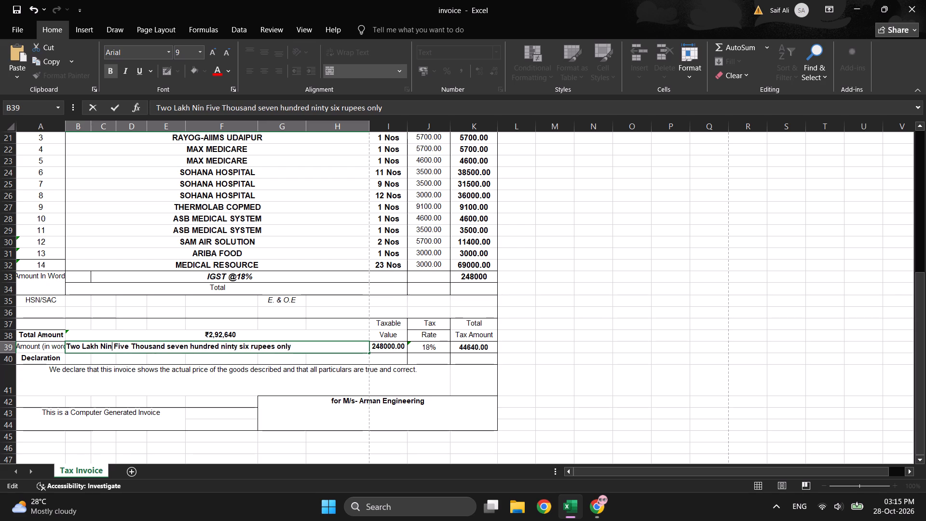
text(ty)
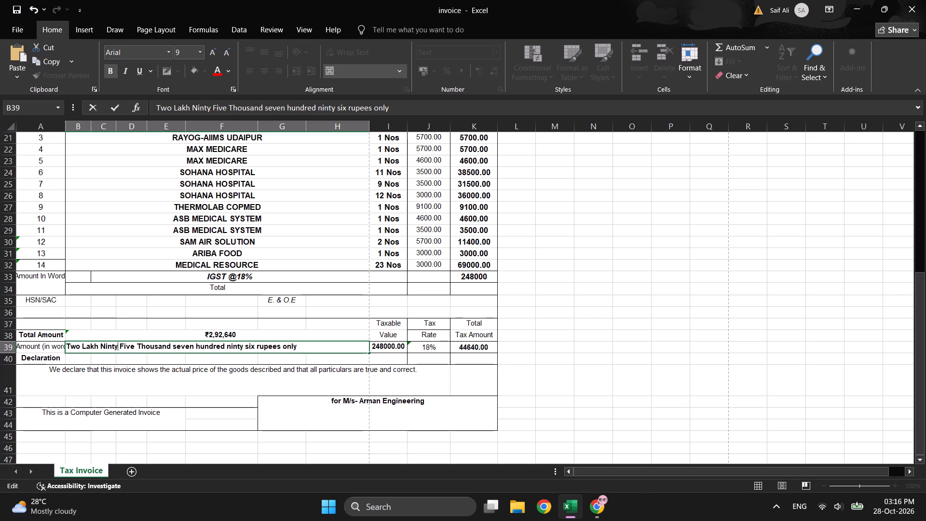
Switch to Chrome and ask the AI "2,92,640 isko word me likho", reusing the total from the 18% GST row.
click(594, 502)
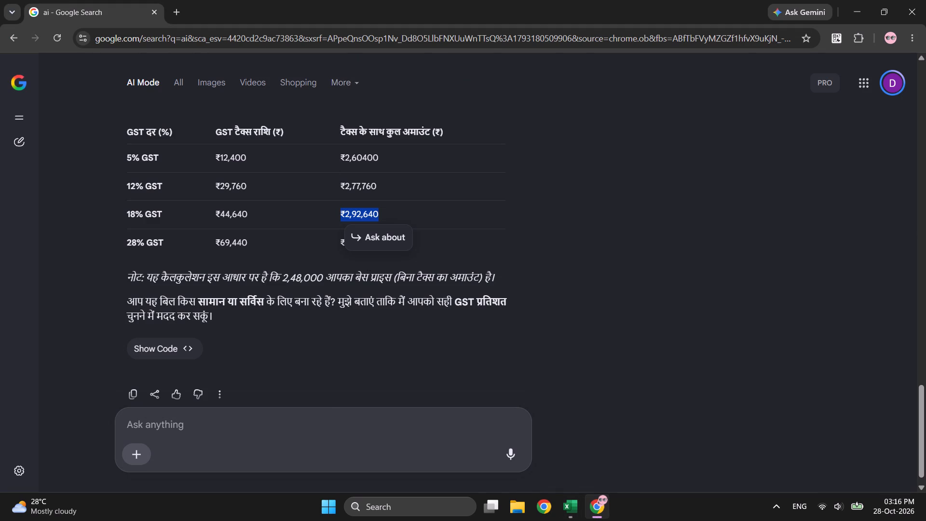
scroll(259, 420, left, 2)
click(251, 423)
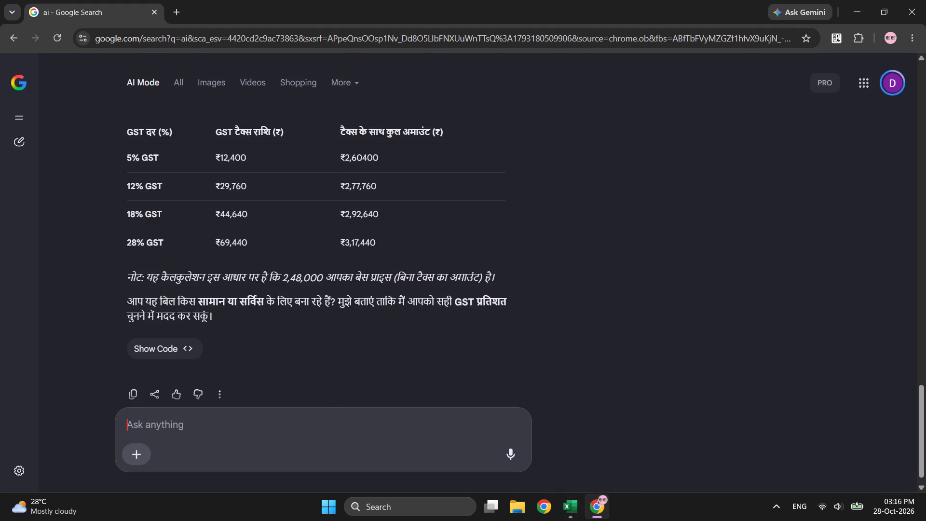
text(90)
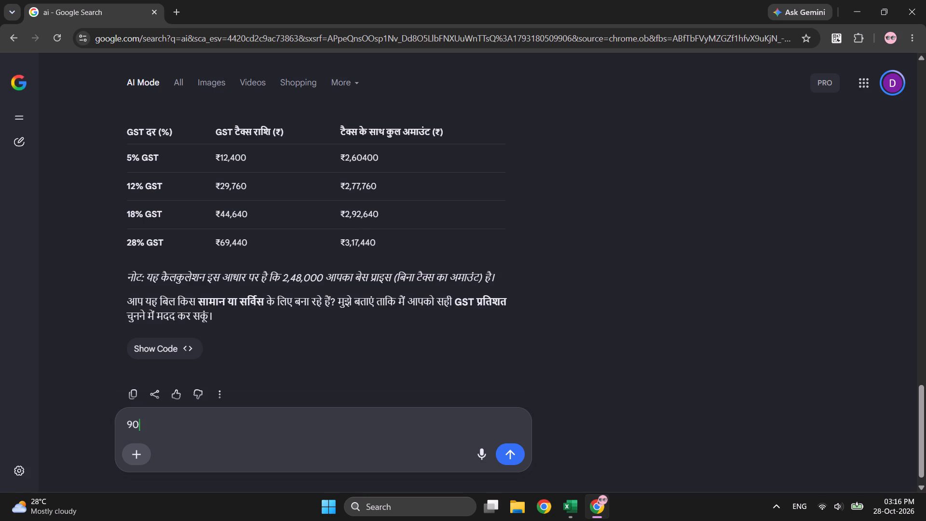
drag(346, 215, 407, 216)
key(ctrl+c)
click(244, 427)
key(BackSpace)
key(BackSpace)
key(BackSpace)
key(BackSpace)
key(BackSpace)
key(BackSpace)
key(BackSpace)
key(BackSpace)
key(BackSpace)
key(BackSpace)
key(BackSpace)
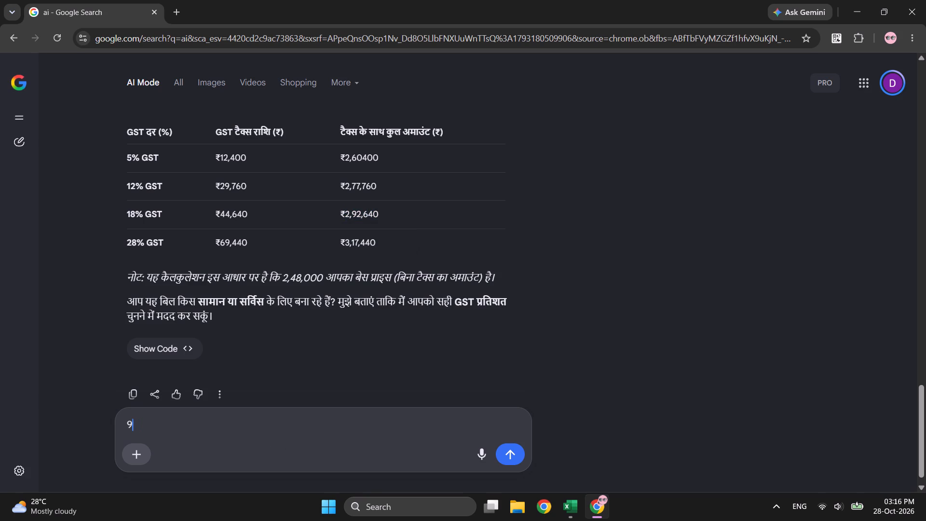
key(ctrl+v)
key(space)
text(ik)
key(BackSpace)
text(sko word me likho)
key(Return)
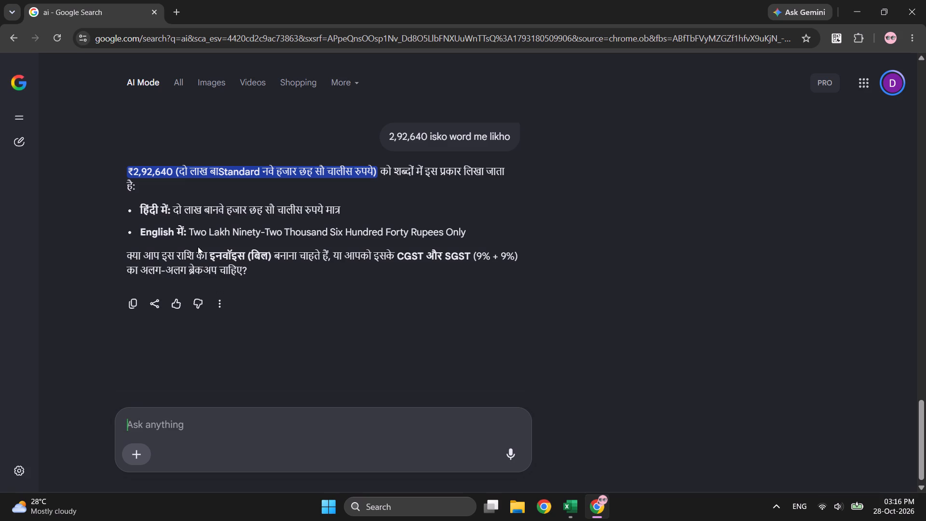
Copy the English wording "Two Lakh Ninety-Two Thousand Six Hundred Forty Rupees Only" from the AI answer.
drag(190, 230, 460, 226)
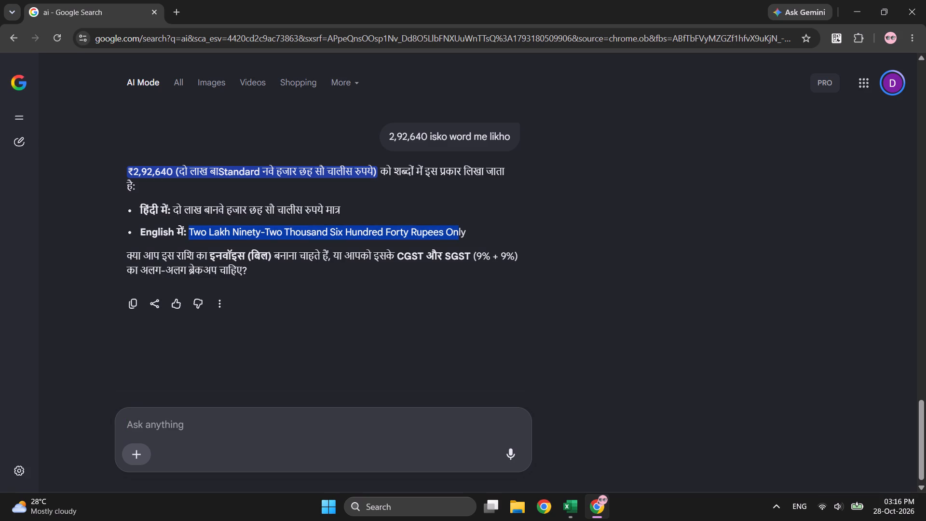
drag(460, 226, 466, 229)
right_click(459, 229)
click(500, 247)
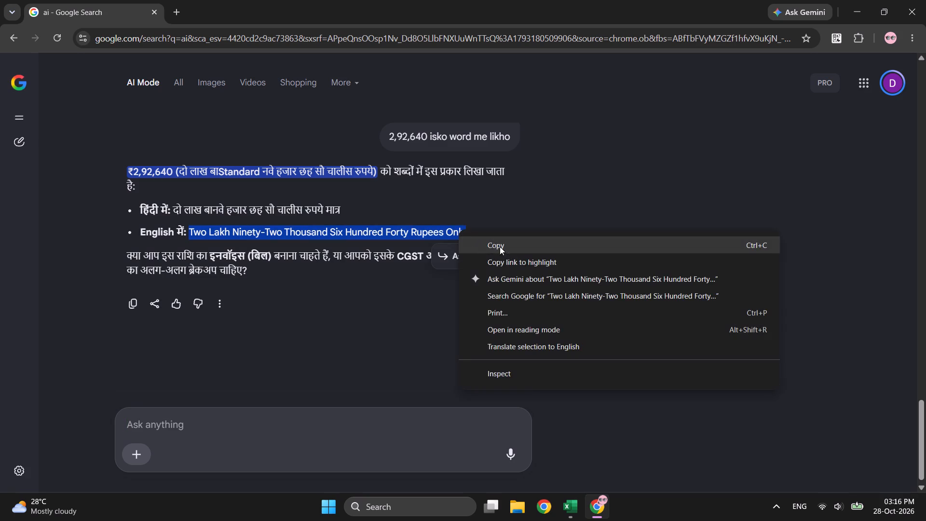
Switch to Excel and replace the amount in words in B39 with "Two Lakh Ninety-Two Thousand Six Hundred Forty Rupees Only".
click(565, 500)
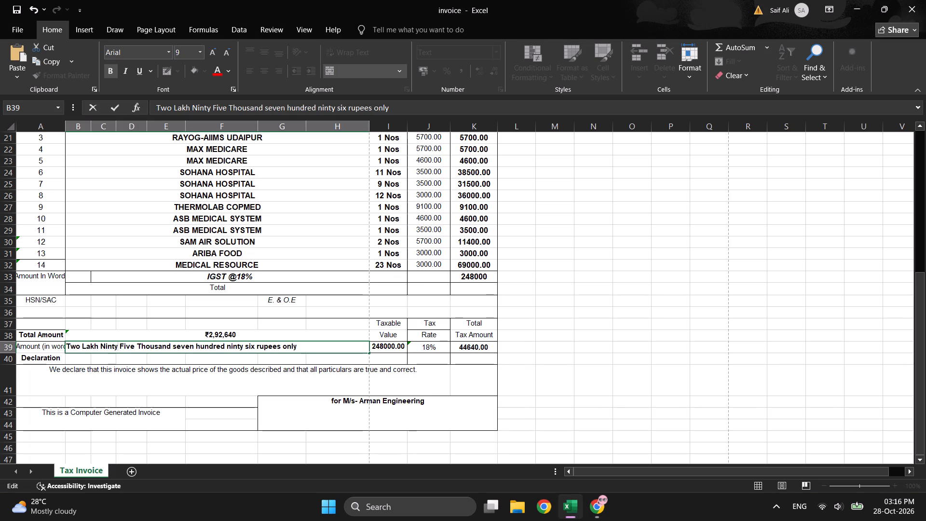
click(68, 346)
drag(68, 346, 309, 347)
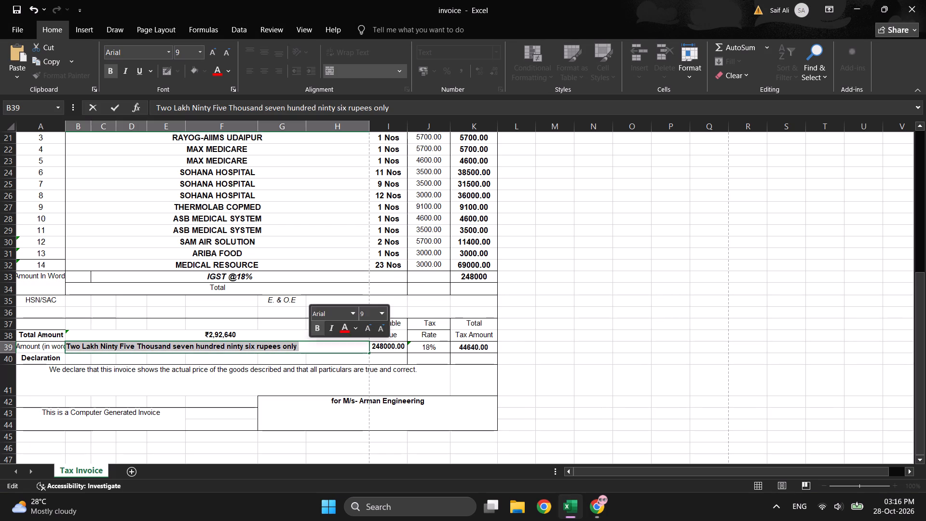
key(ctrl+v)
click(658, 328)
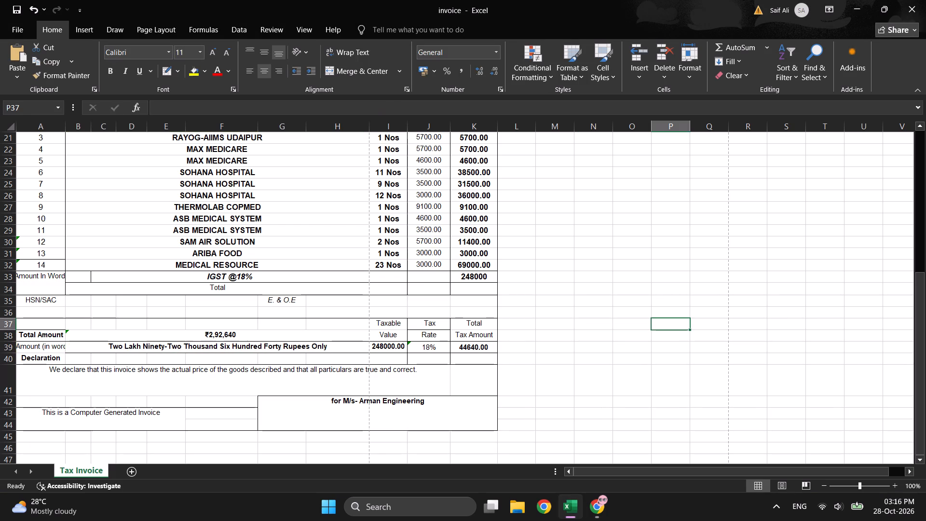
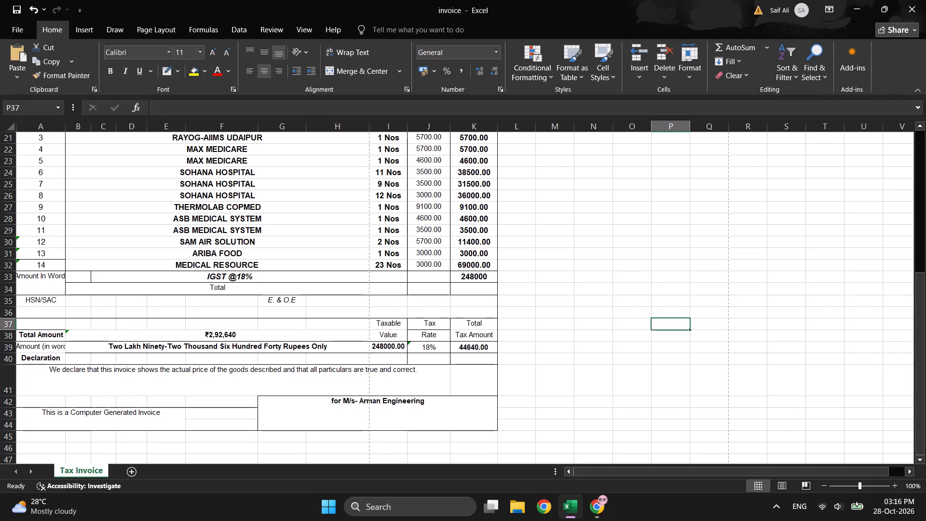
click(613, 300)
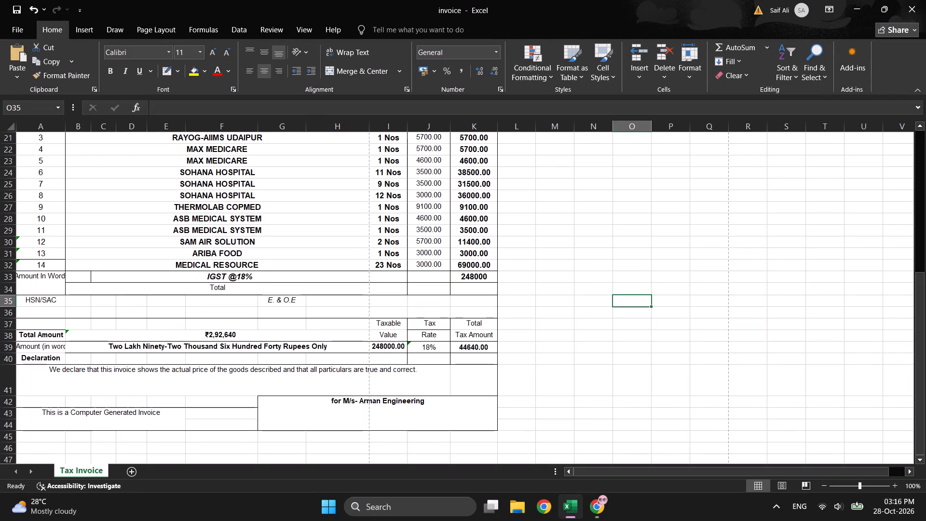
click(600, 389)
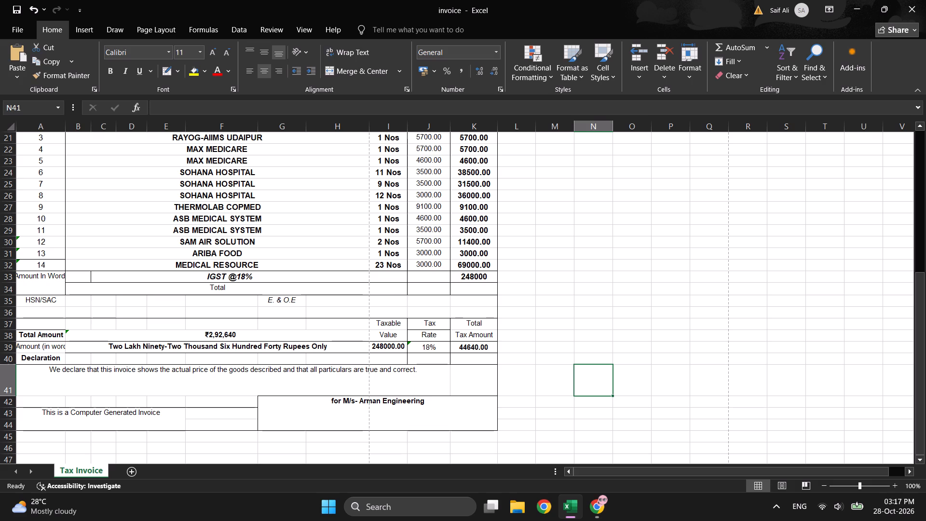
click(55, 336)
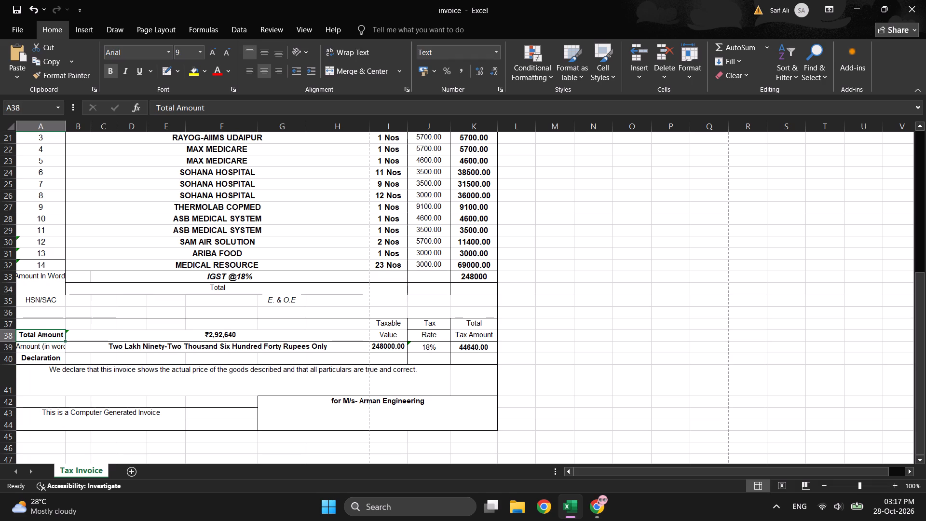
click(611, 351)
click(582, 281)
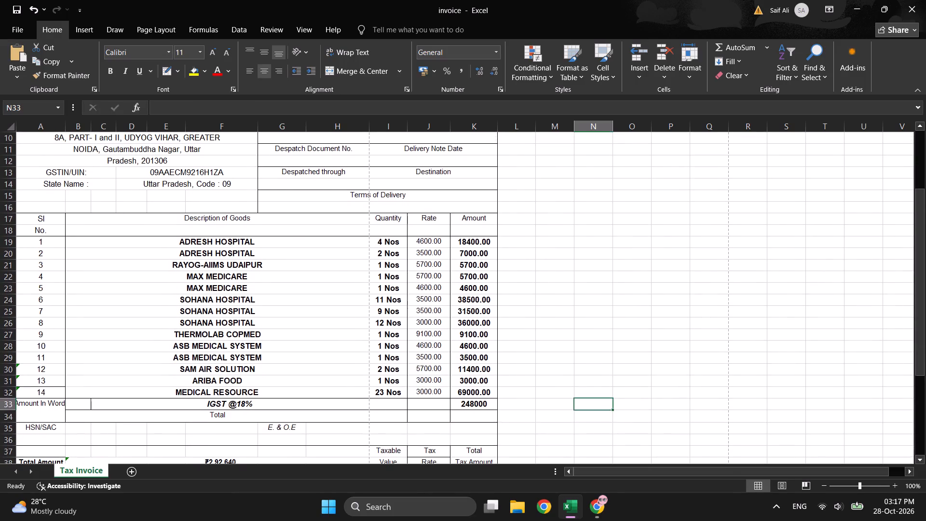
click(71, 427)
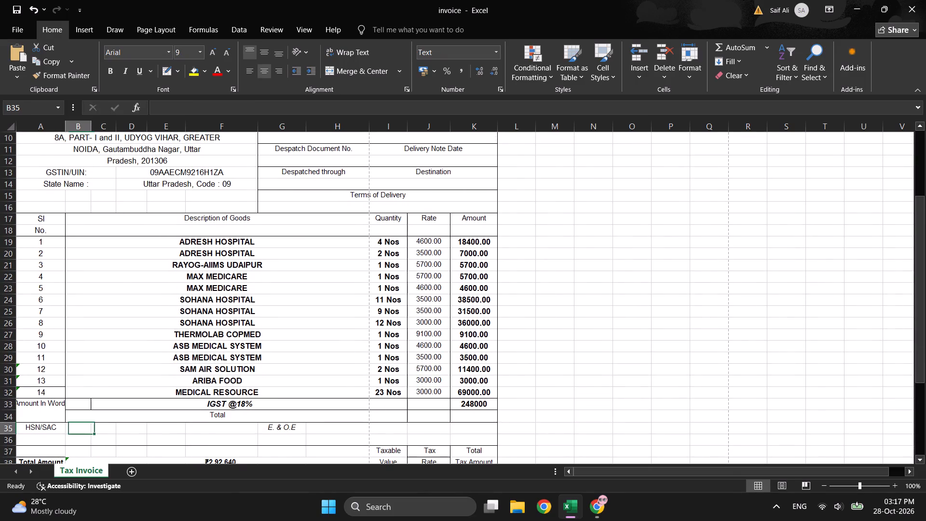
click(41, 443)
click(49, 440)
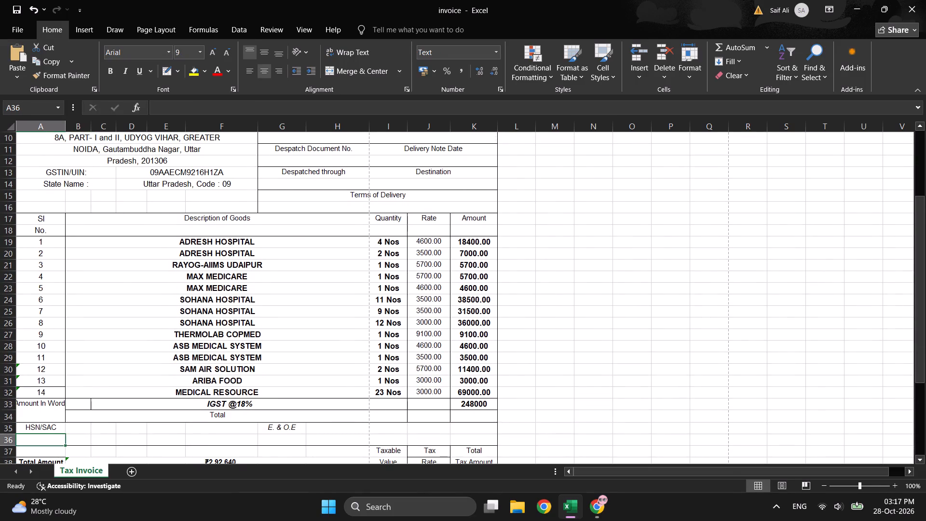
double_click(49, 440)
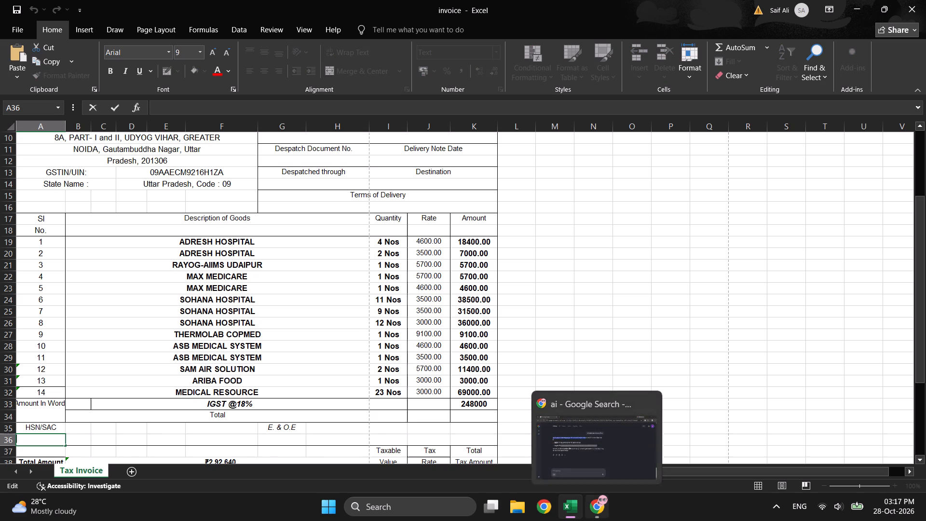
Leave the invoice workbook and search Windows for "waht" to find another app.
click(861, 1)
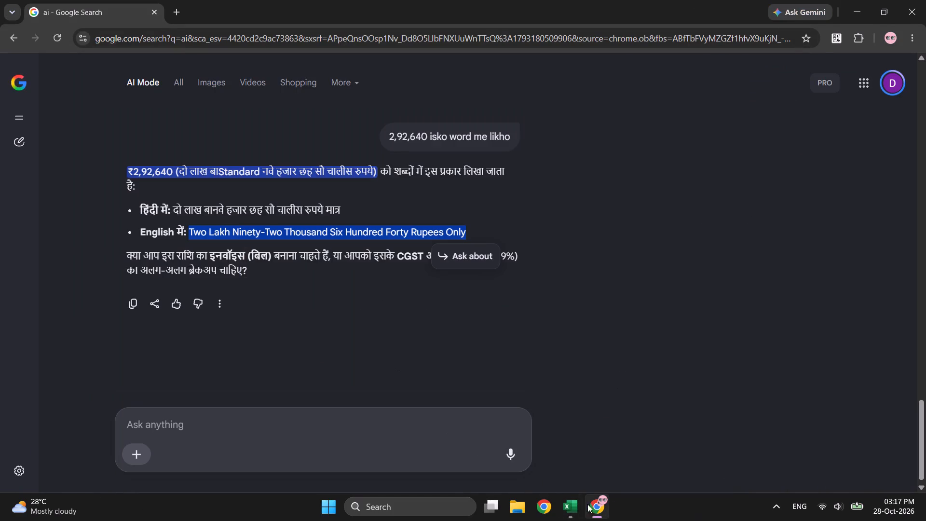
click(427, 512)
text(waht)
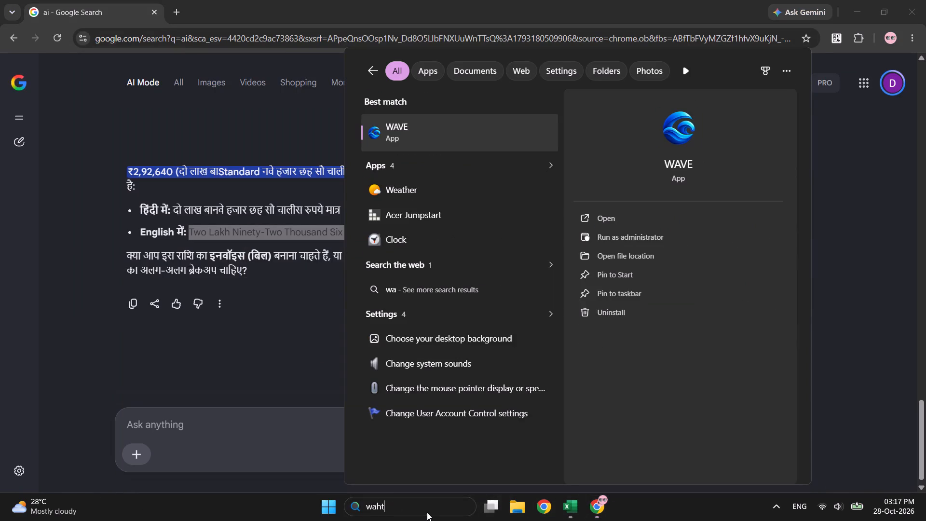
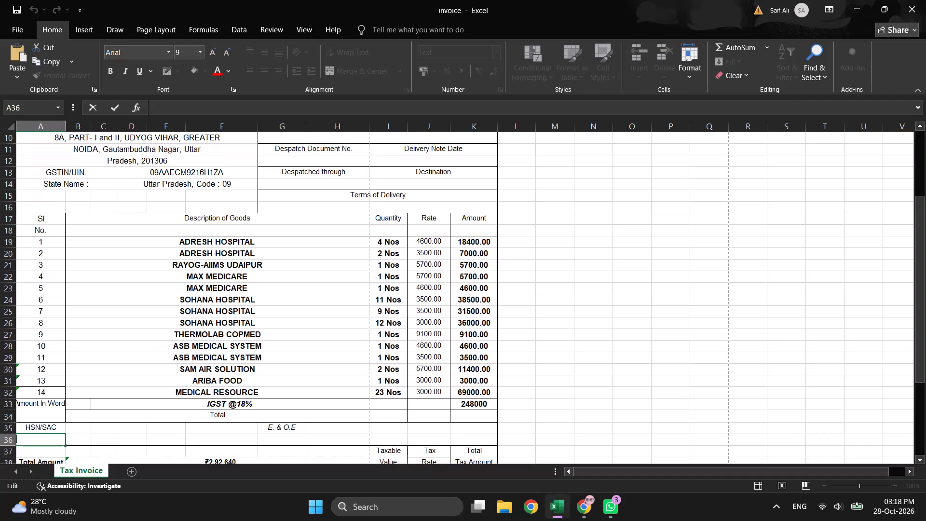
Paste 9987 into cell A36, directly below the HSN/SAC heading.
double_click(51, 441)
key(ctrl+v)
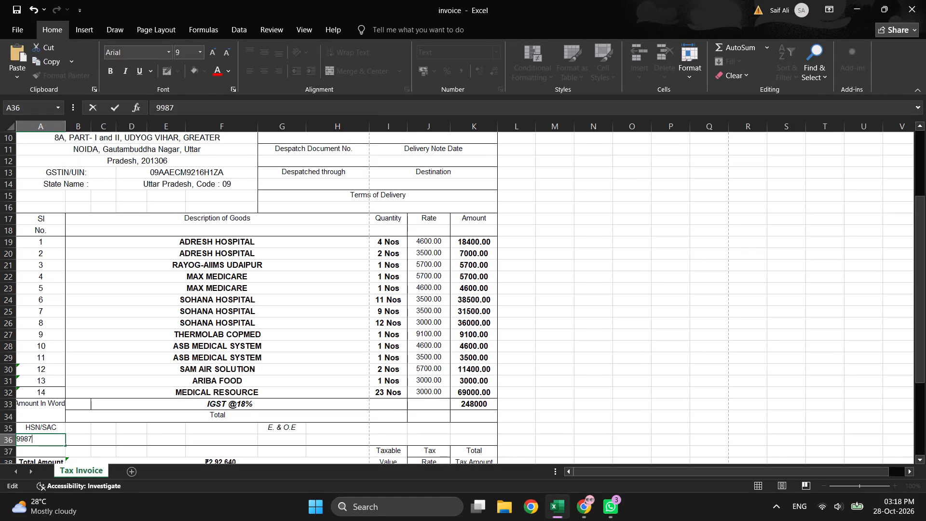
click(46, 432)
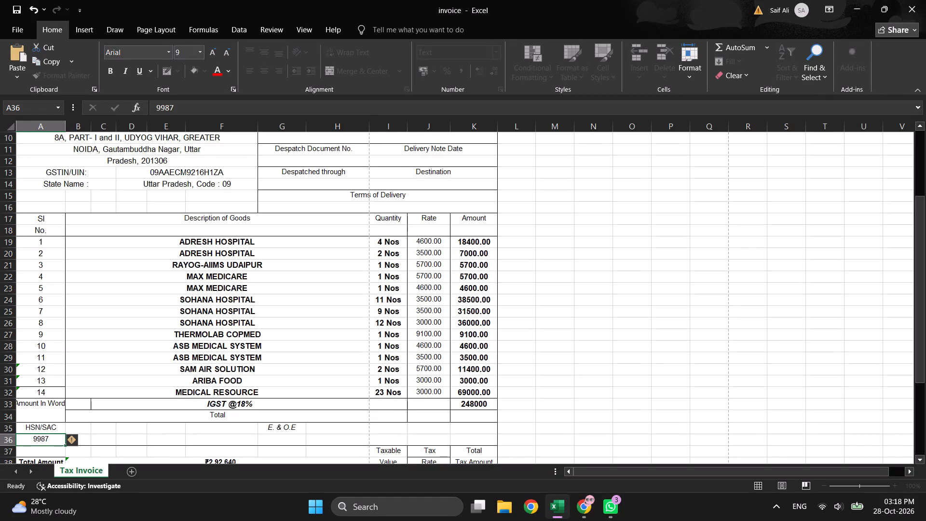
click(649, 233)
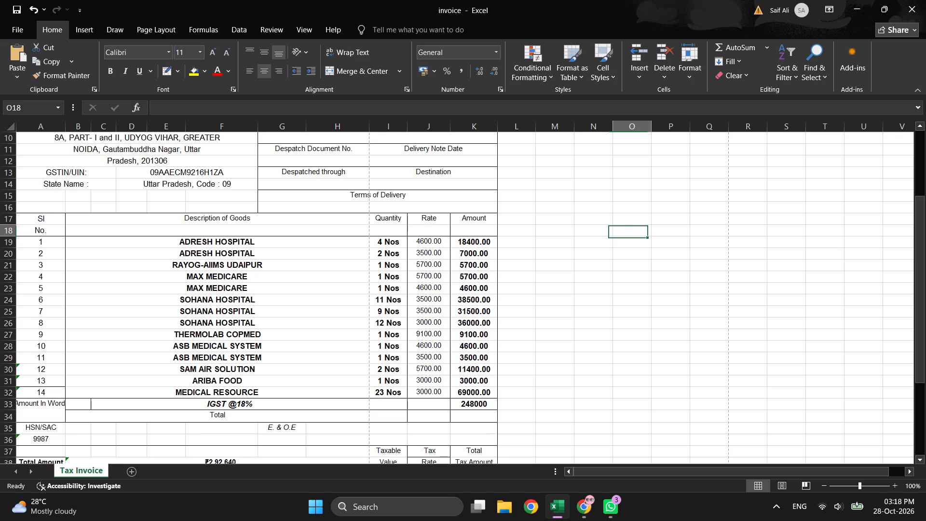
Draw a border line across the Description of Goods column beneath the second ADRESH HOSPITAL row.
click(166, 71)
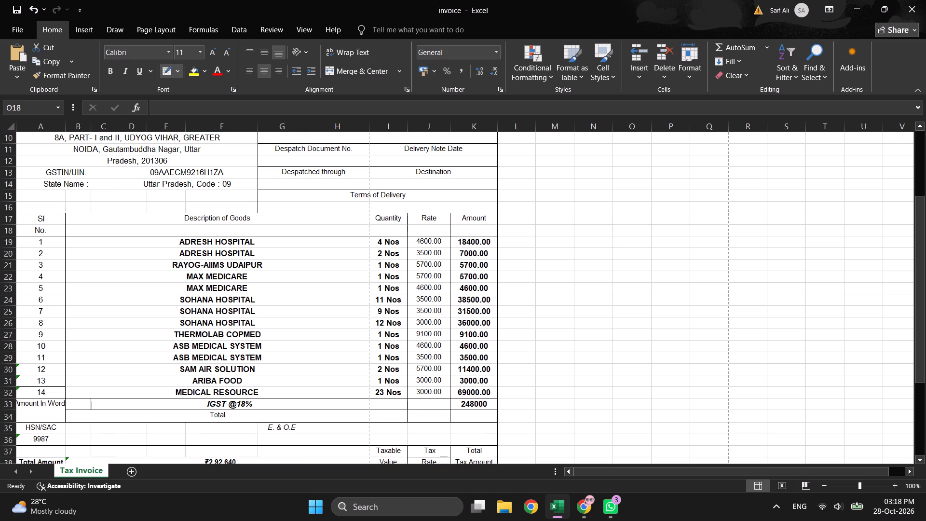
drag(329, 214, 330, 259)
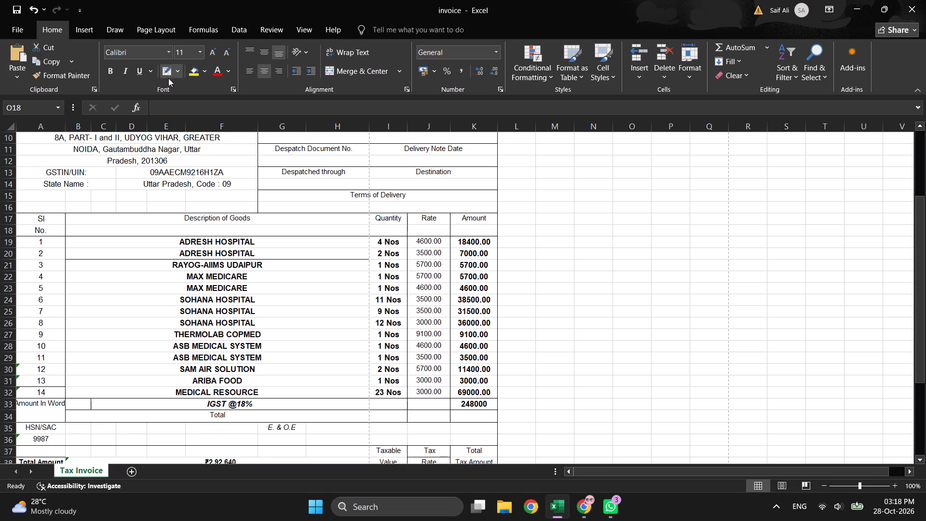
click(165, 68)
Remove all borders from the second ADRESH HOSPITAL description cell in row 20.
click(301, 259)
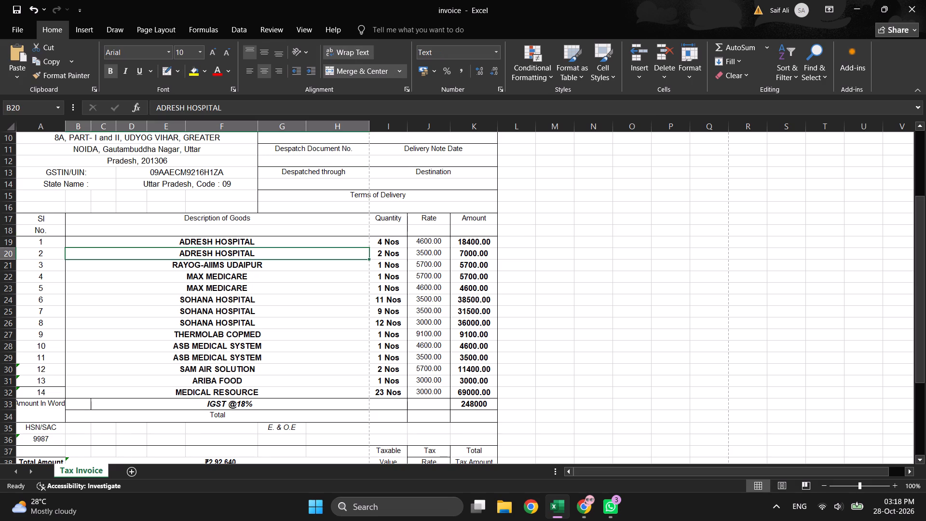
click(177, 71)
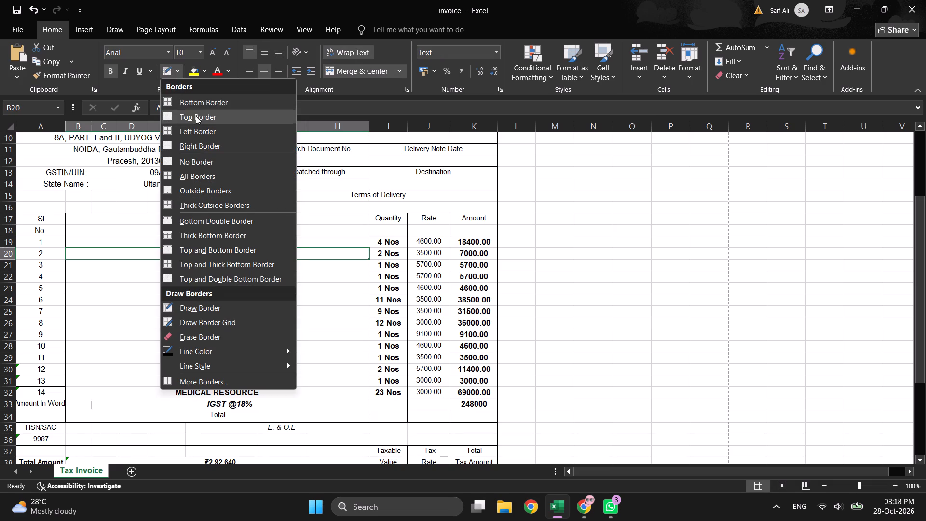
click(192, 164)
click(540, 248)
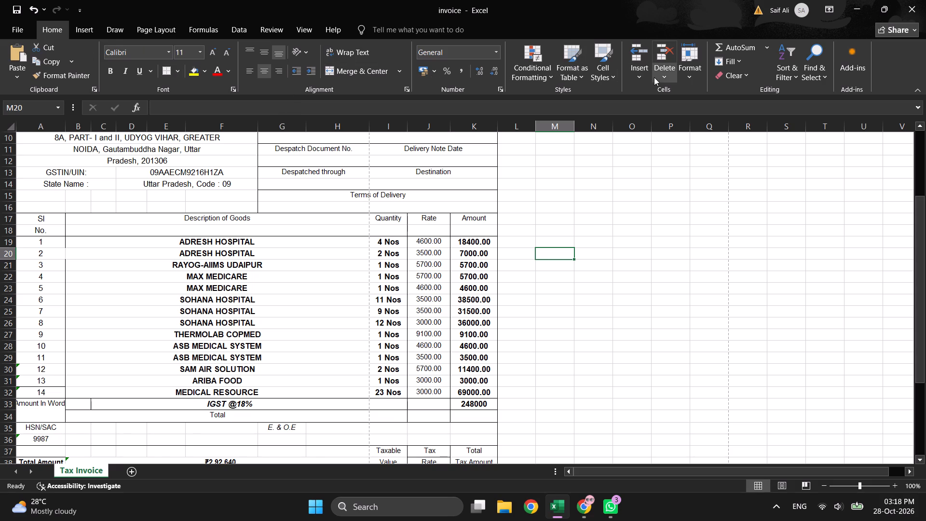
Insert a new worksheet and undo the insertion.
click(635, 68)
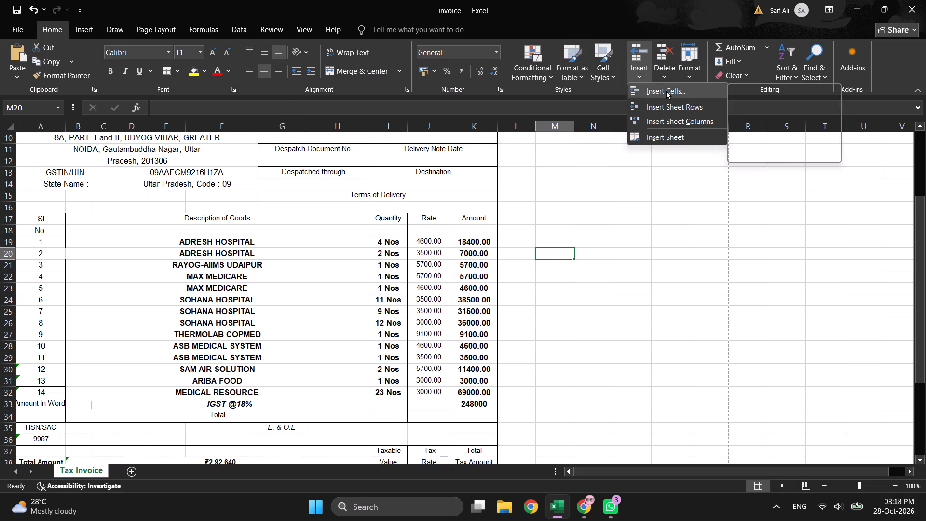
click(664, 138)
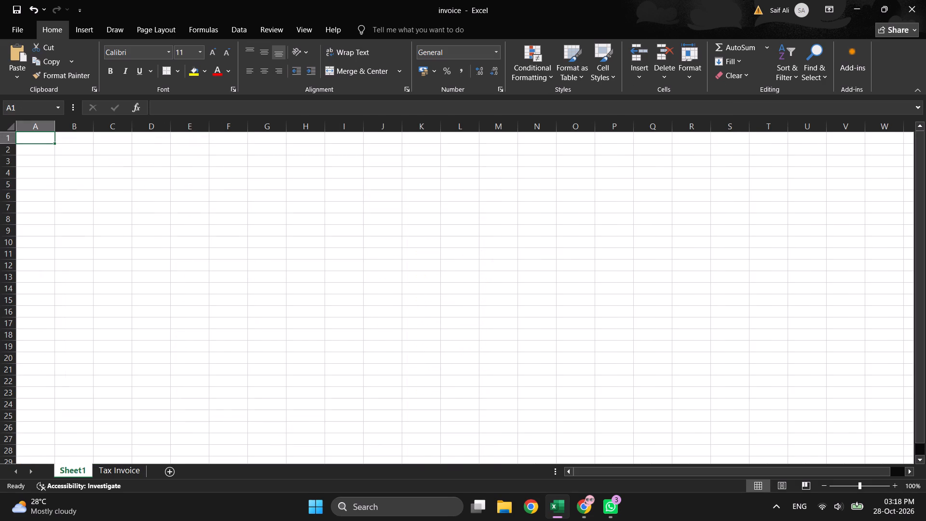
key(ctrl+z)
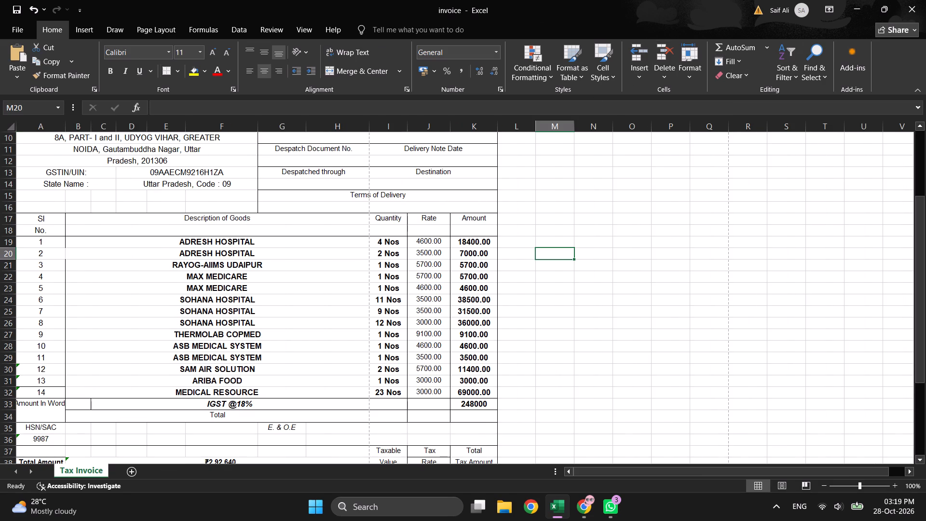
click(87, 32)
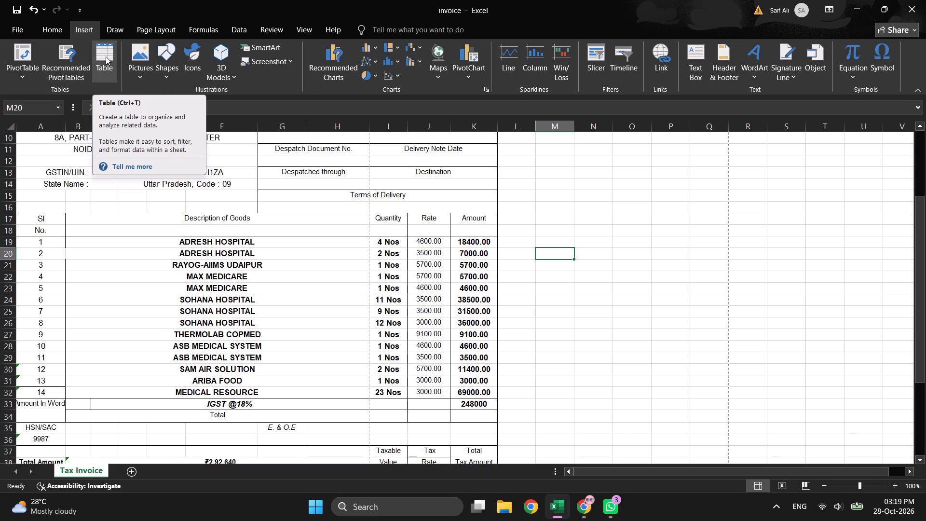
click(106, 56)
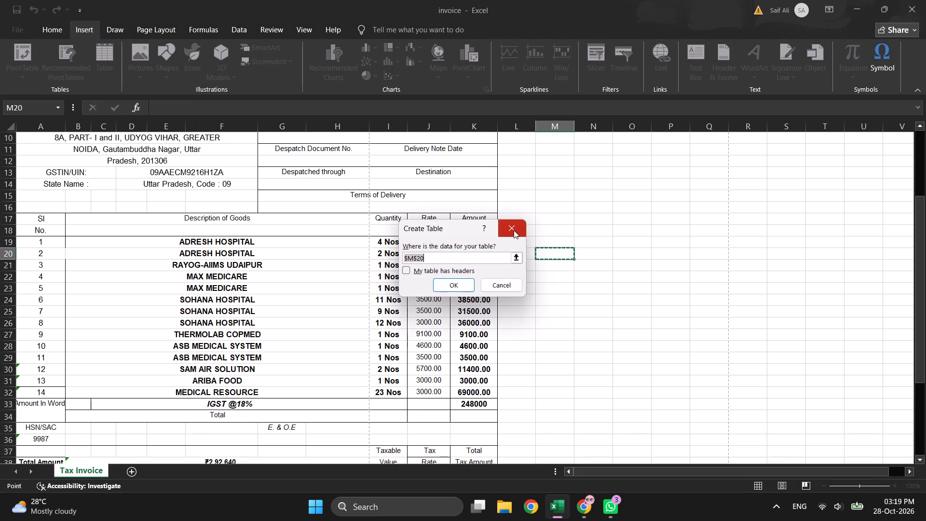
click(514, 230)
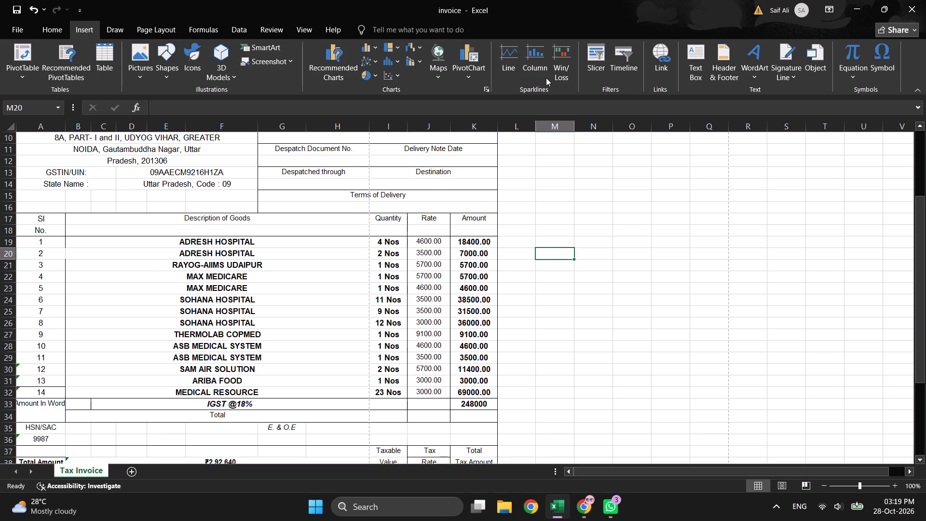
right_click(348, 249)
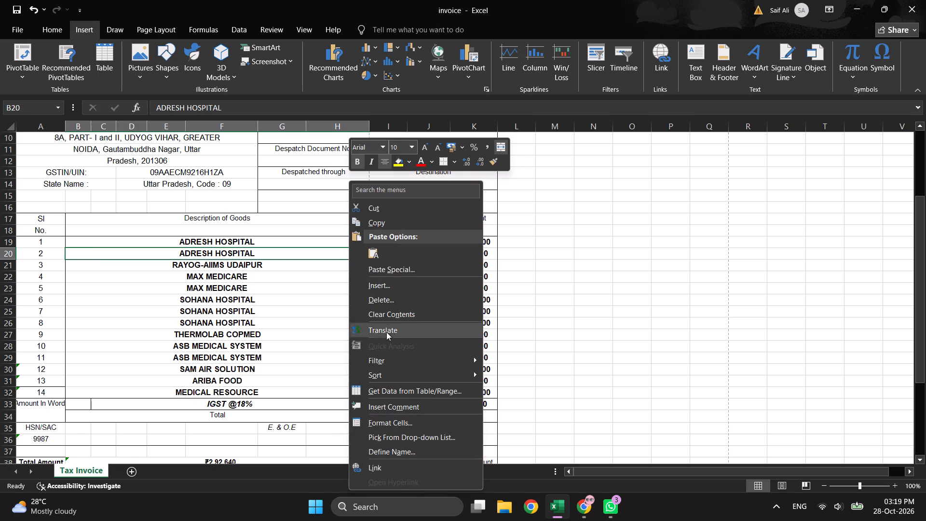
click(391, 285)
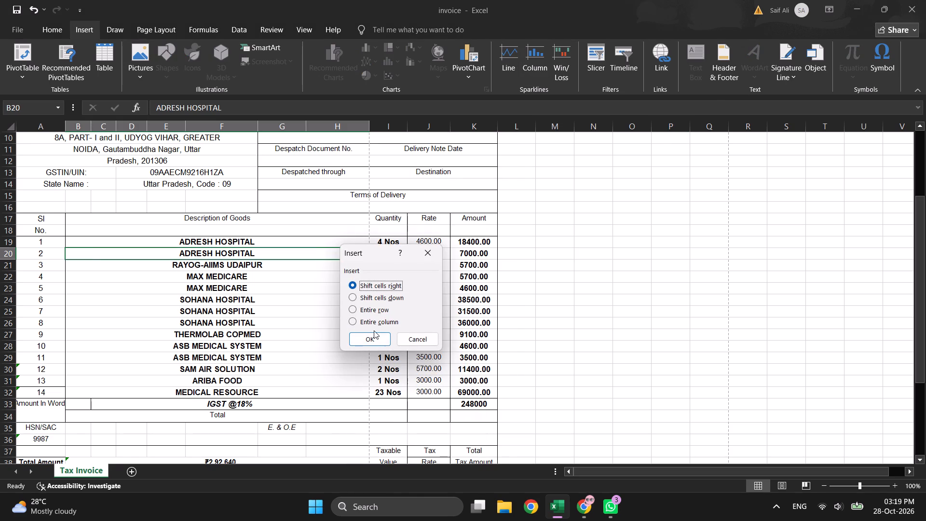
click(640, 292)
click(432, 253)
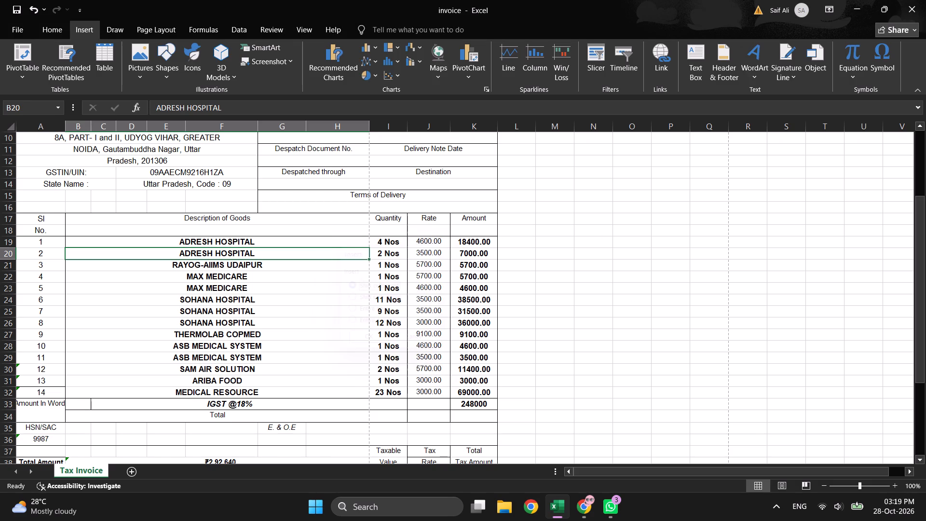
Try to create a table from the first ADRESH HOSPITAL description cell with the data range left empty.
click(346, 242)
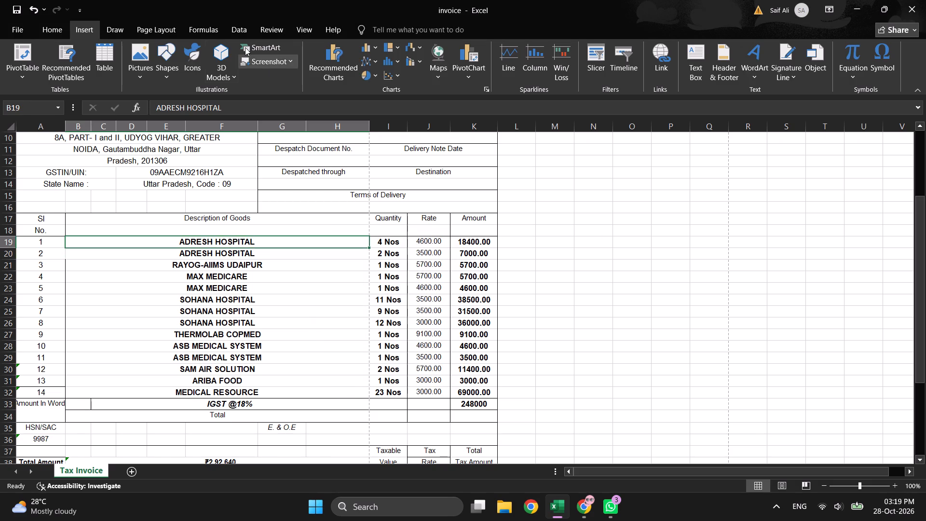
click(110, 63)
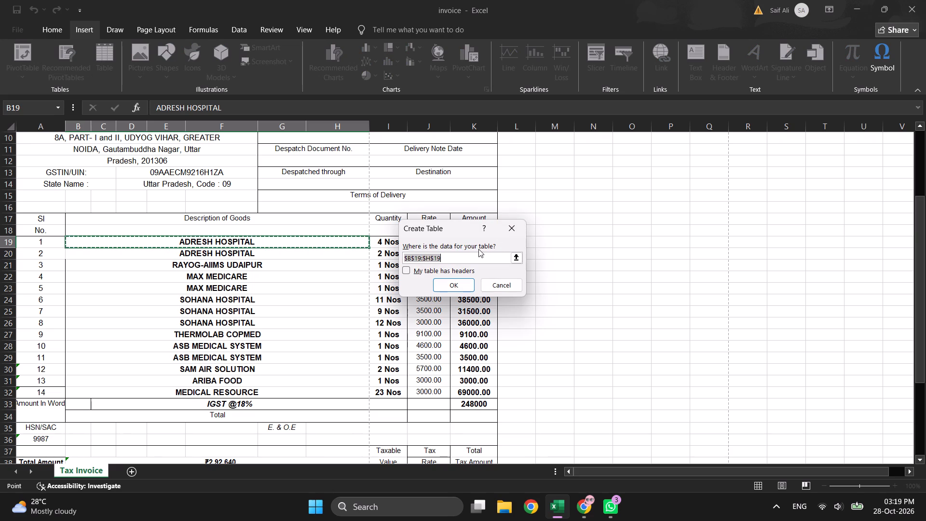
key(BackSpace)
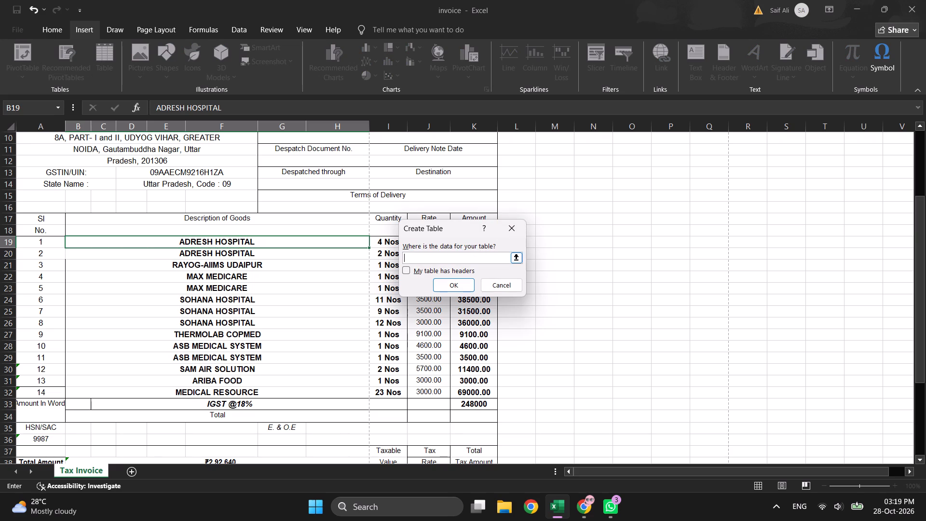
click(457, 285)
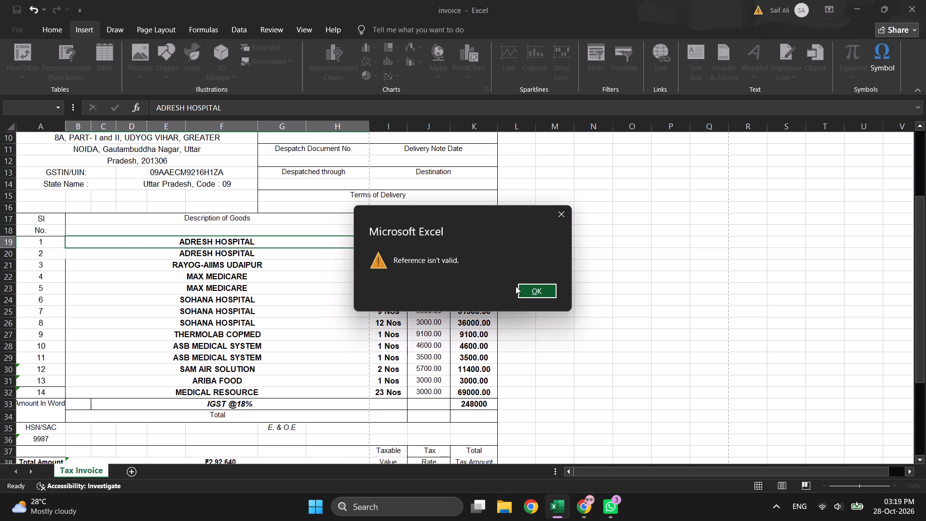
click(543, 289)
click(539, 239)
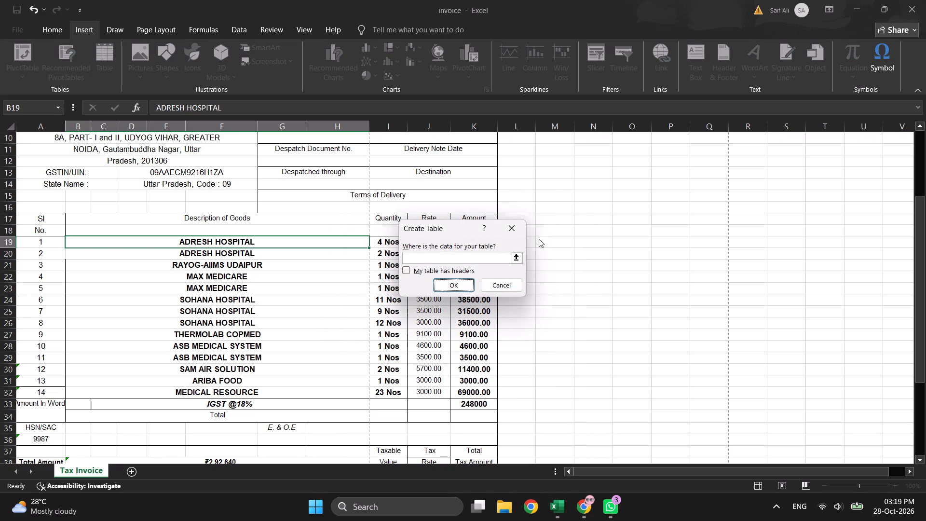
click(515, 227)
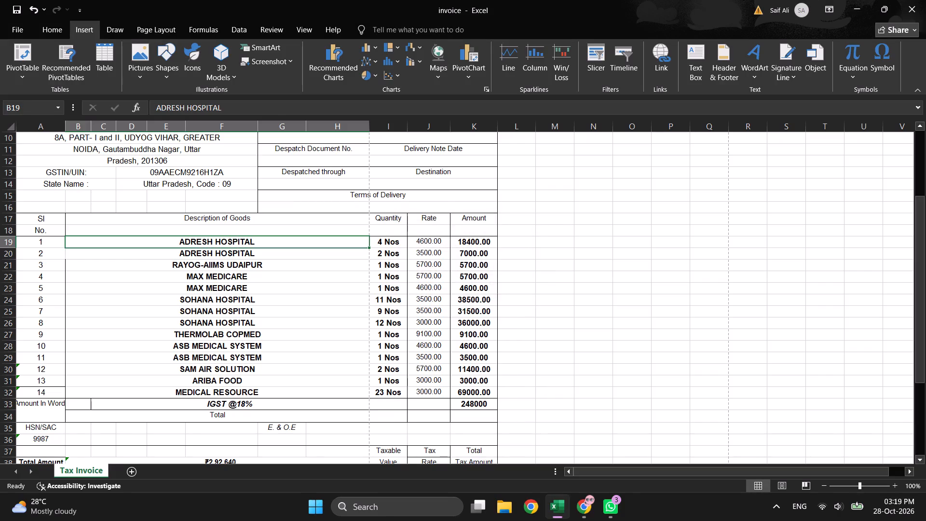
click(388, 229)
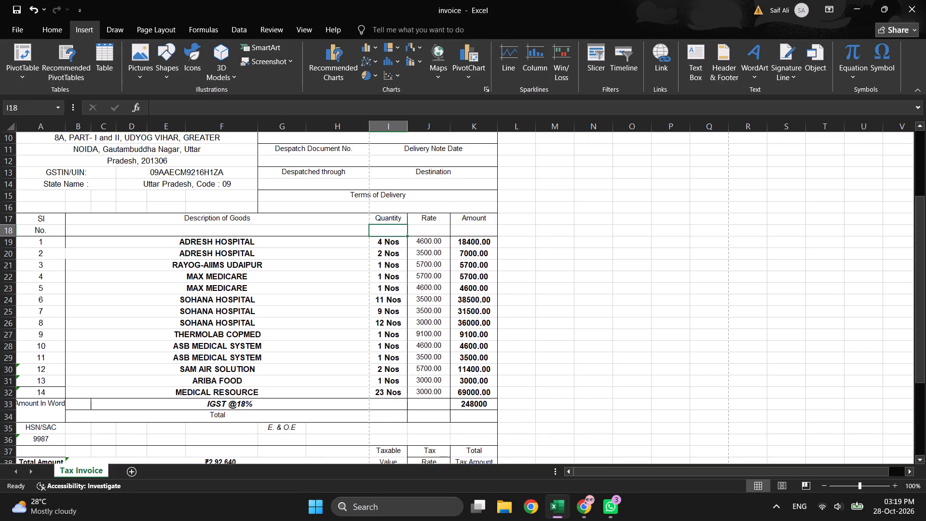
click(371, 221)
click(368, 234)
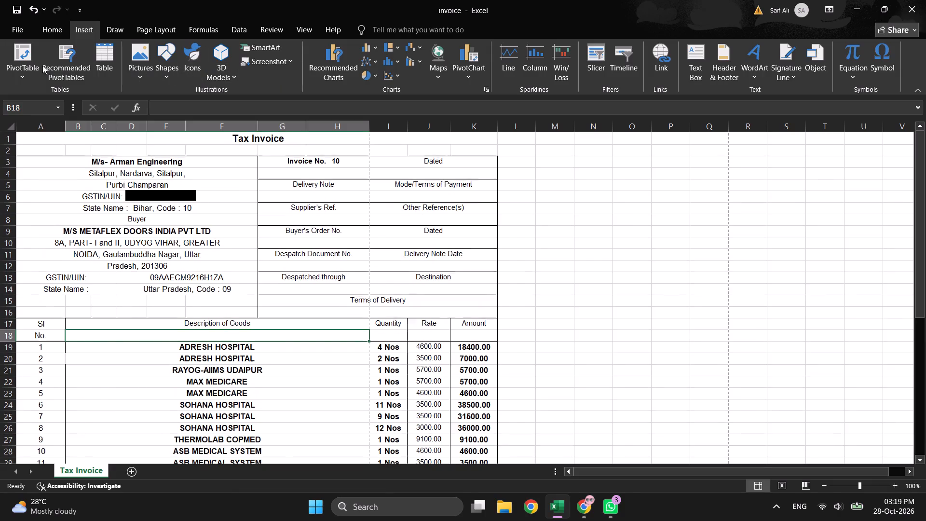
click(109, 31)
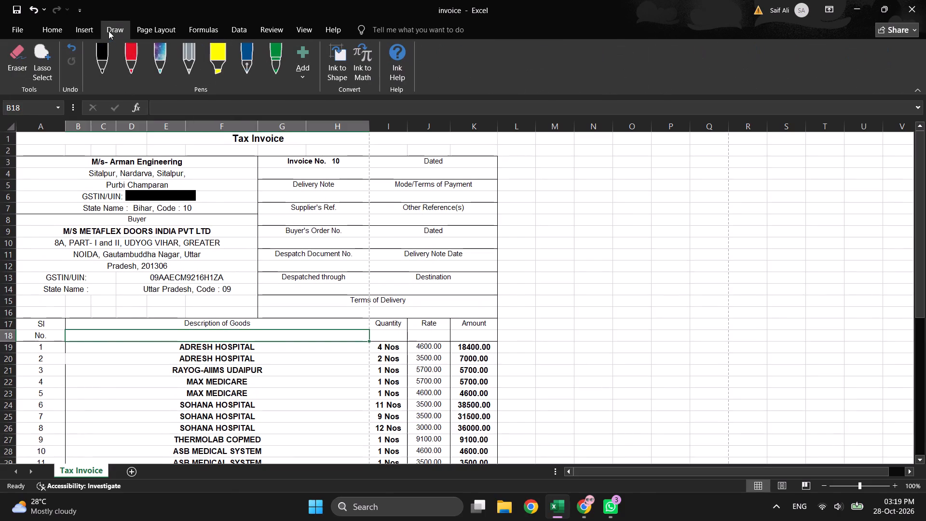
Set the invoice sheet's paper size to A4 (21 cm x 29.7 cm).
click(144, 26)
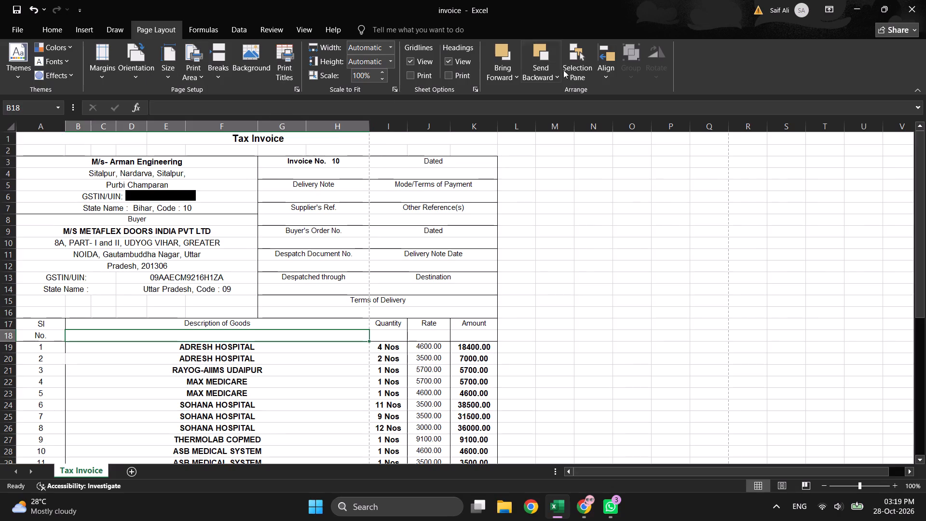
click(105, 64)
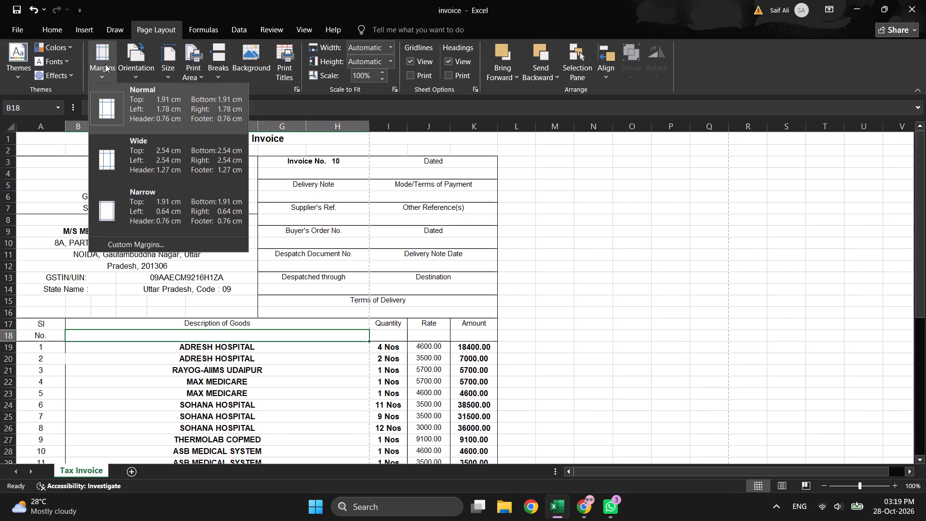
click(131, 59)
click(167, 64)
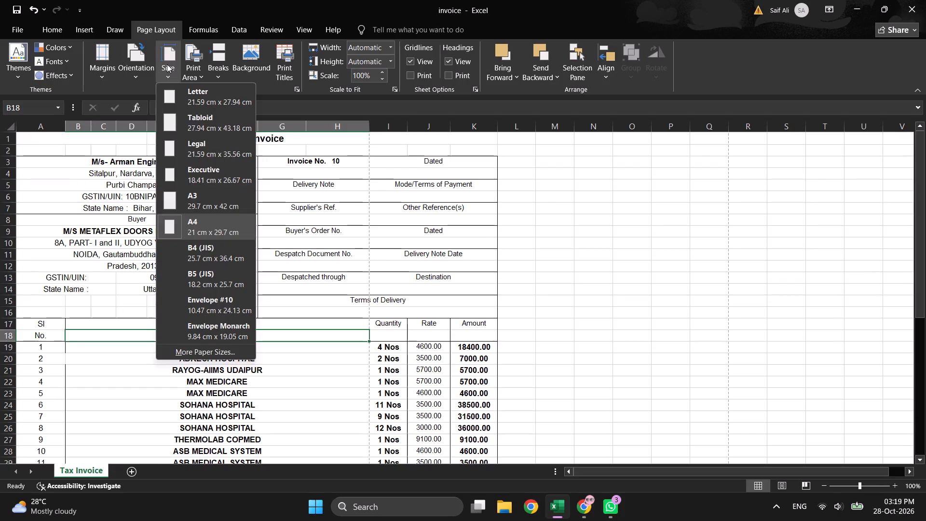
click(199, 228)
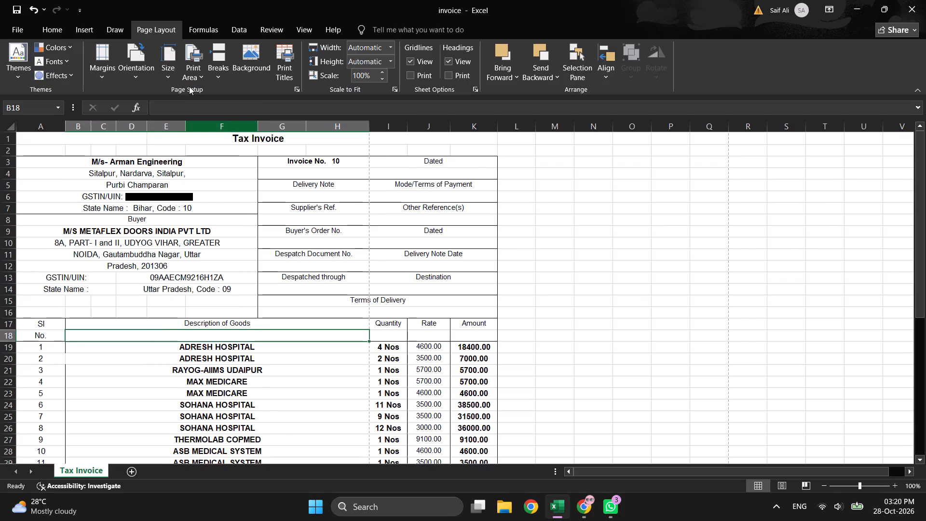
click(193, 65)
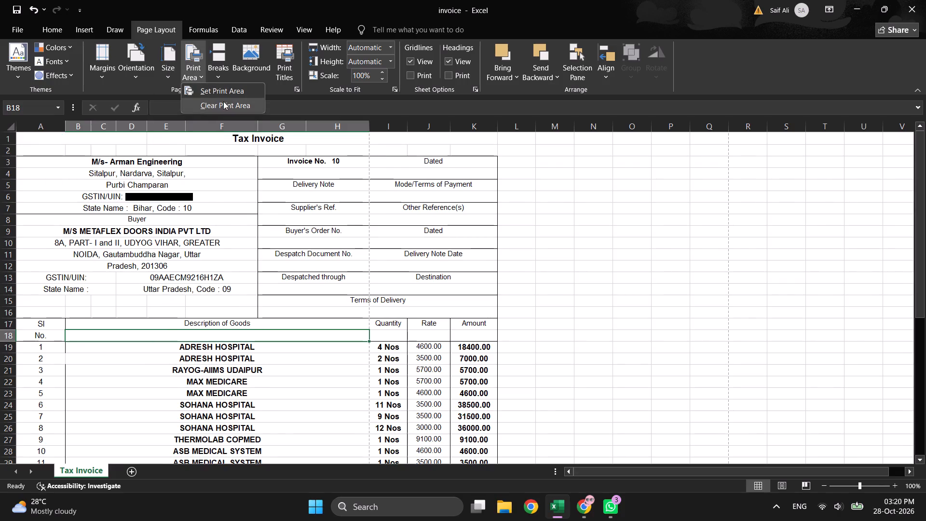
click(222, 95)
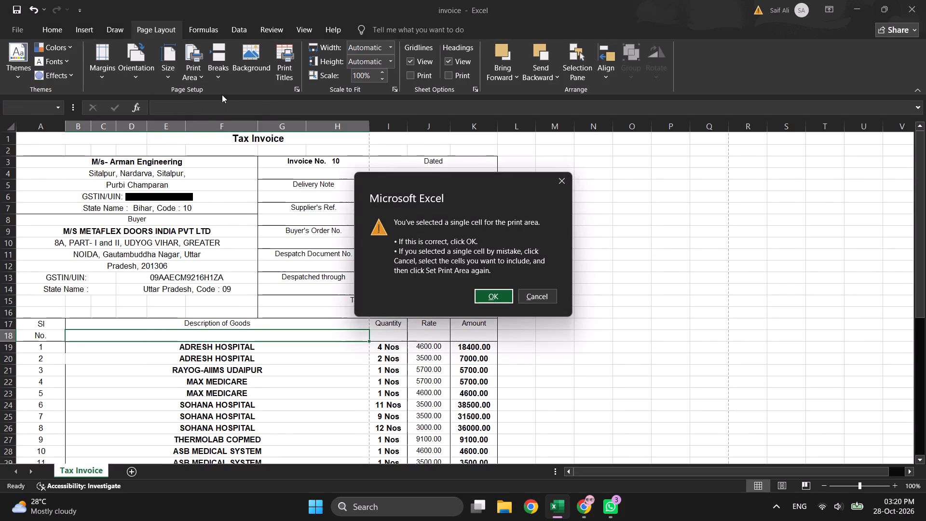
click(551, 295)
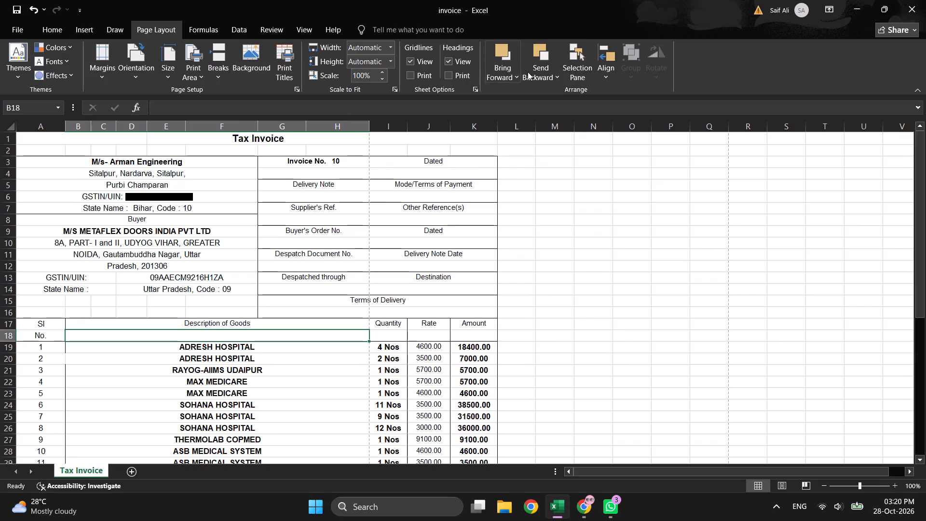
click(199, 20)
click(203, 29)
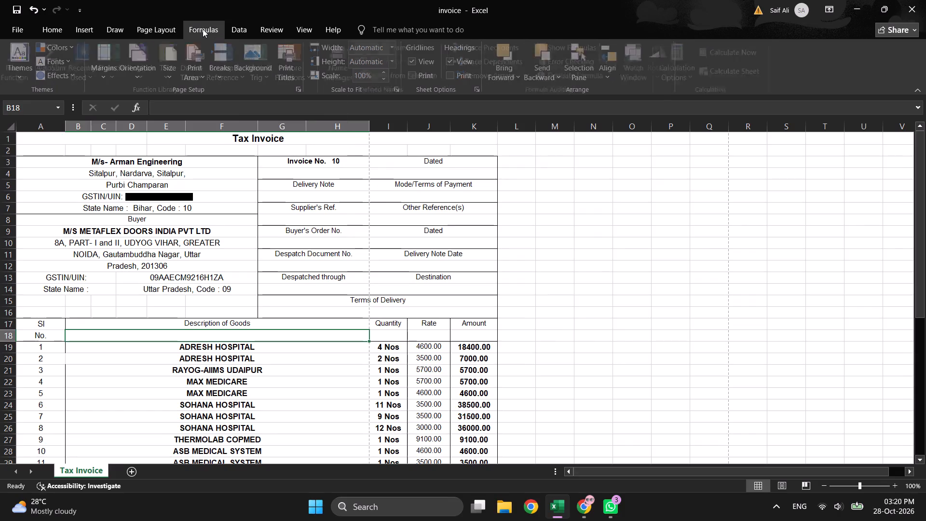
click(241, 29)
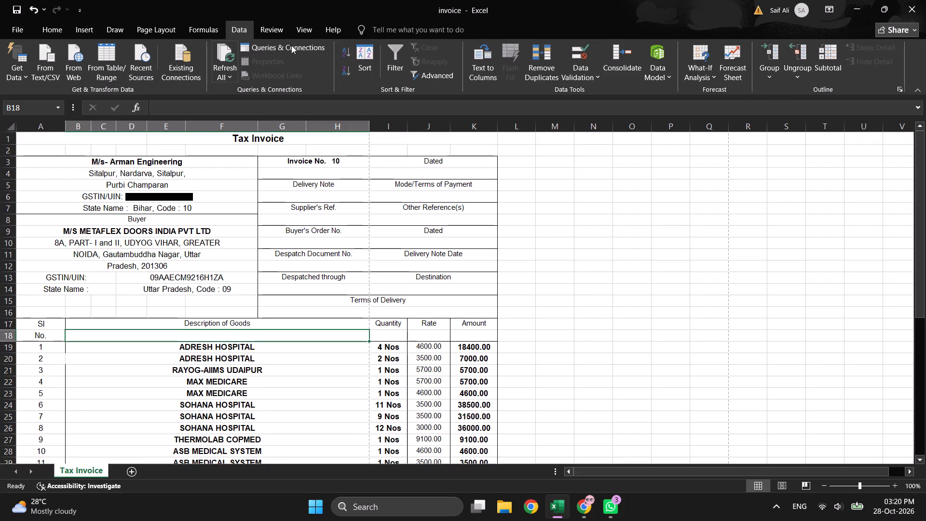
Preview the invoice sheet in Page Layout view and return it to Normal view.
click(273, 28)
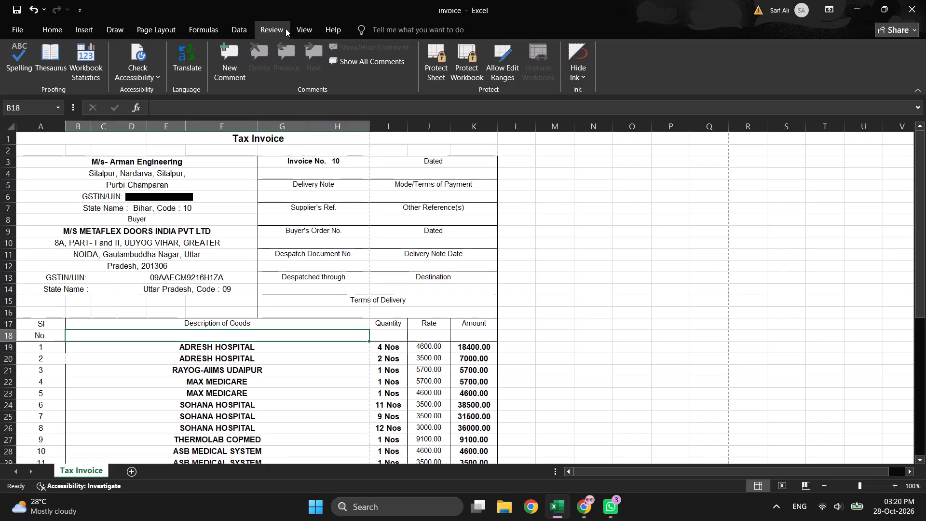
click(301, 28)
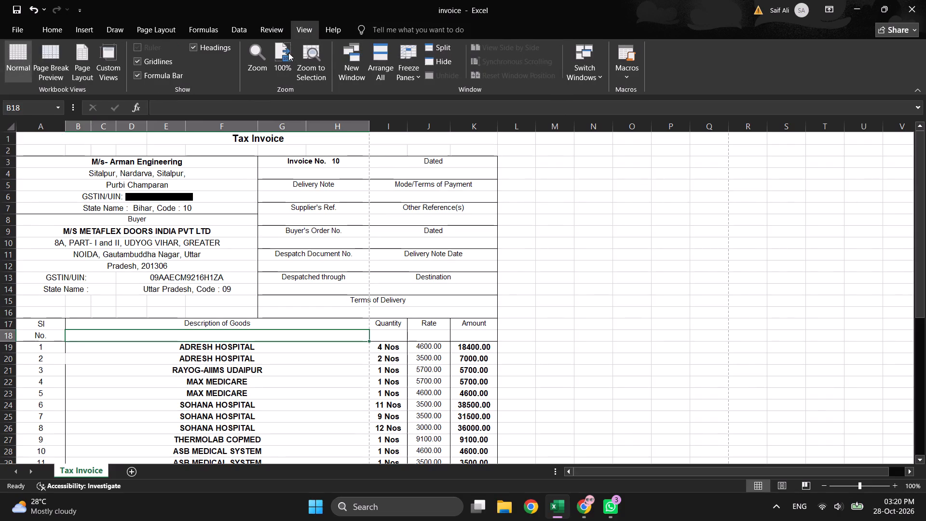
click(82, 64)
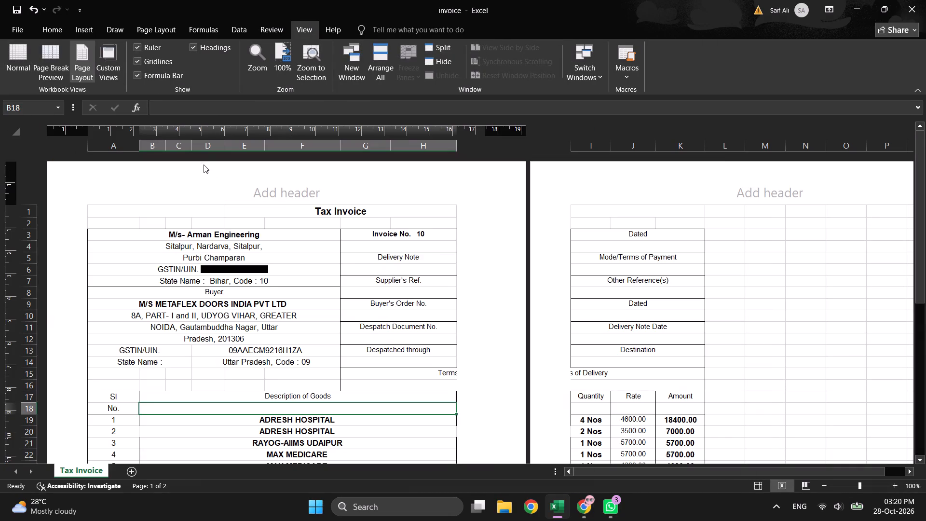
click(89, 68)
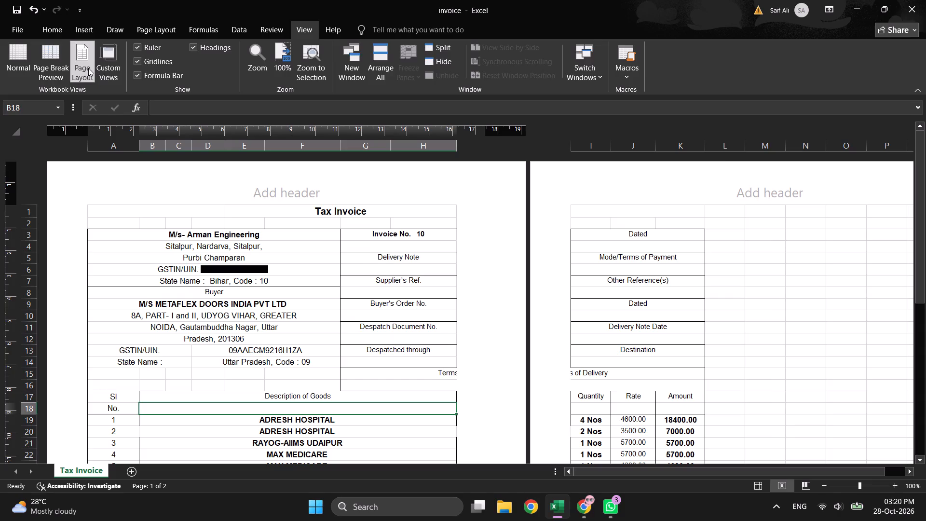
key(ctrl+z)
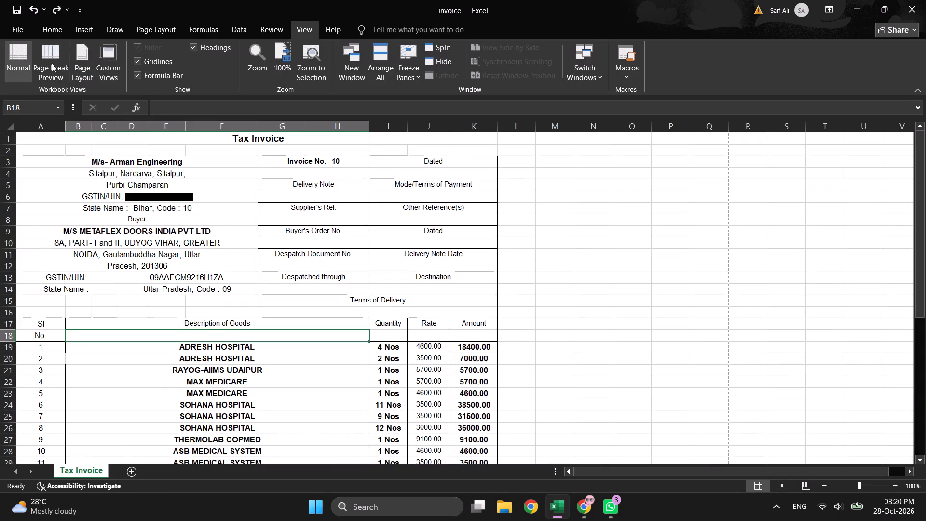
click(14, 62)
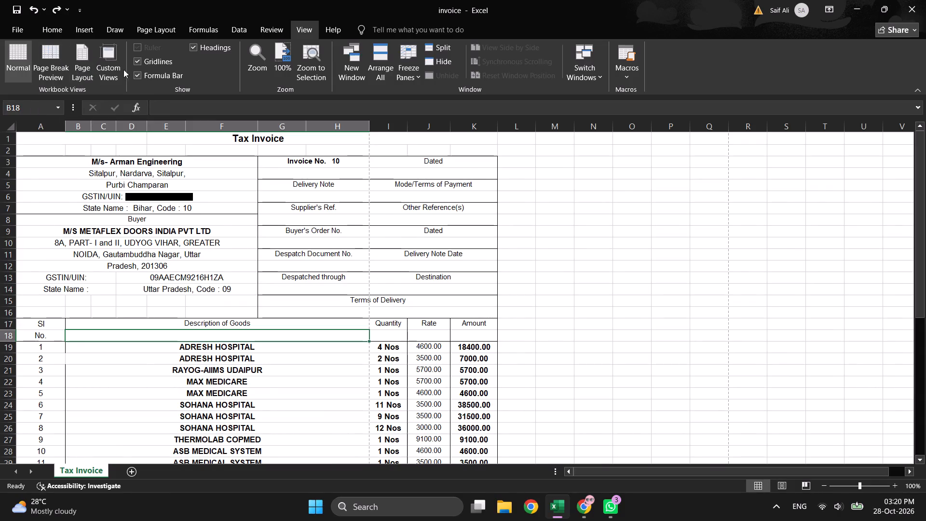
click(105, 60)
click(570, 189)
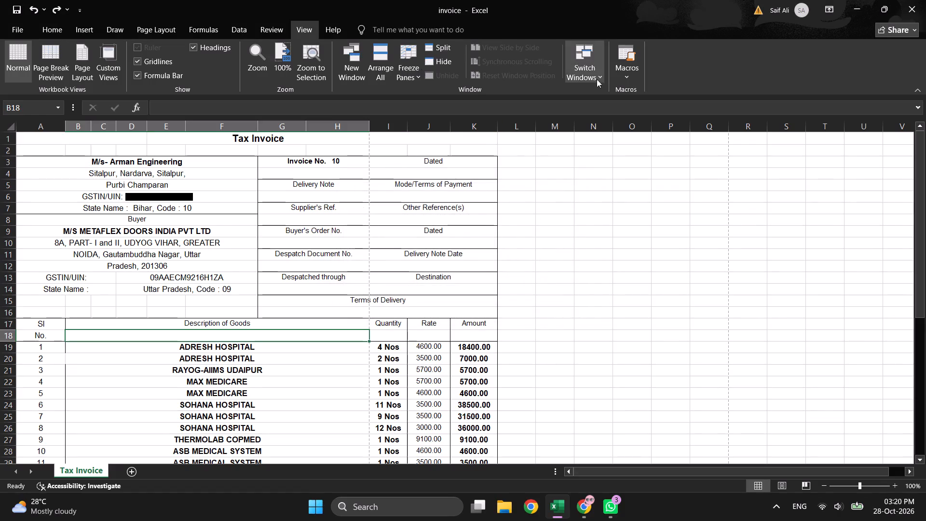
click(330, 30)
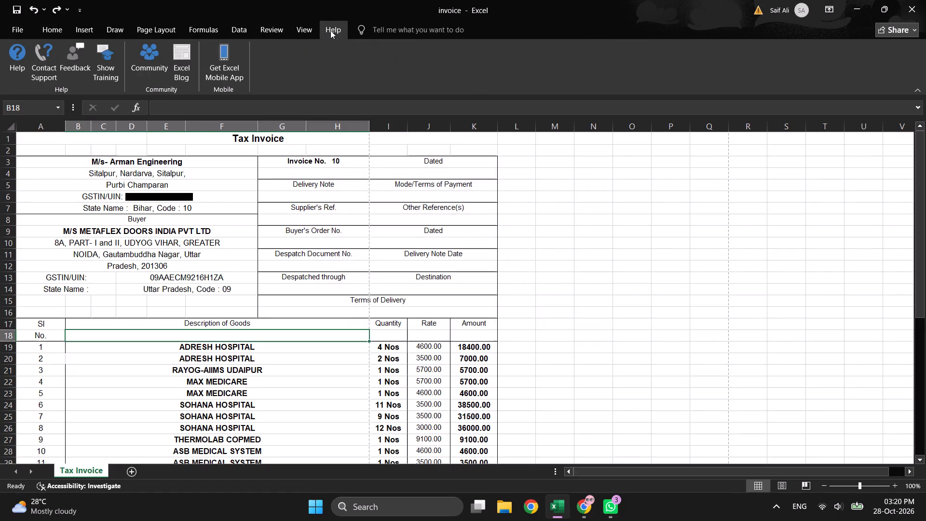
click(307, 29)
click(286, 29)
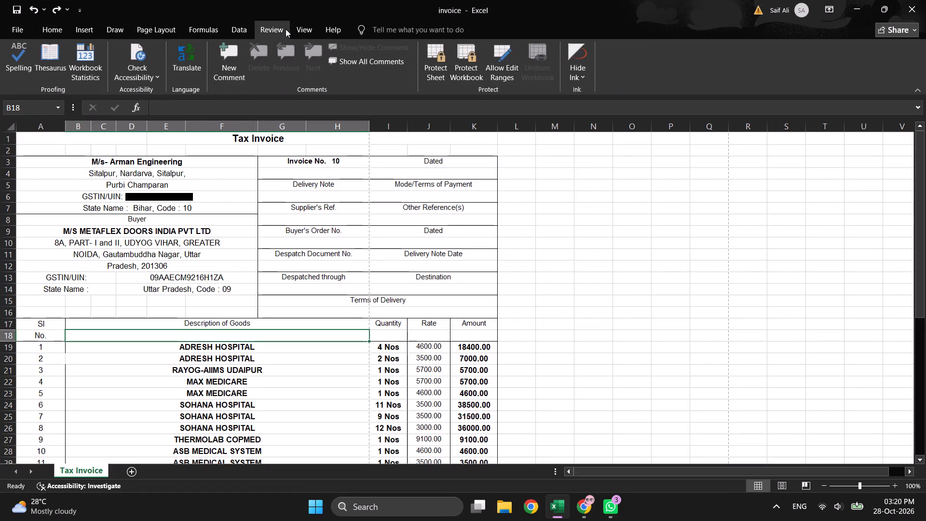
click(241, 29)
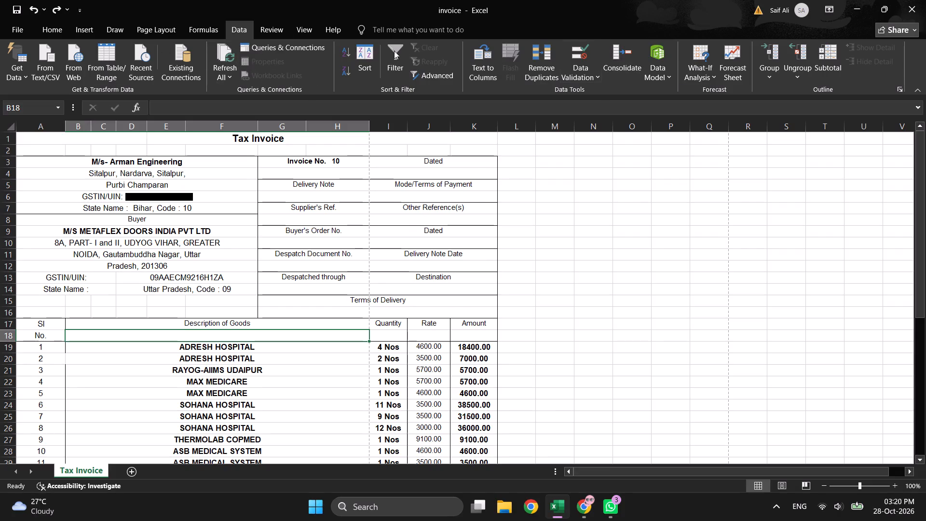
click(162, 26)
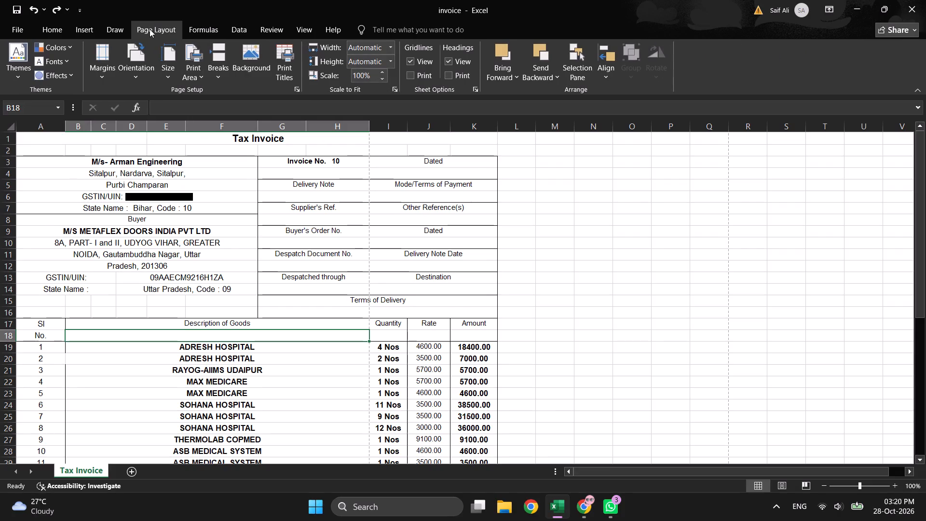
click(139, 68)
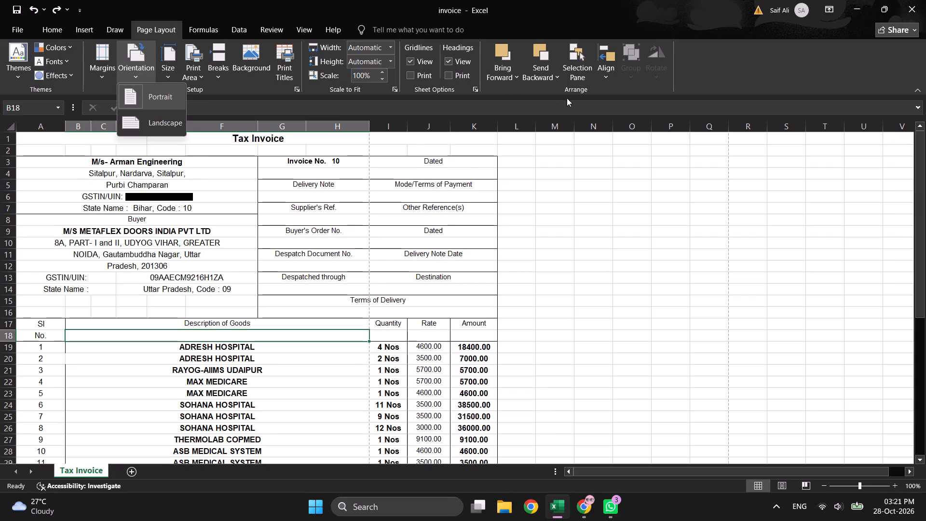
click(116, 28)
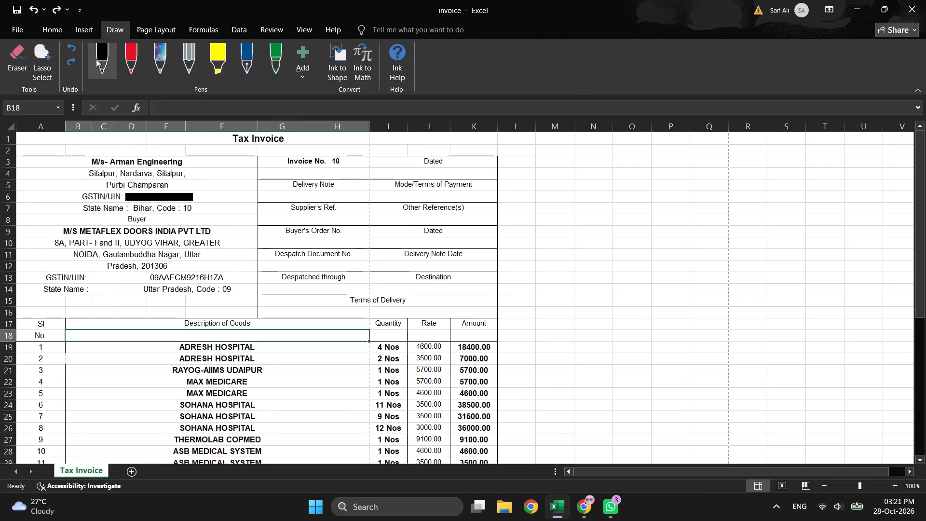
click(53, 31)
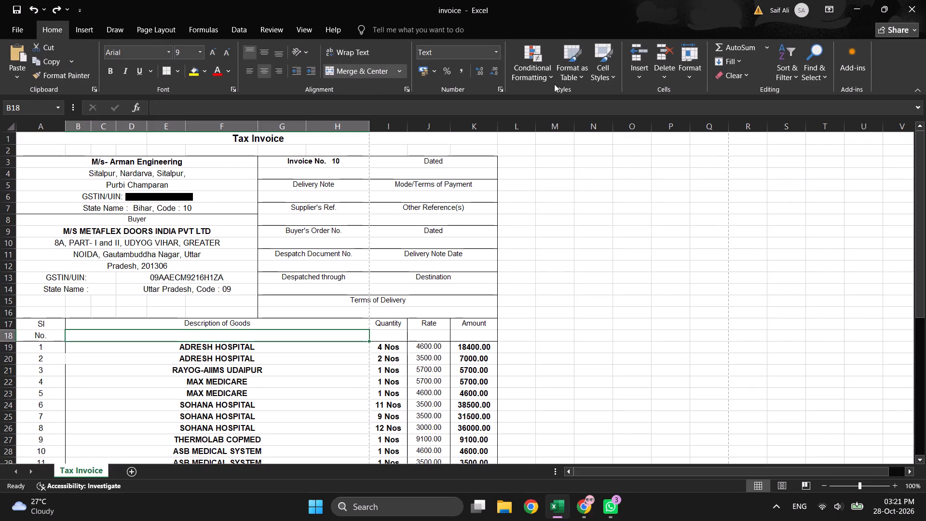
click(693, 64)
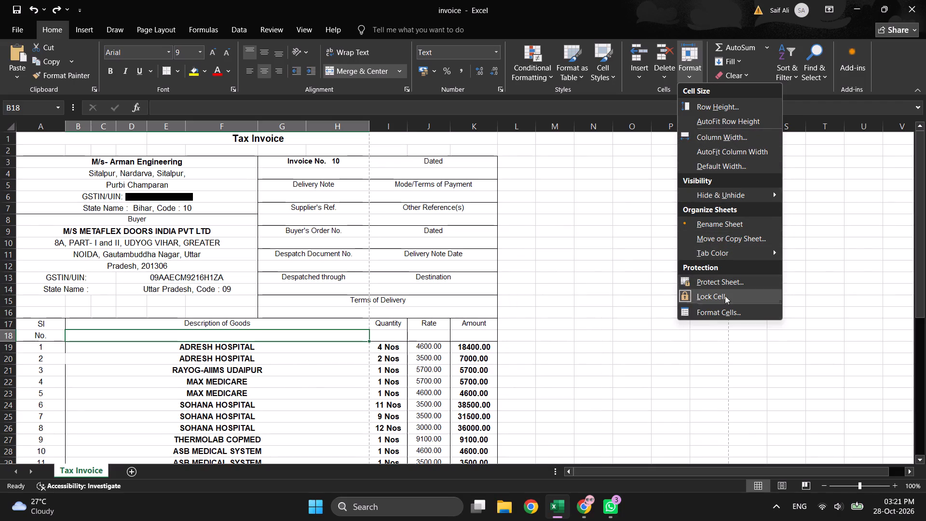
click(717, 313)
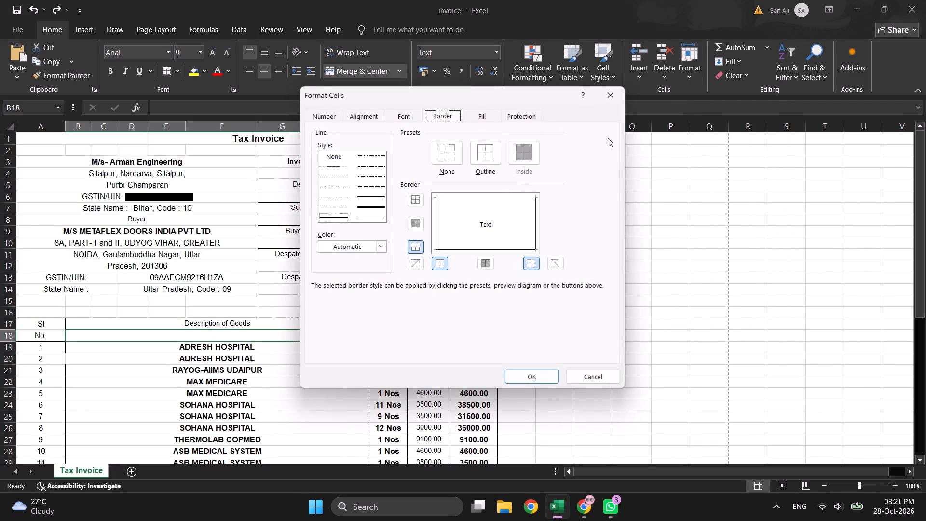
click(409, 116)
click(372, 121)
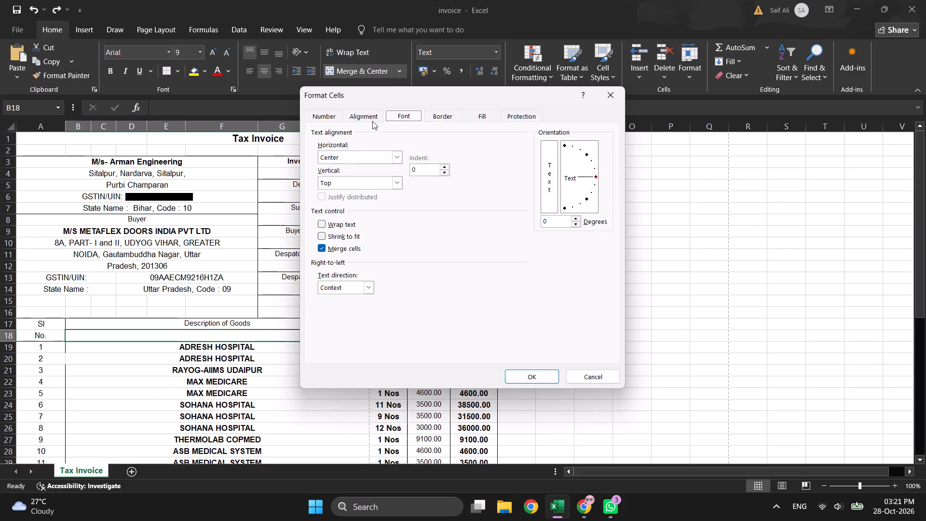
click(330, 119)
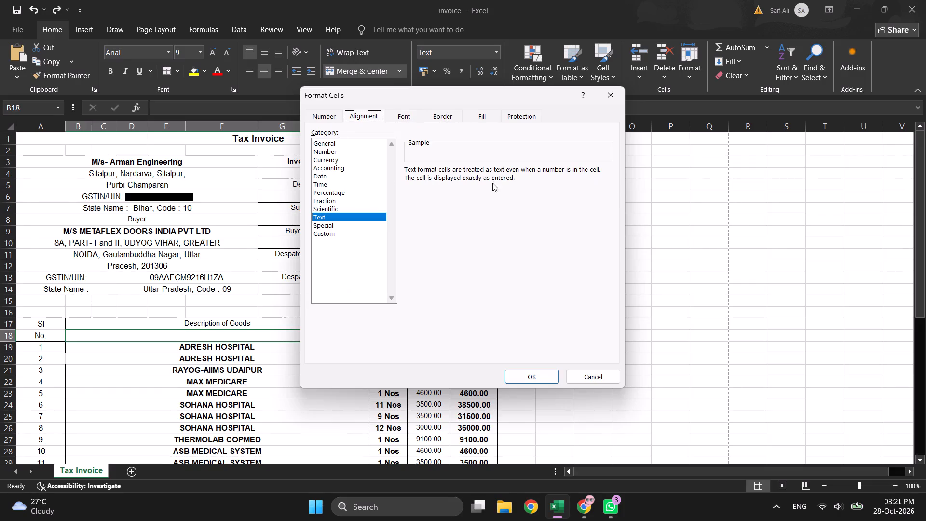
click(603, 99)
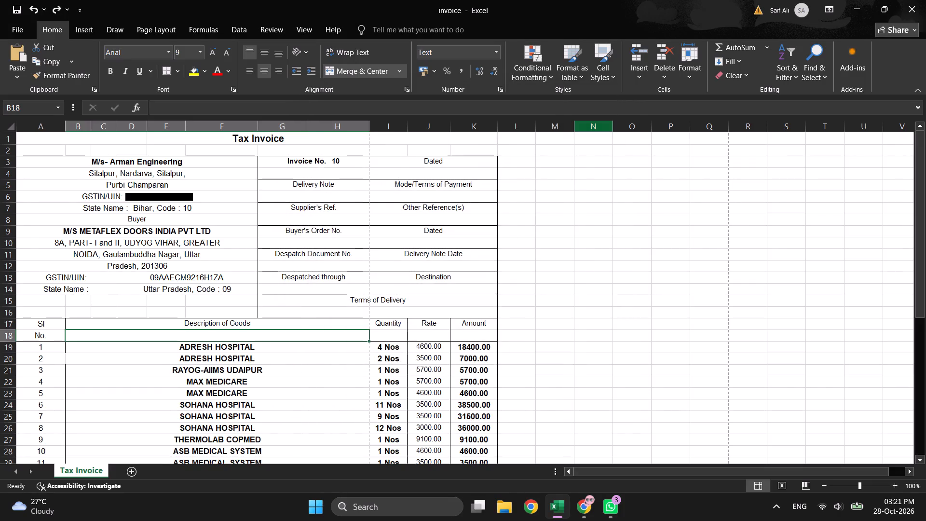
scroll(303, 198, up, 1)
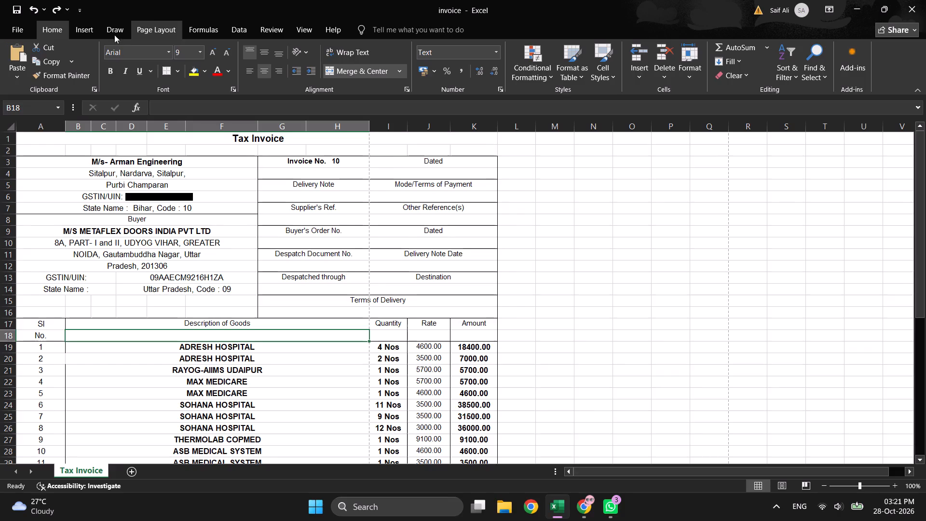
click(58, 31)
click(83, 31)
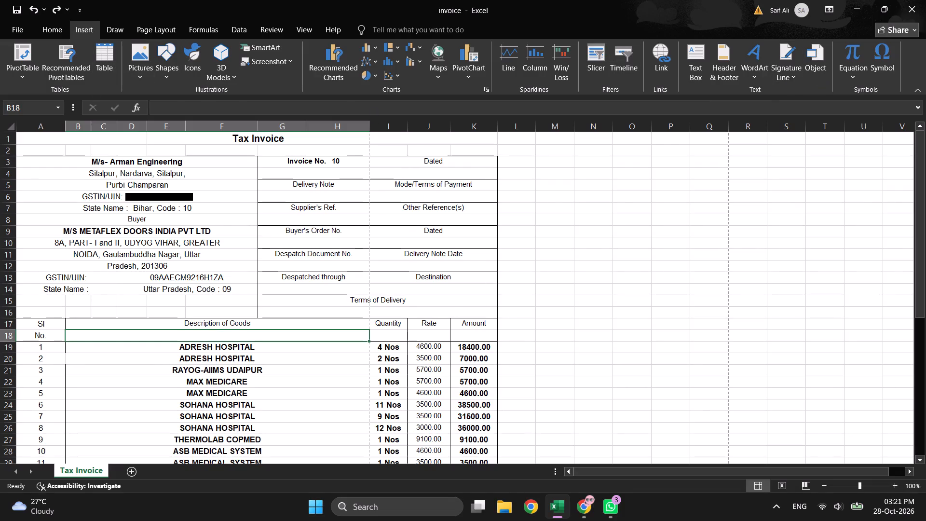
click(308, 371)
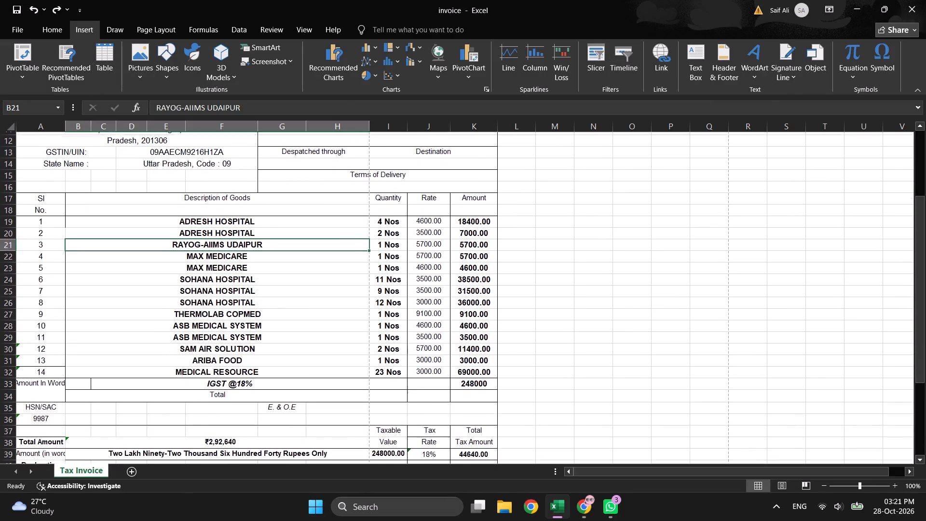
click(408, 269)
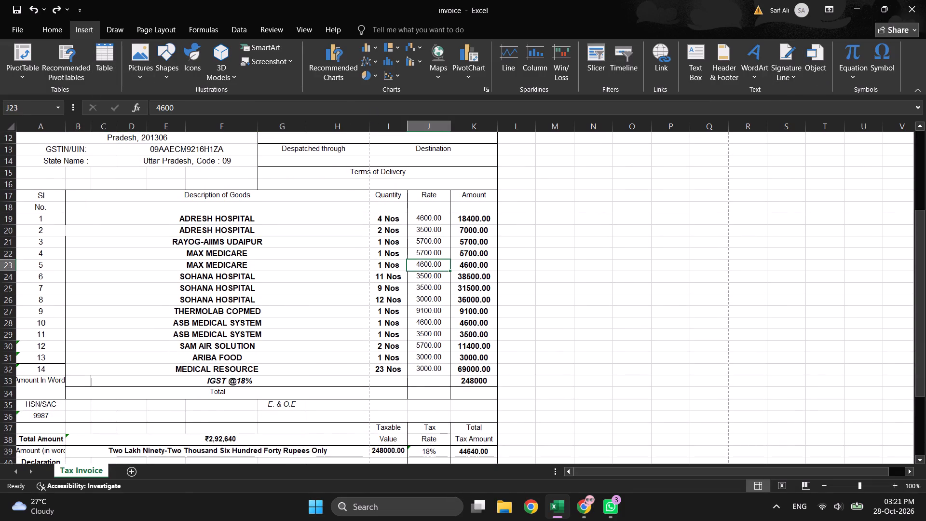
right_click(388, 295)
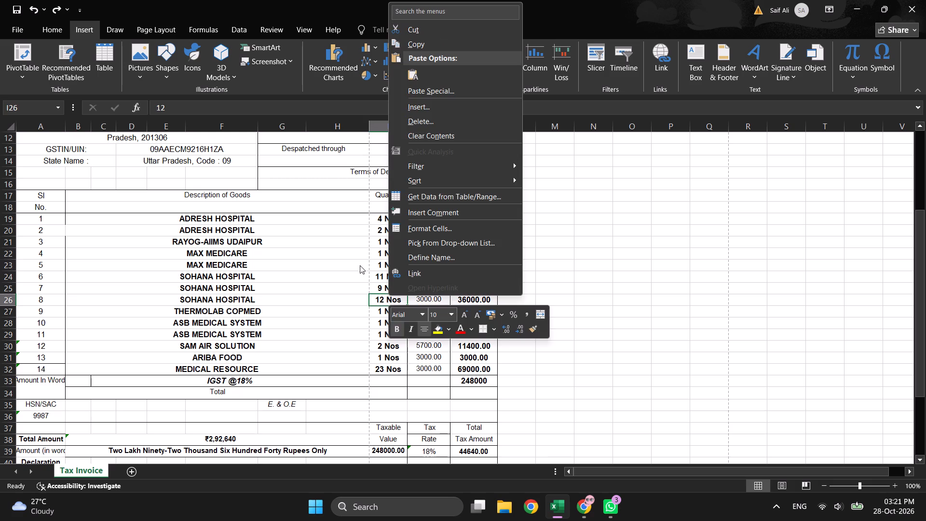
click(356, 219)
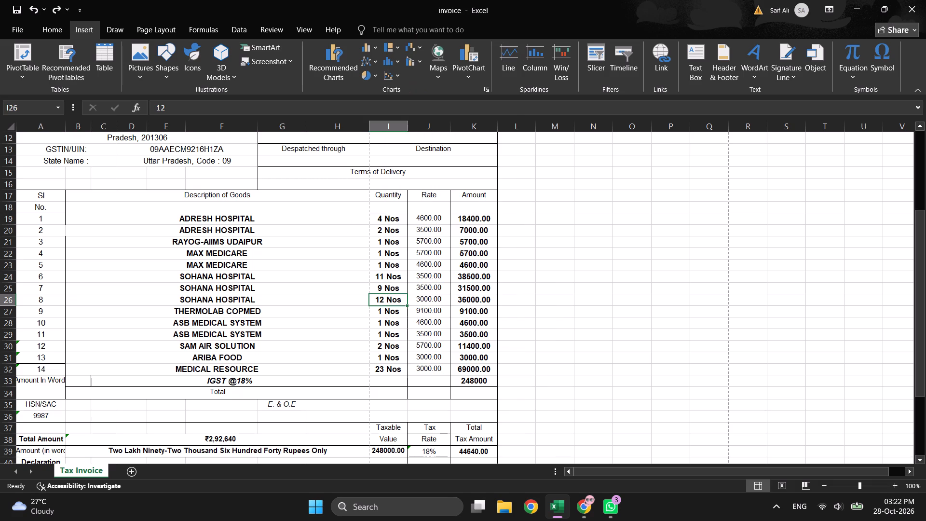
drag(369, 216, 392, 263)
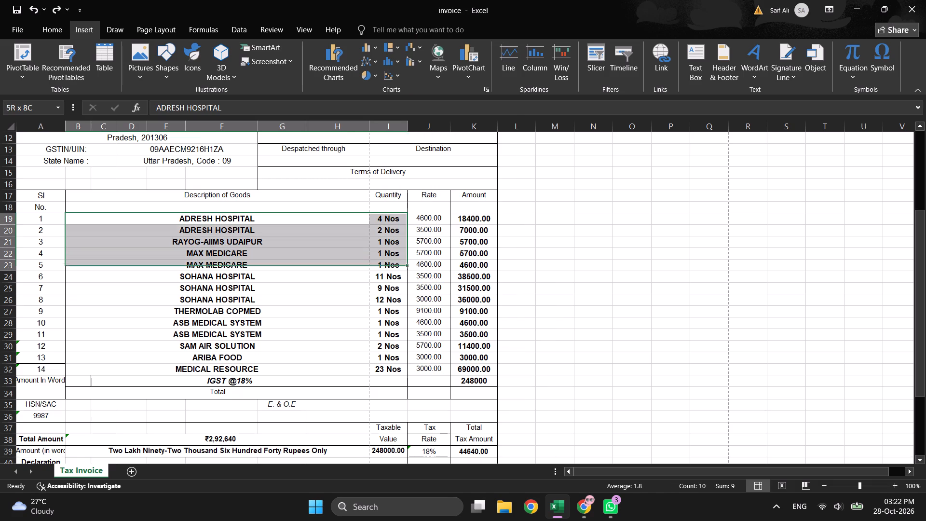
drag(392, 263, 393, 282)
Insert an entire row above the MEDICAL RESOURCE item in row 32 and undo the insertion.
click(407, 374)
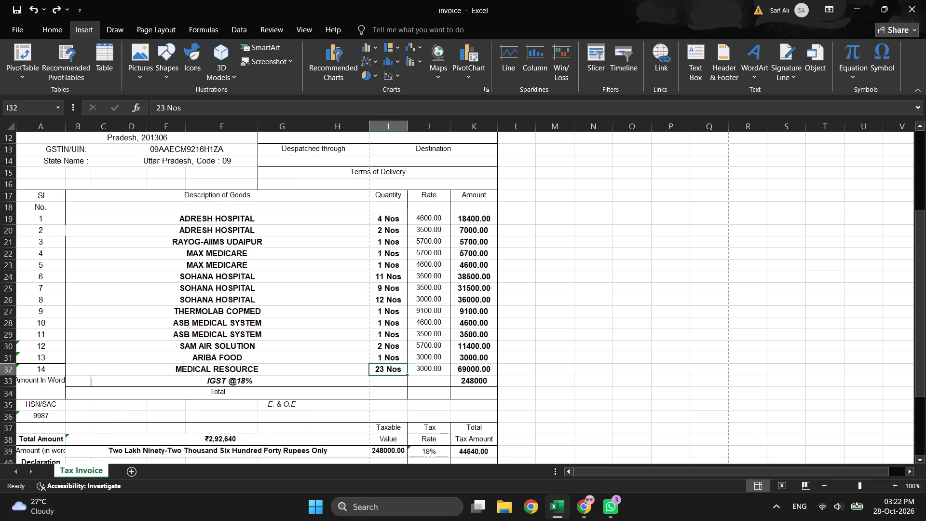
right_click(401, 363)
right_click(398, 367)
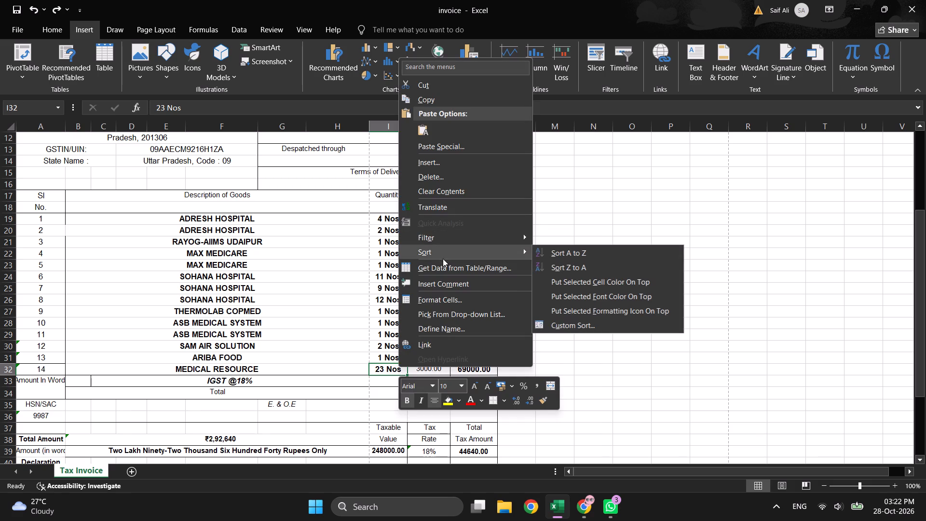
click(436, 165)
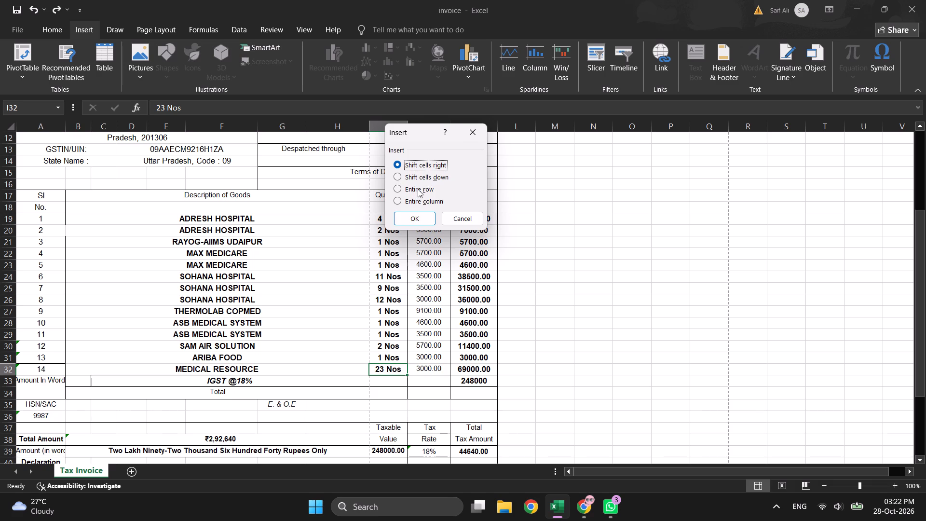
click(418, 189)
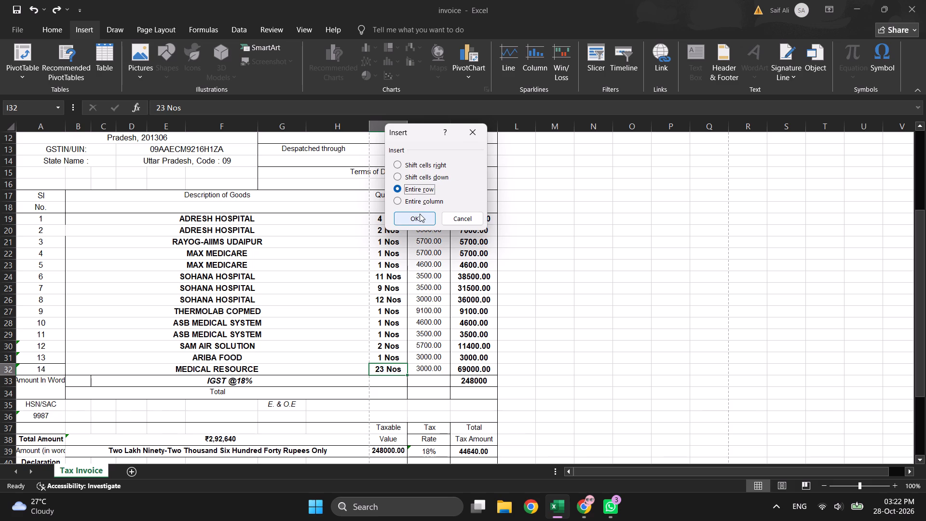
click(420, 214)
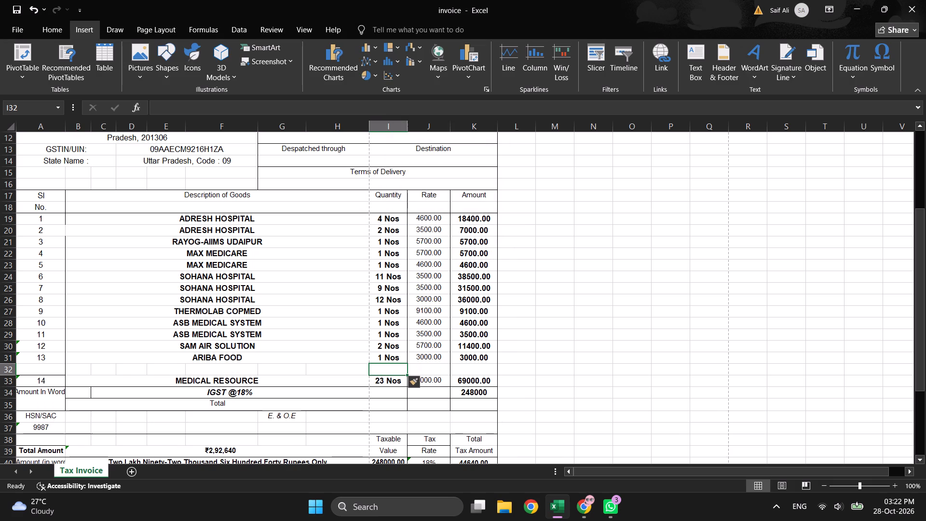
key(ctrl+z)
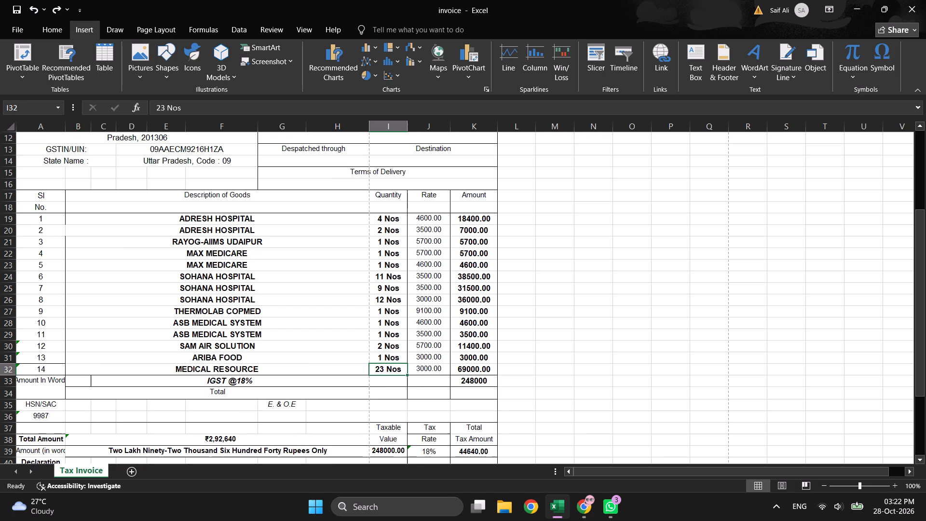
Insert a blank cell at the second ADRESH HOSPITAL item's quantity in row 20, shifting the cells right.
right_click(389, 225)
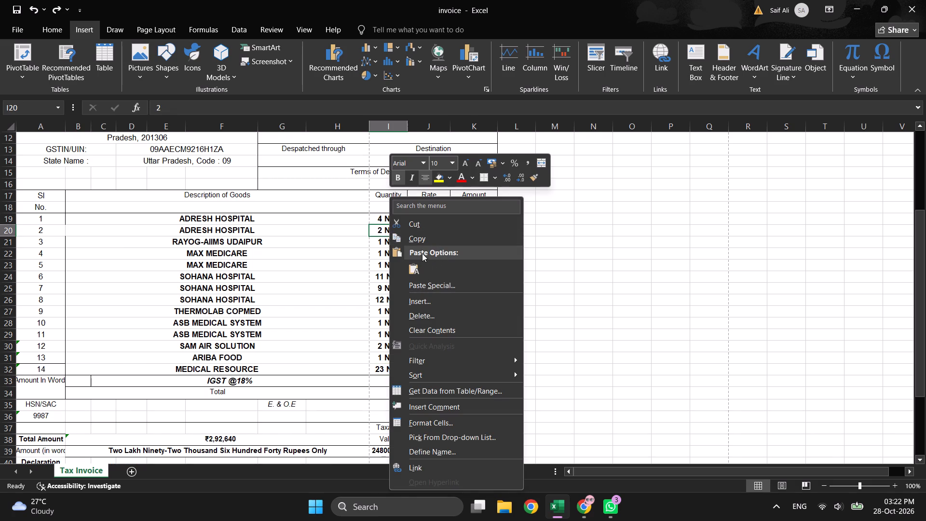
click(422, 300)
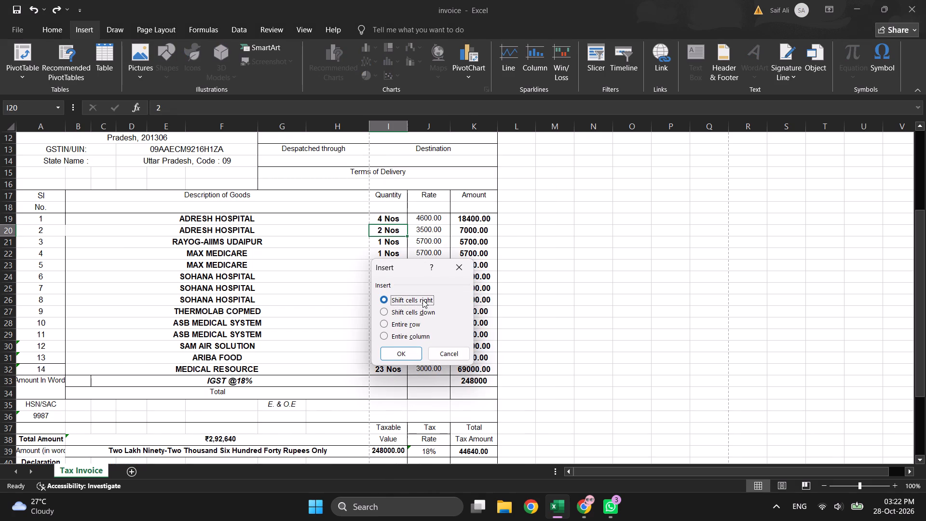
click(405, 354)
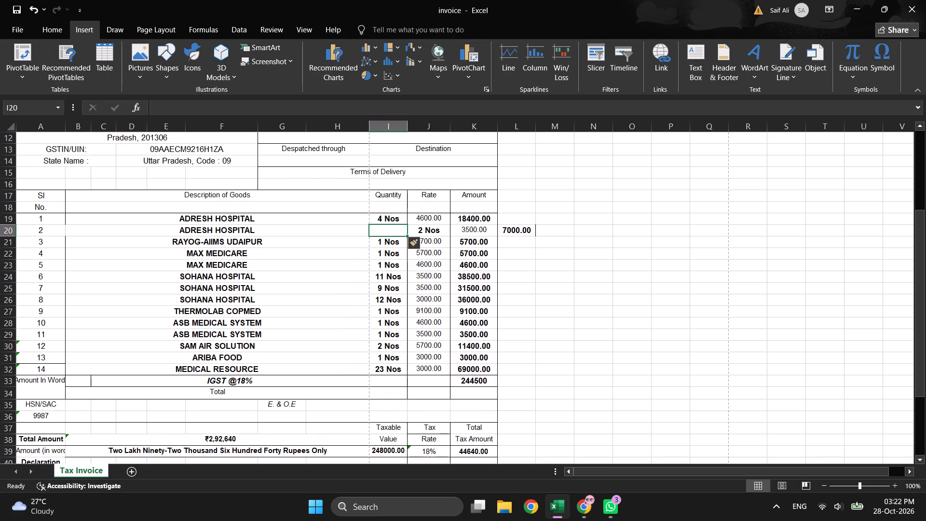
Undo the blank cell insertion at the second ADRESH HOSPITAL item's quantity in row 20.
key(ctrl+z)
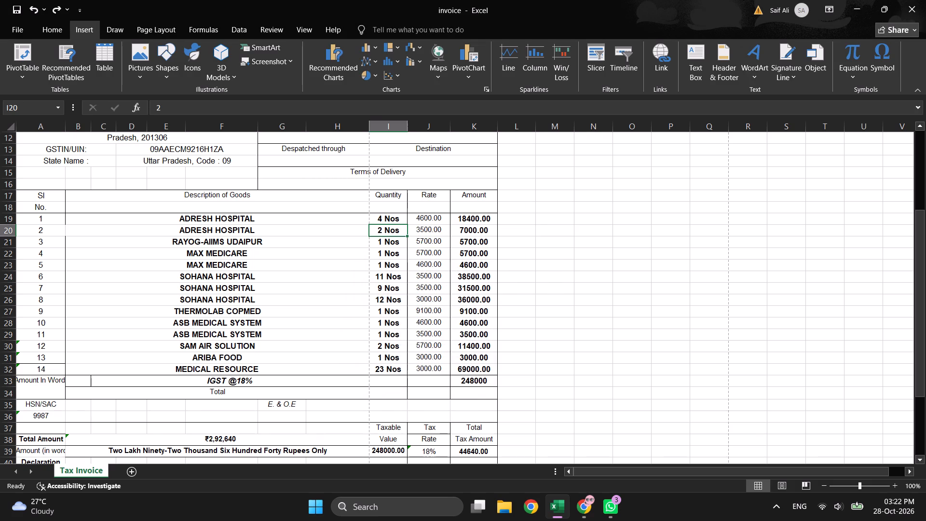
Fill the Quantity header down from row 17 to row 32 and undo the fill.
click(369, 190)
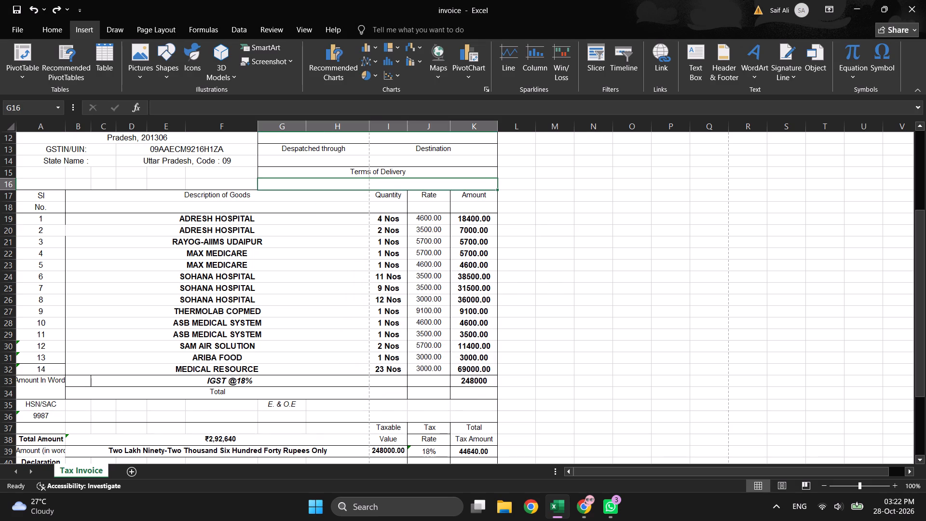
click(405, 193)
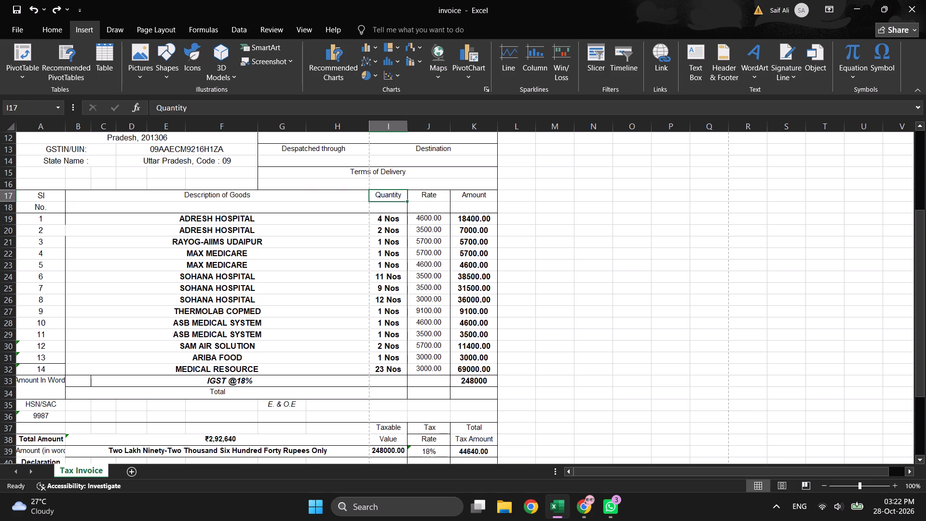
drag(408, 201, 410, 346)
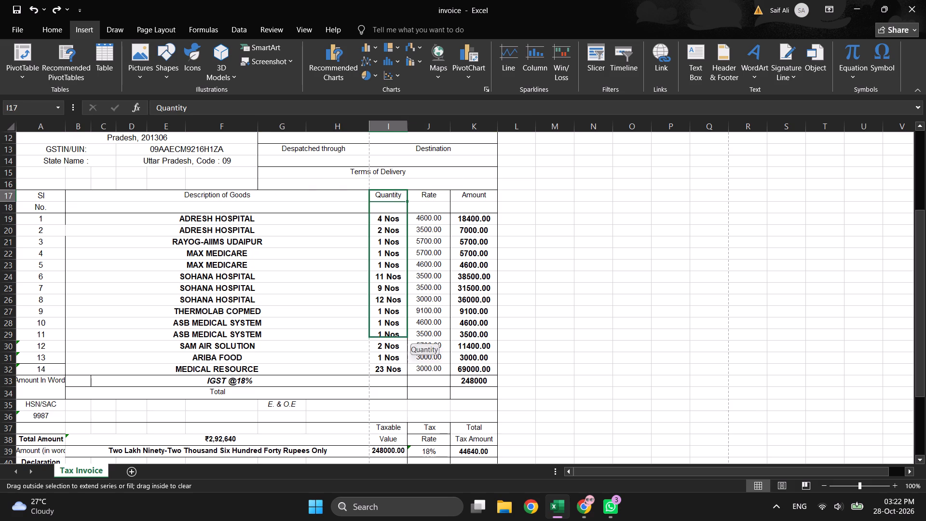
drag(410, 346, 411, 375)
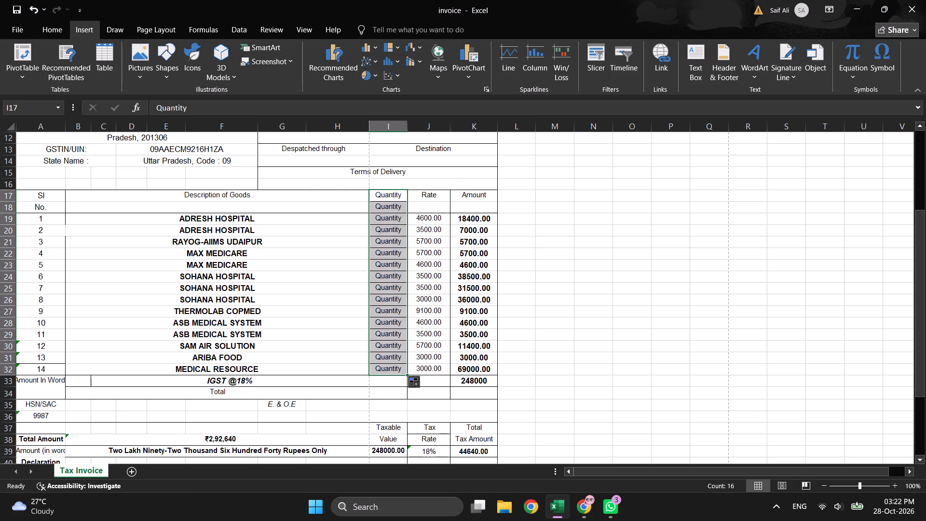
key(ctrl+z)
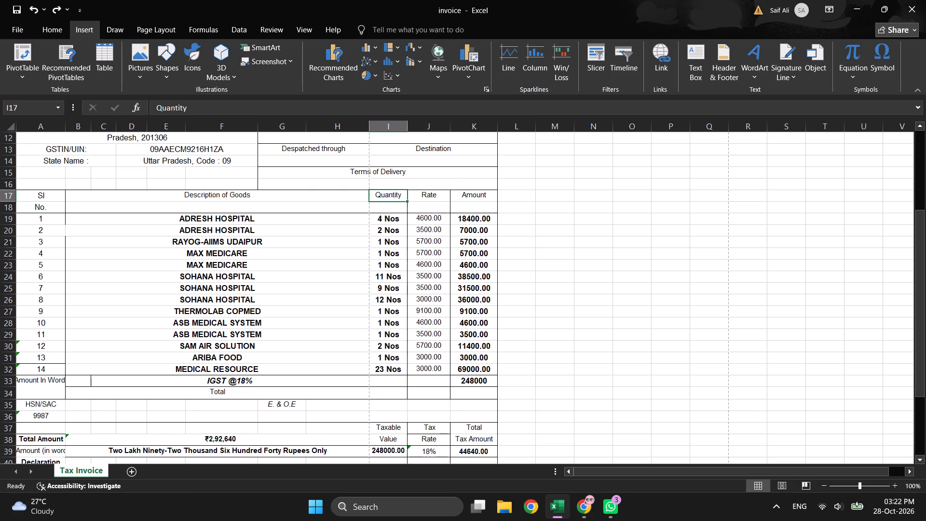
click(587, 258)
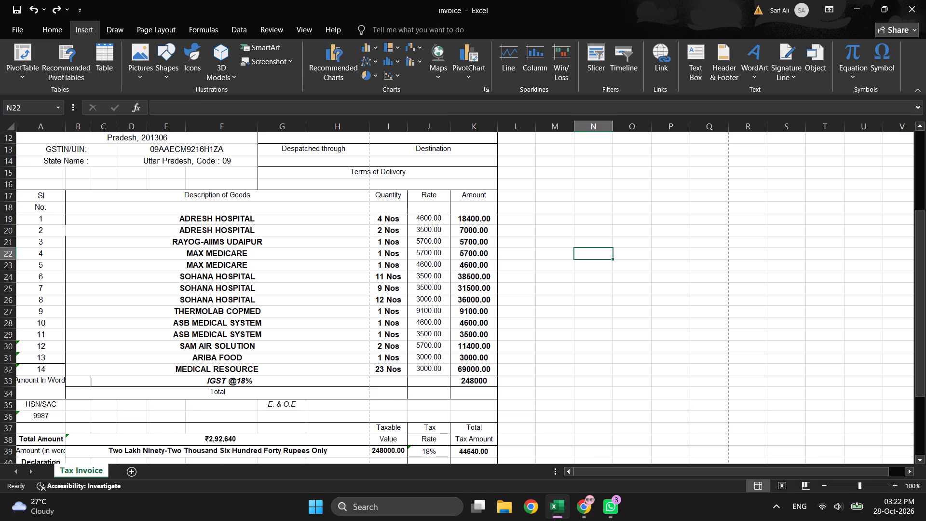
Insert an entire blank column between Description of Goods and Quantity.
right_click(389, 202)
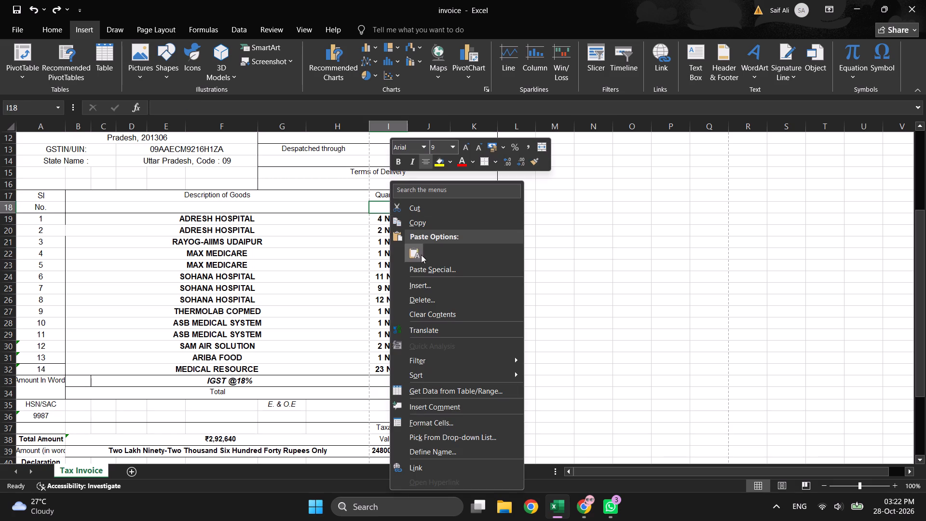
click(422, 286)
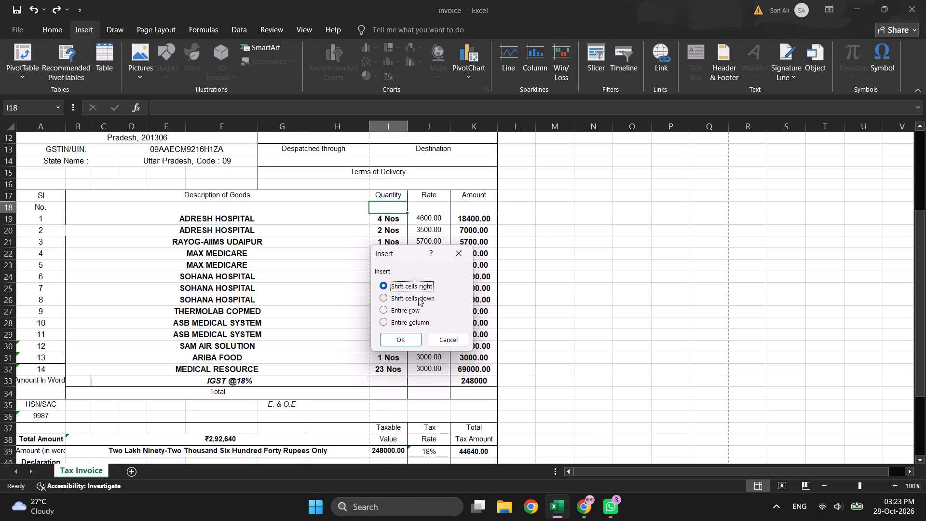
click(409, 312)
click(409, 321)
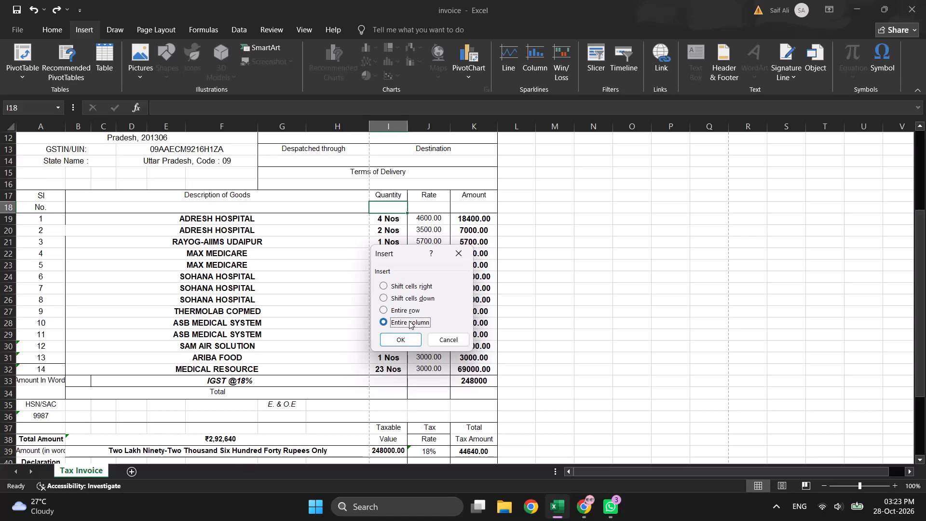
click(404, 342)
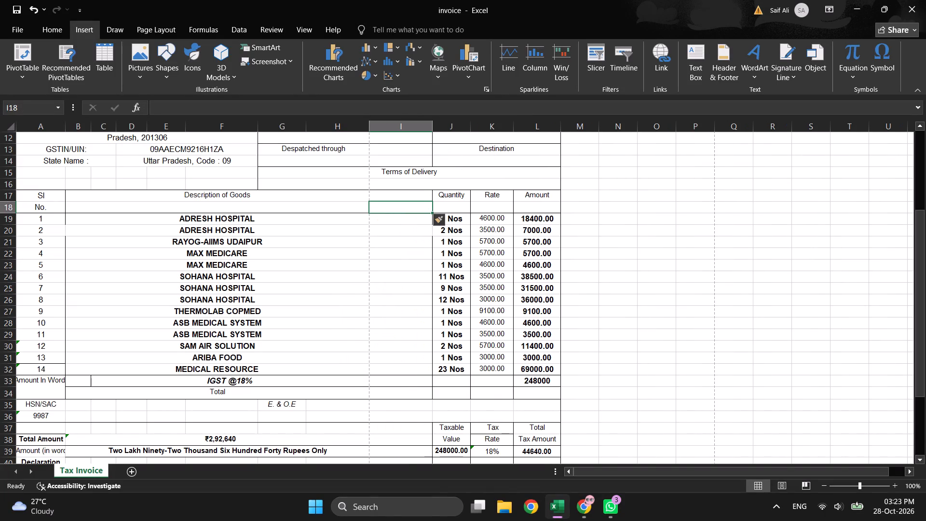
click(602, 273)
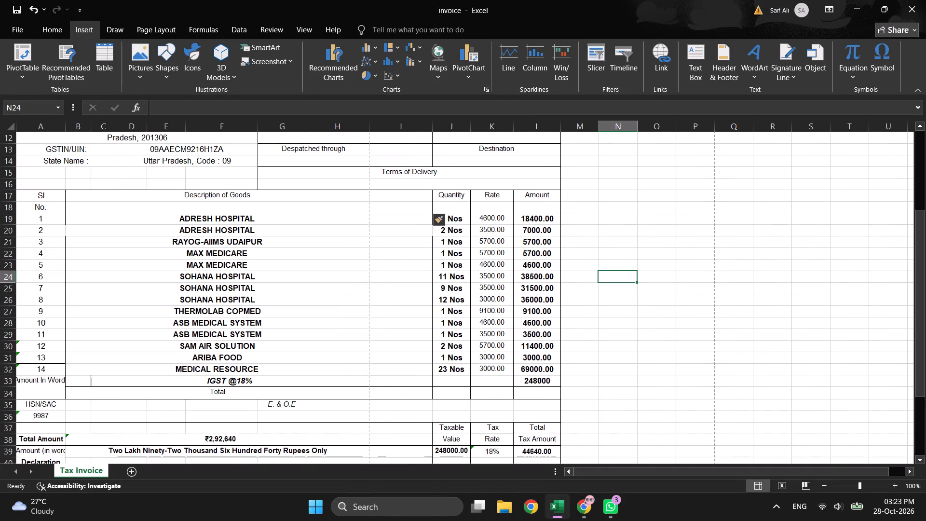
click(593, 248)
Narrow the blank column I before Quantity to a thin strip in two adjustments.
click(381, 200)
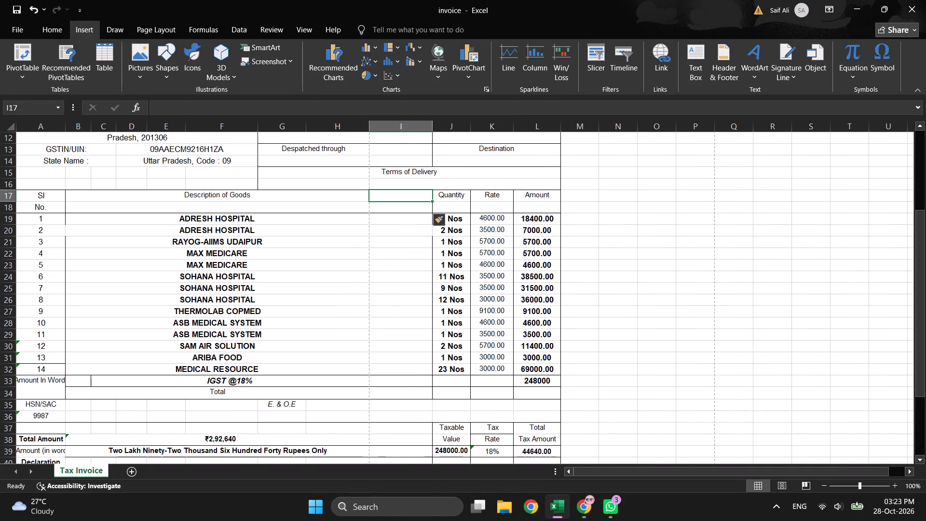
click(410, 201)
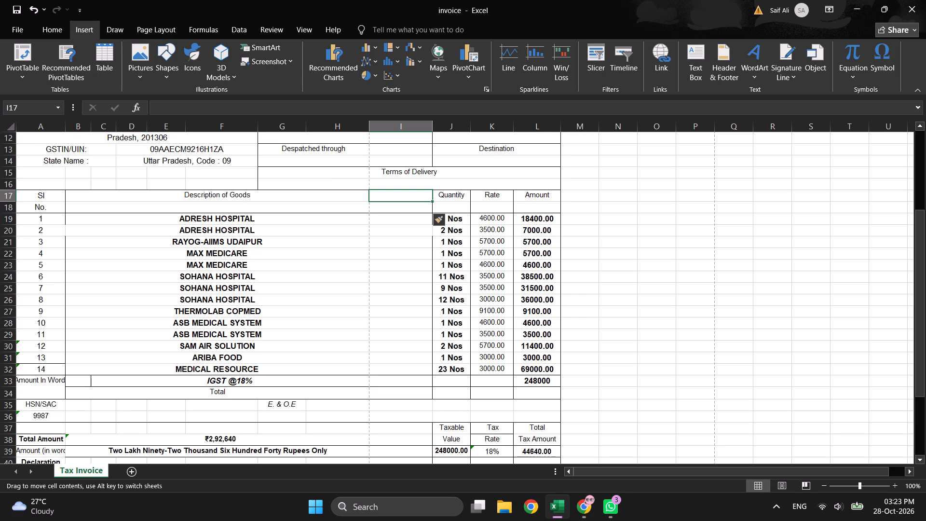
click(404, 198)
click(404, 198)
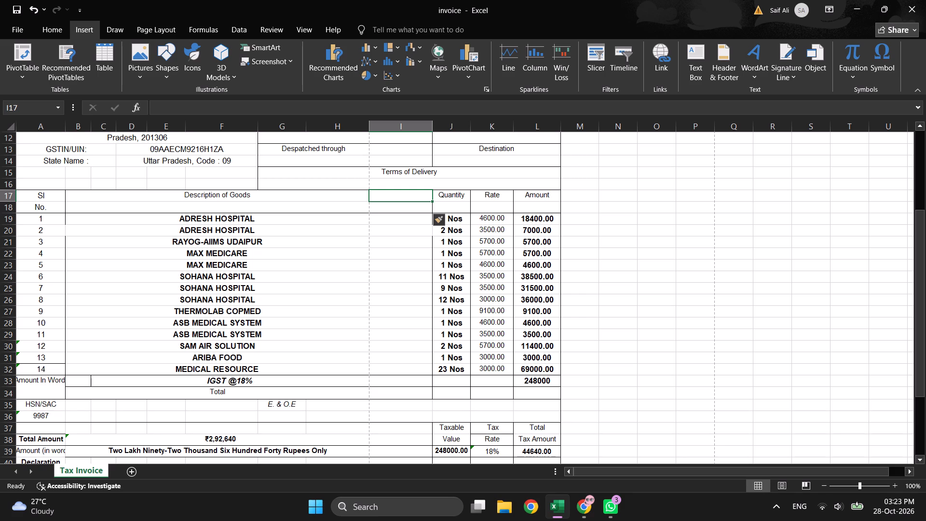
drag(432, 126, 402, 126)
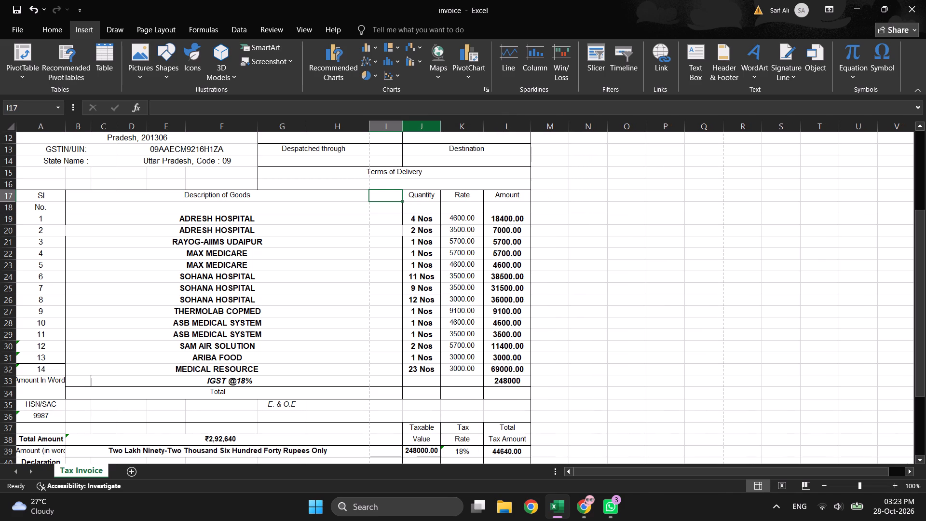
drag(402, 128, 395, 129)
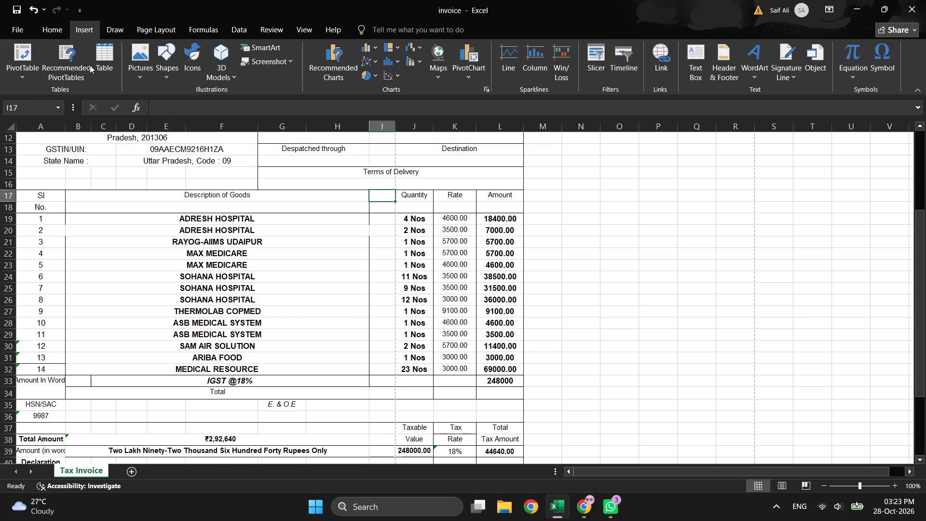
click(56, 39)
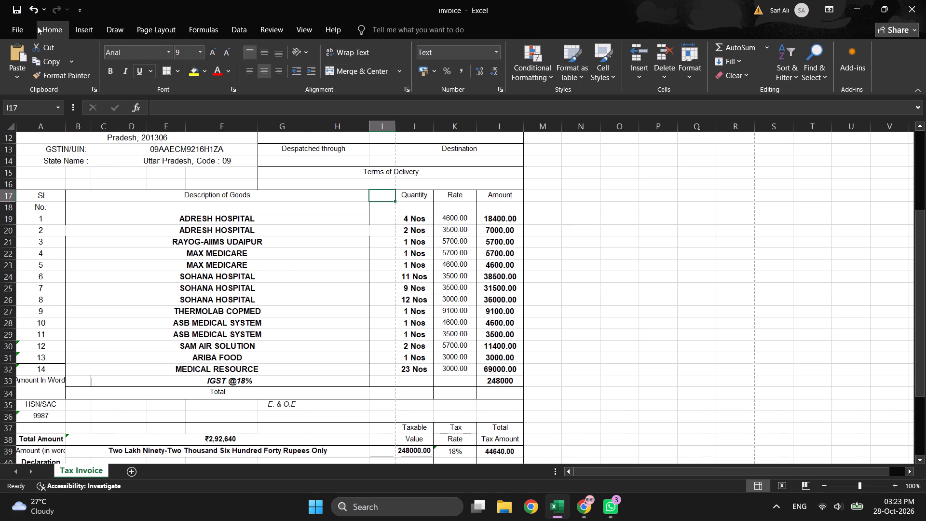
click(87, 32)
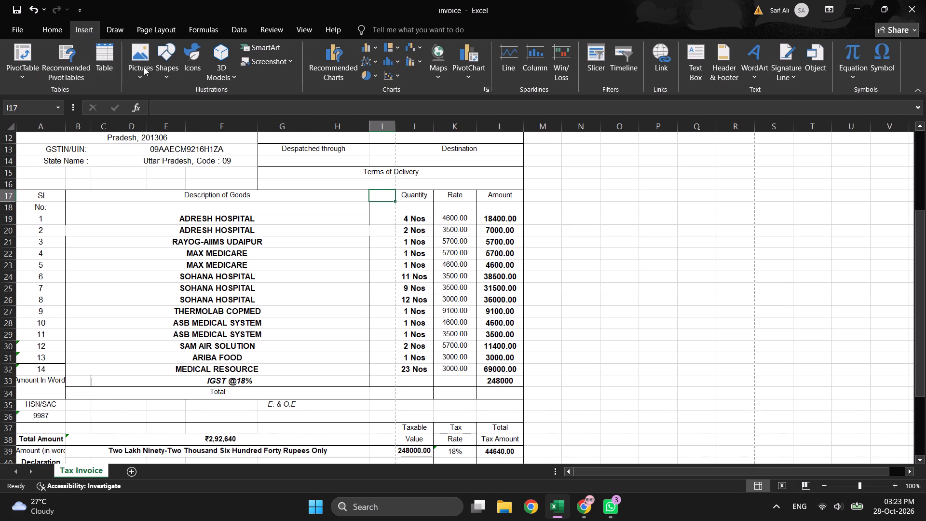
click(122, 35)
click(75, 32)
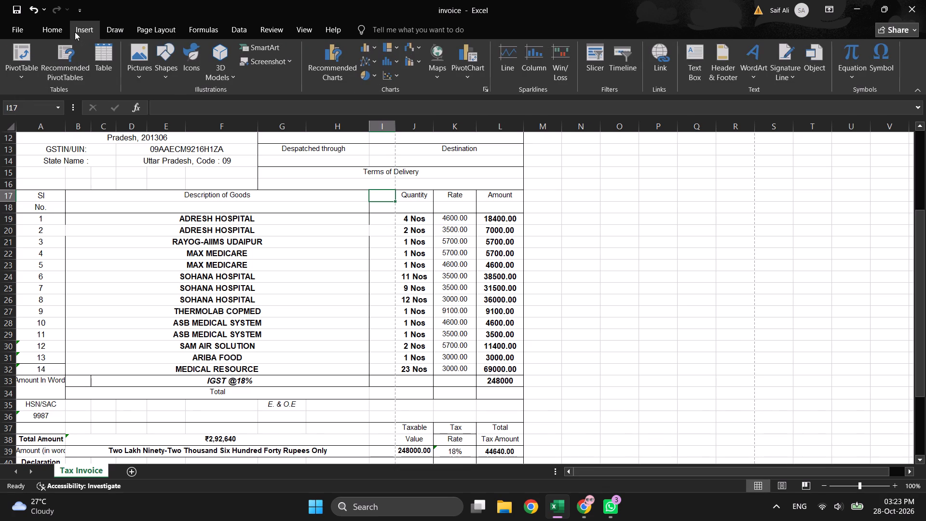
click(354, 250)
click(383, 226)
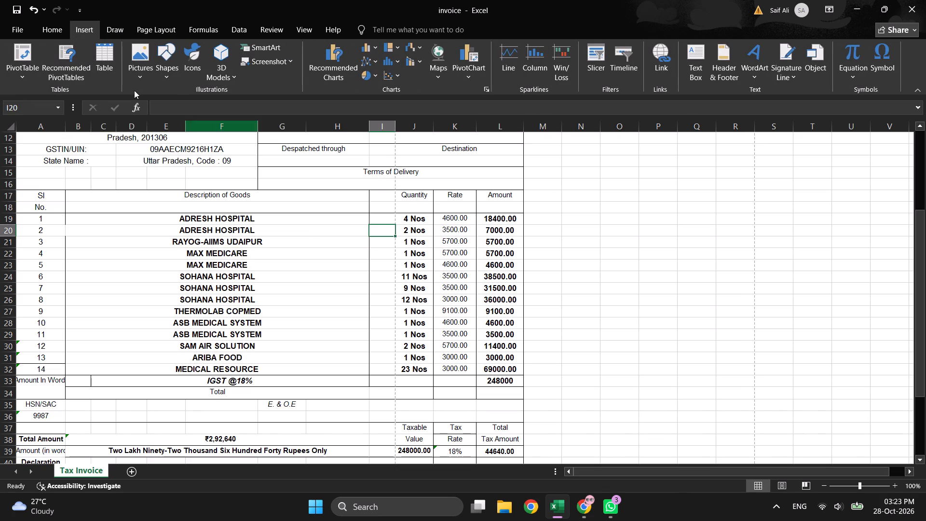
Draw vertical borders along column I's edge with Quantity from row 17 to 32, and on its description side at row 20.
click(56, 30)
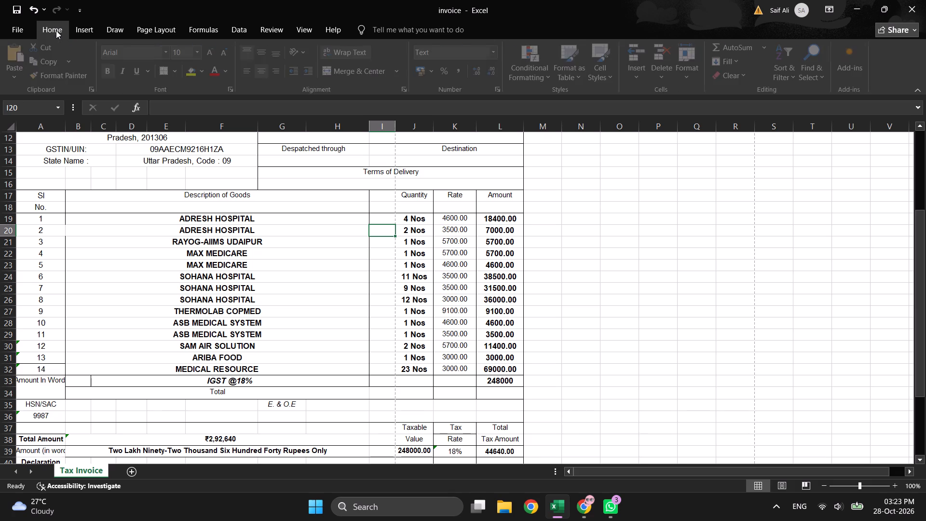
click(178, 73)
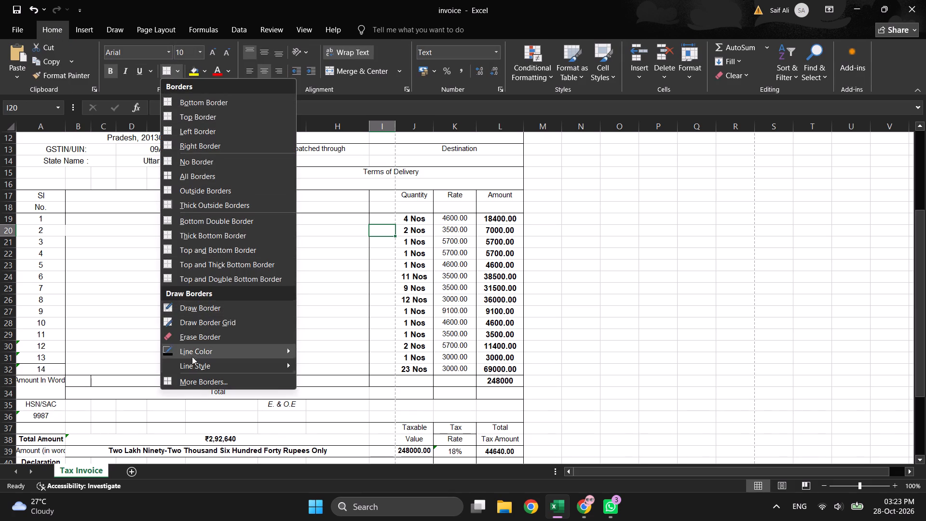
click(197, 314)
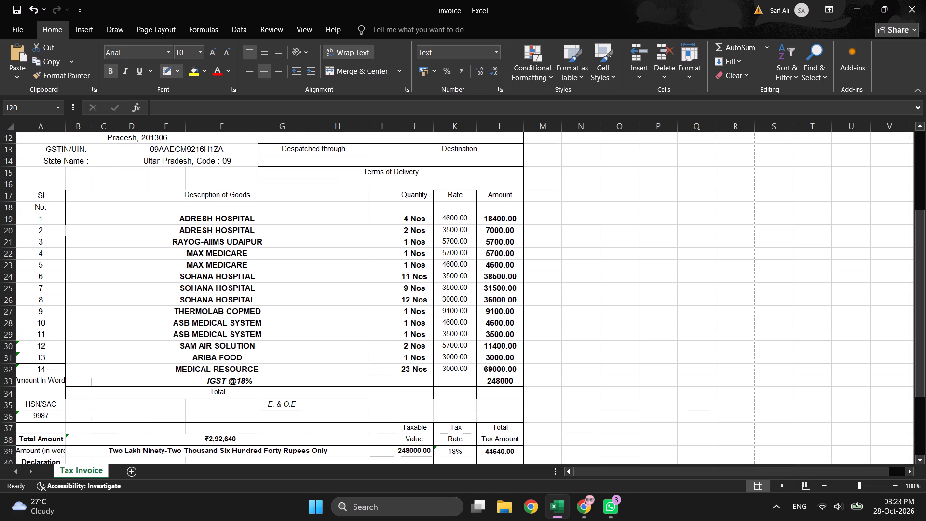
drag(395, 216, 392, 362)
drag(392, 362, 393, 370)
drag(368, 225, 368, 237)
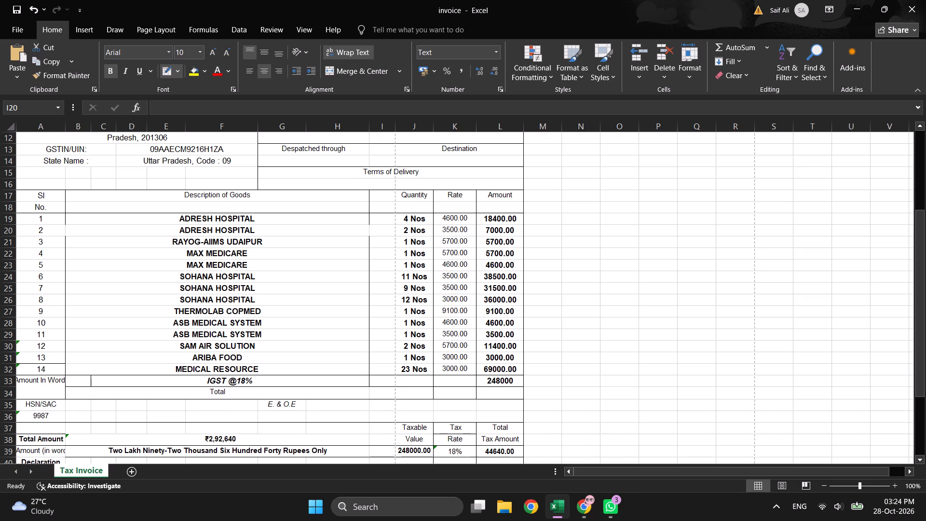
drag(395, 193, 395, 207)
Draw a horizontal border below the row 17 headers, across columns I to L and the Description of Goods cell, and exit border drawing.
drag(368, 201, 500, 202)
drag(500, 202, 503, 202)
drag(66, 200, 265, 207)
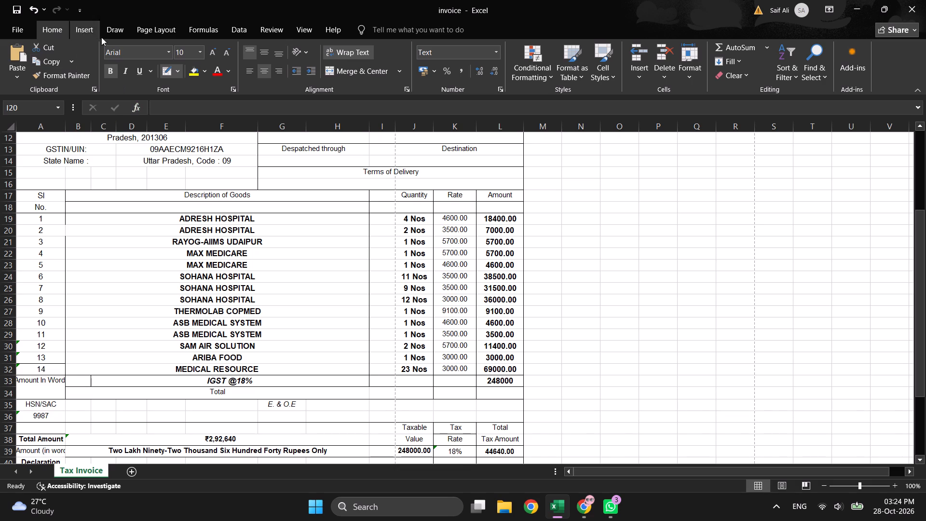
click(169, 70)
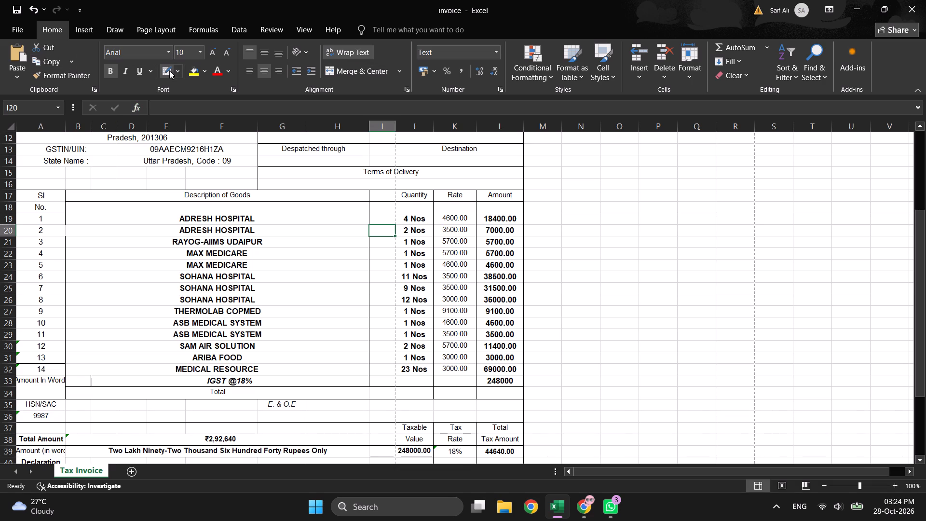
Consolidate the serial number header by extending cell A17 to "SI NO" and clearing "No." from cell A18.
click(35, 212)
click(47, 202)
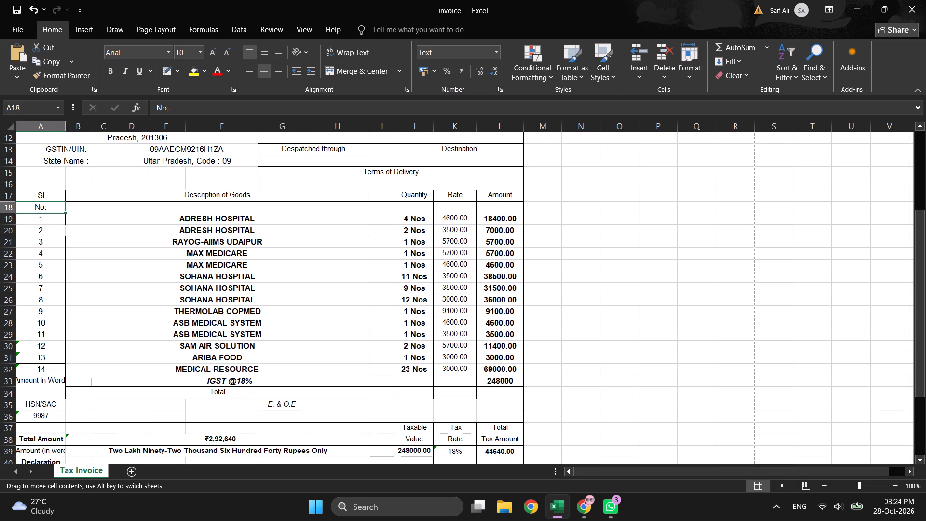
click(50, 193)
click(50, 193)
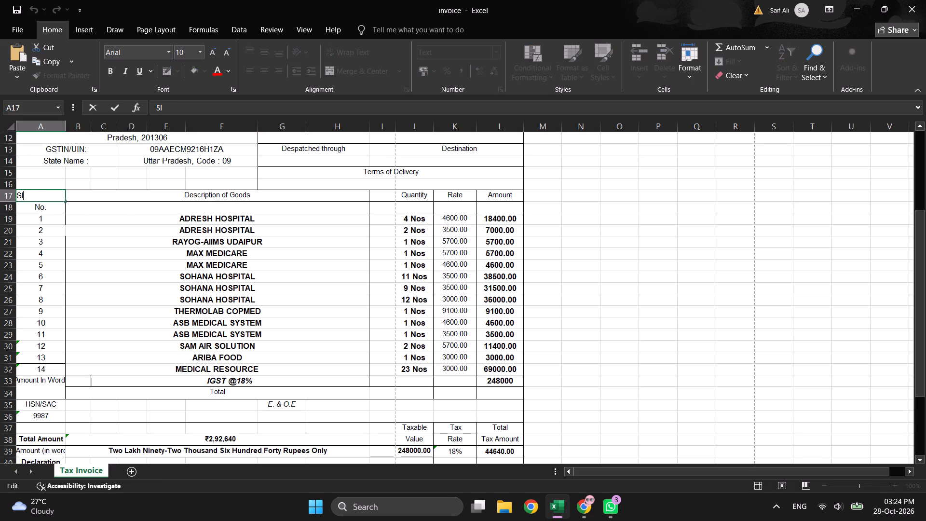
key(space)
text(NO)
click(49, 206)
click(49, 206)
click(49, 206)
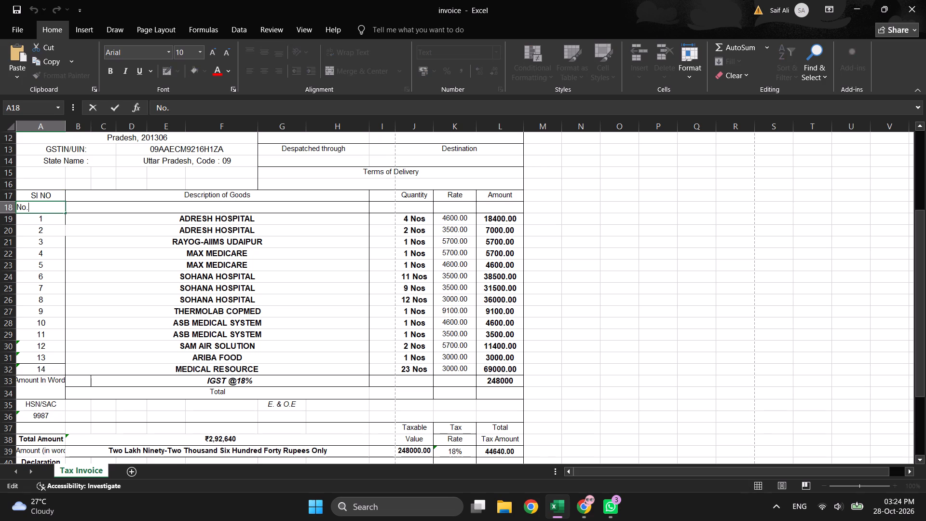
key(BackSpace)
key(BackSpace)
key(BackSpace)
key(BackSpace)
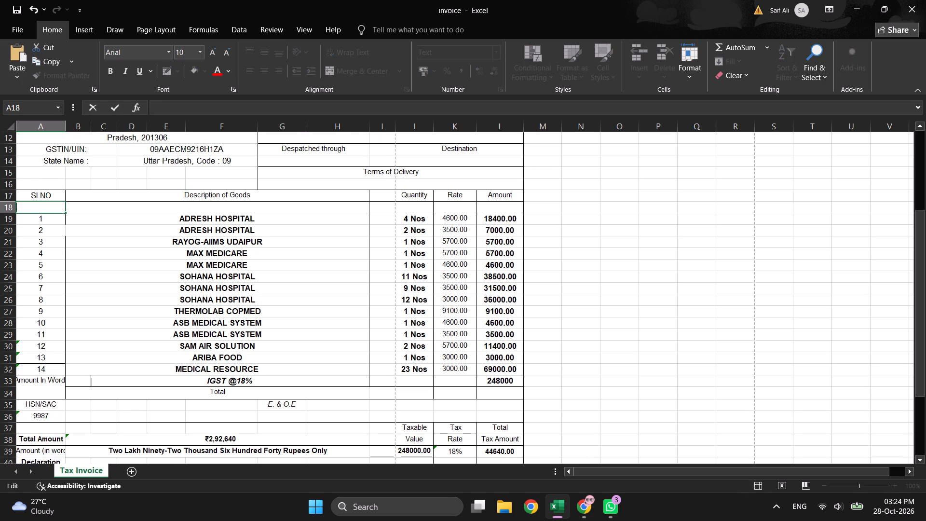
Change the serial number header in cell A17 to read "SI No.".
click(55, 197)
click(55, 197)
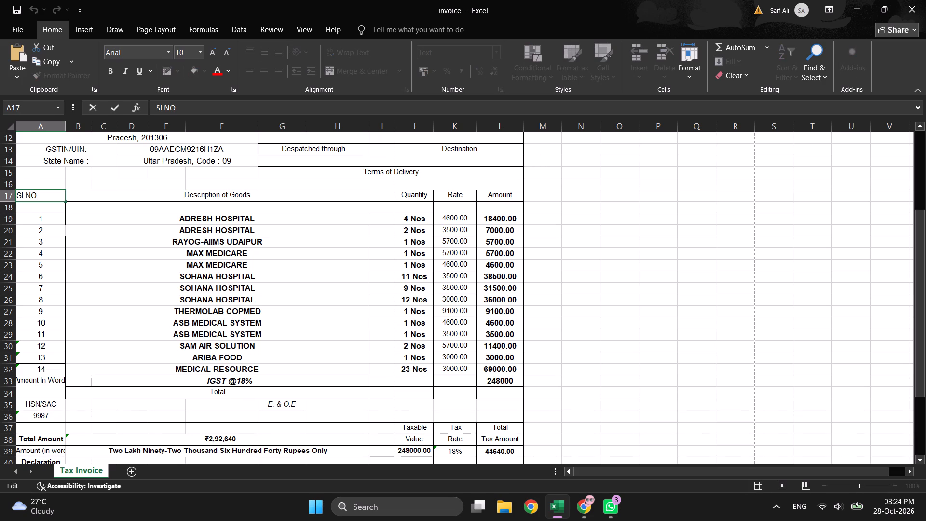
key(period)
key(BackSpace)
key(BackSpace)
text(o.)
key(space)
click(98, 225)
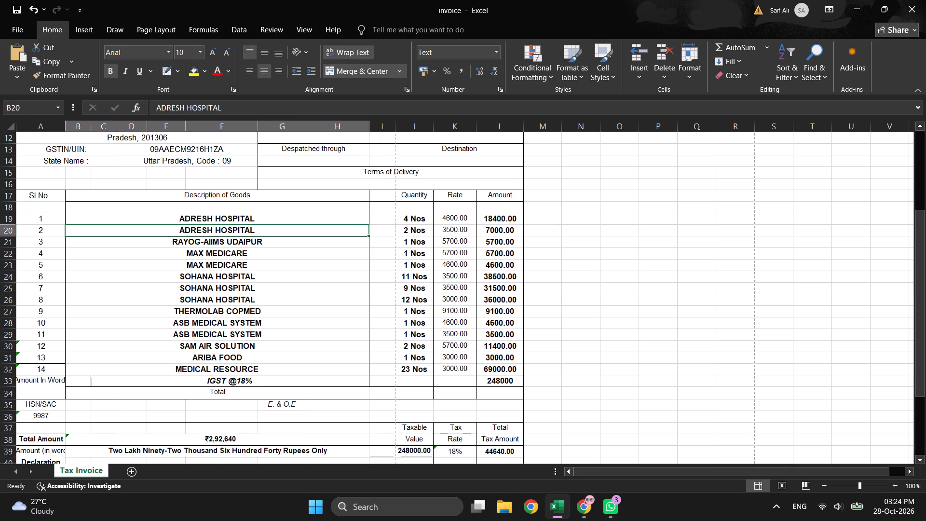
click(359, 252)
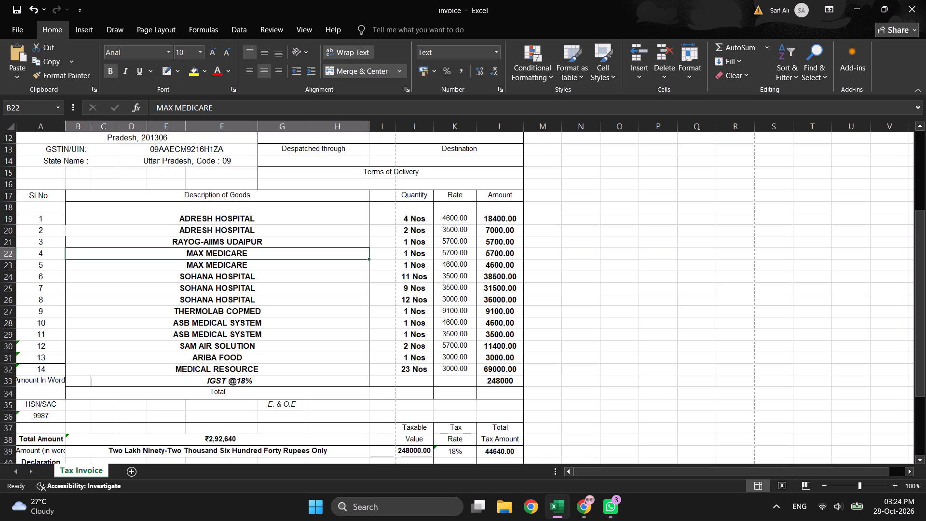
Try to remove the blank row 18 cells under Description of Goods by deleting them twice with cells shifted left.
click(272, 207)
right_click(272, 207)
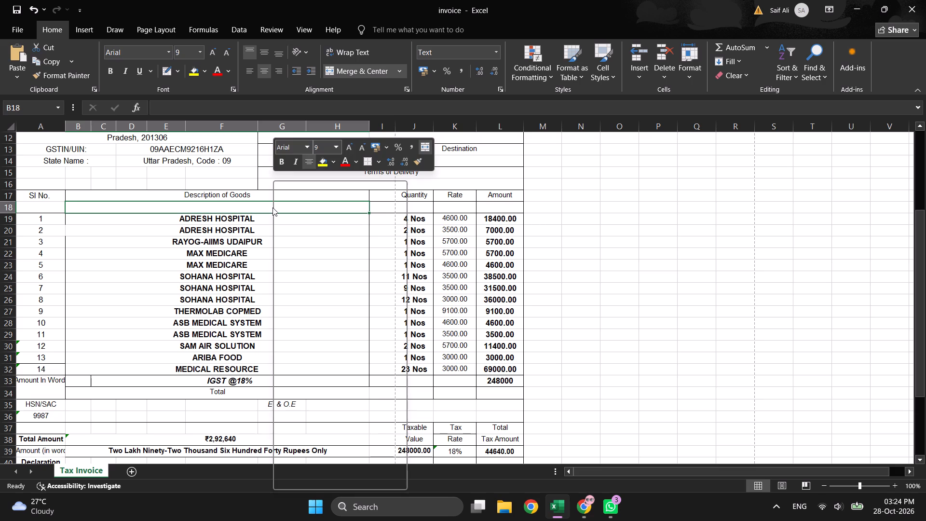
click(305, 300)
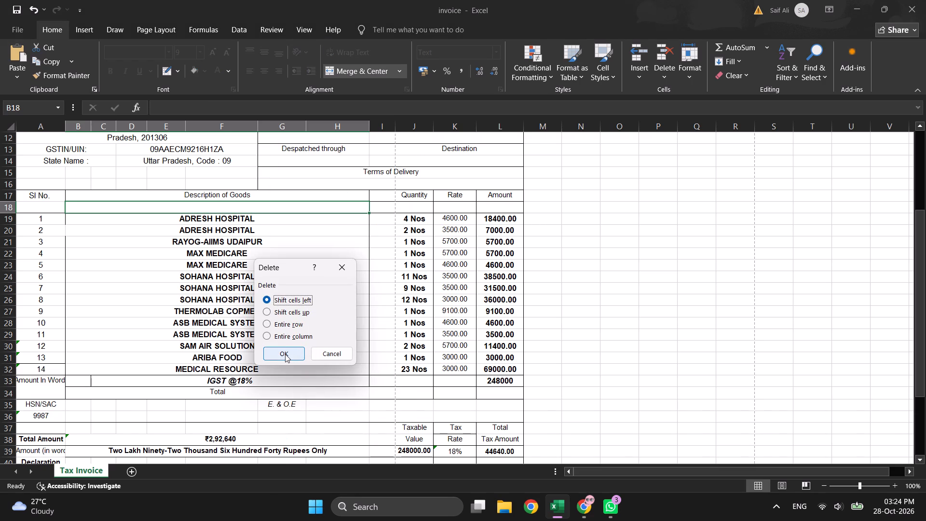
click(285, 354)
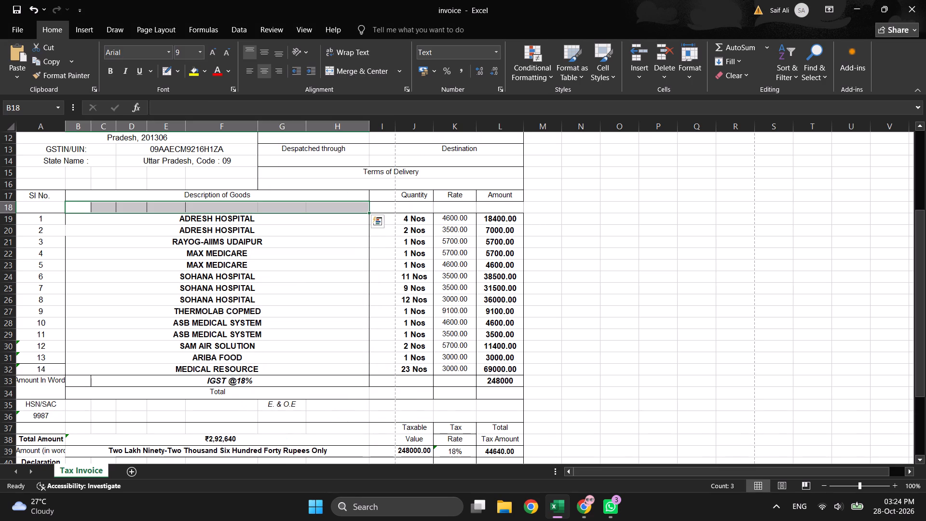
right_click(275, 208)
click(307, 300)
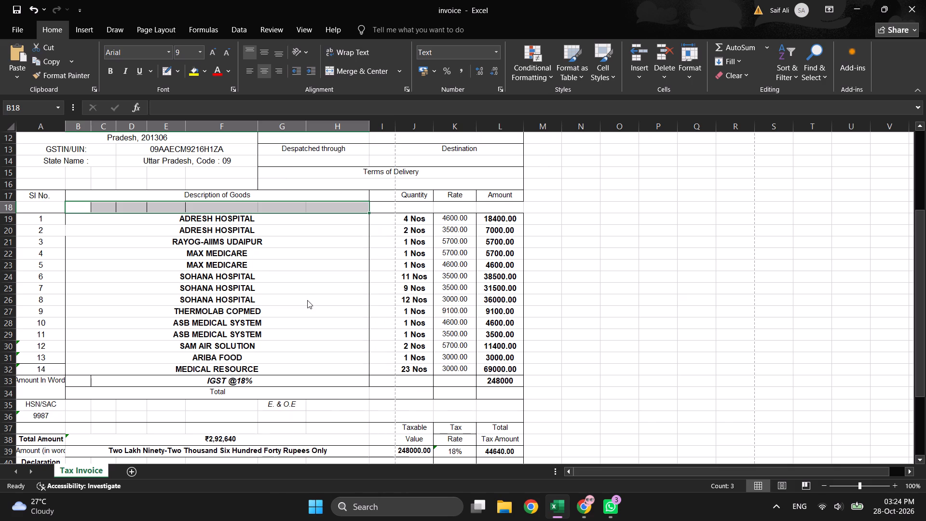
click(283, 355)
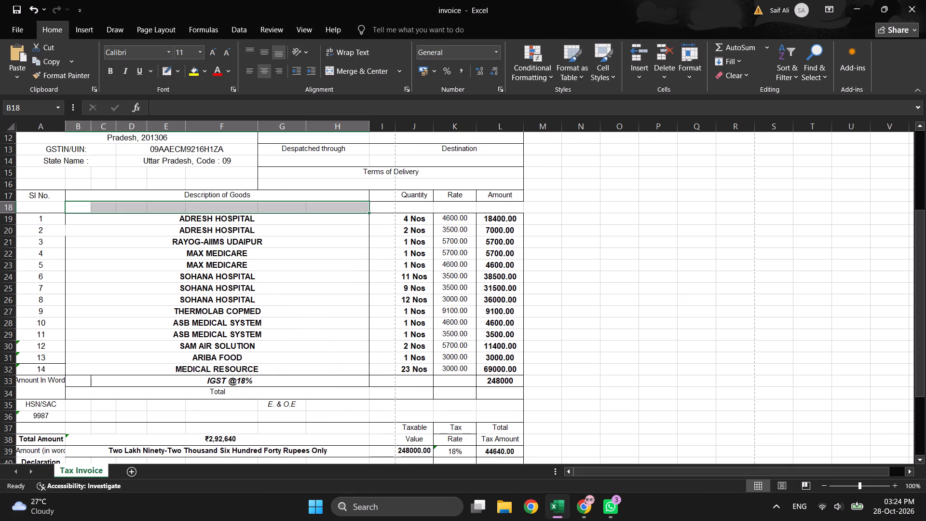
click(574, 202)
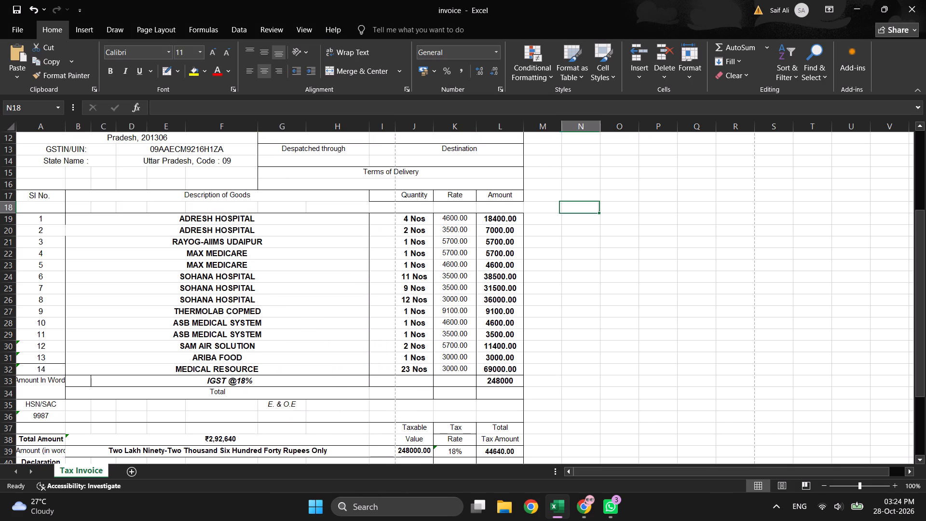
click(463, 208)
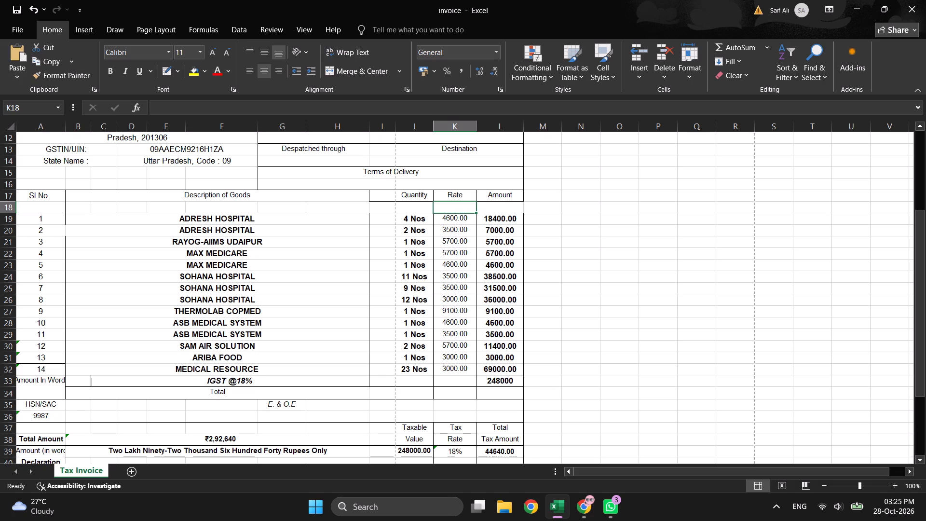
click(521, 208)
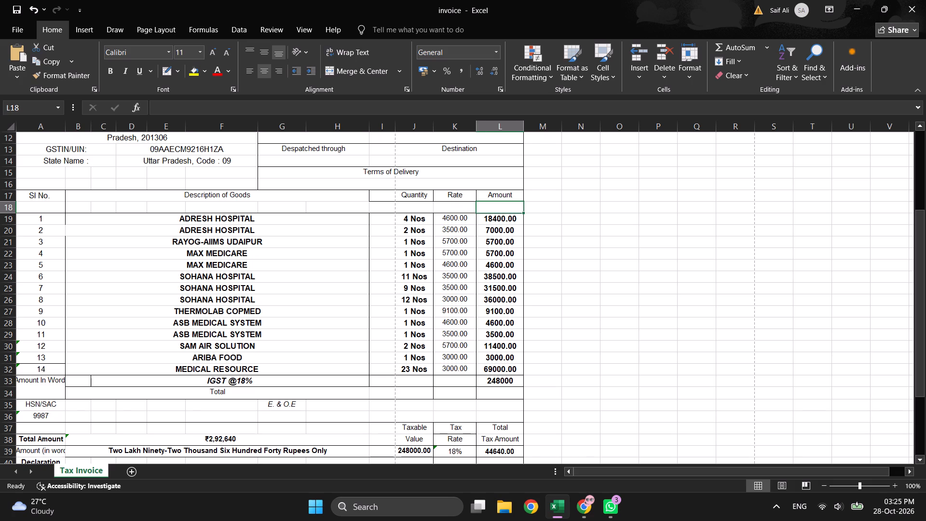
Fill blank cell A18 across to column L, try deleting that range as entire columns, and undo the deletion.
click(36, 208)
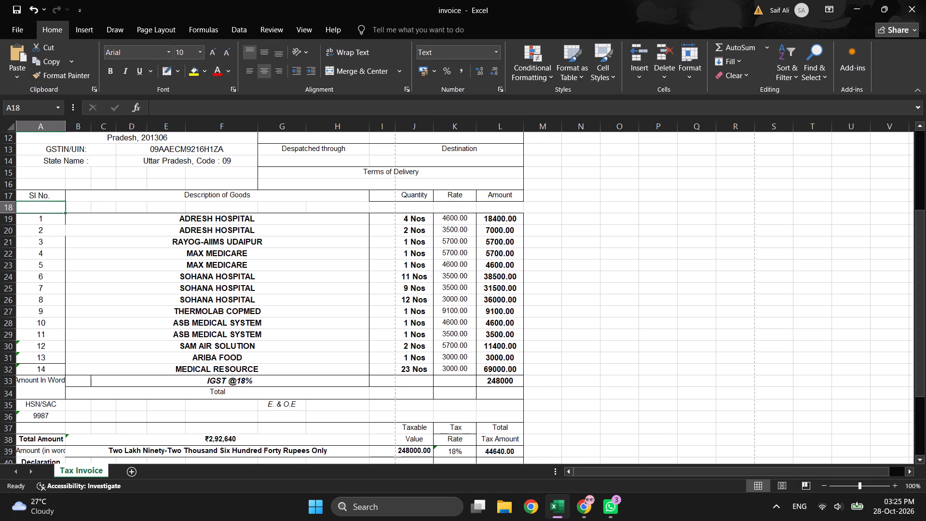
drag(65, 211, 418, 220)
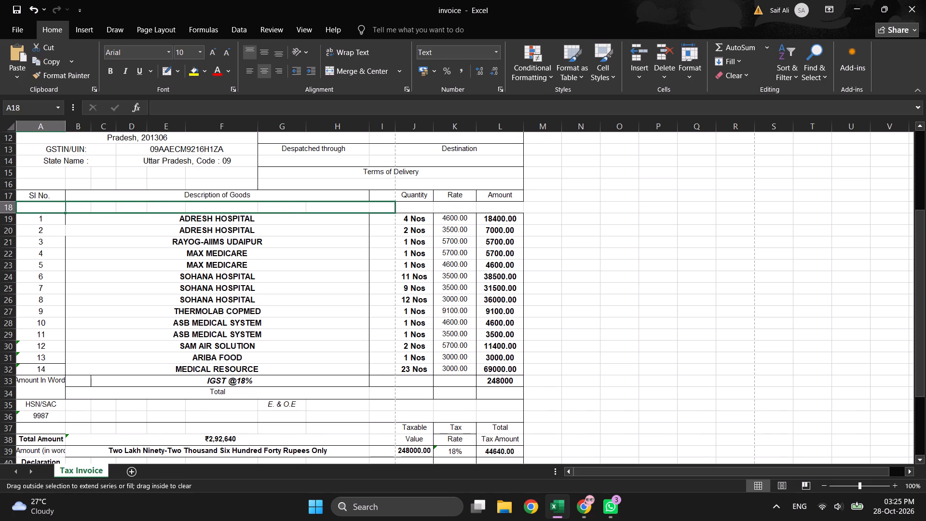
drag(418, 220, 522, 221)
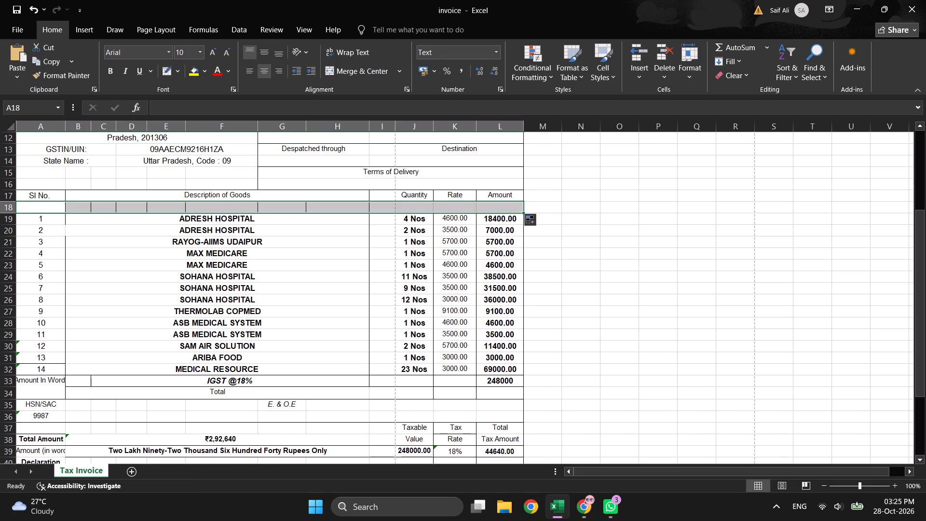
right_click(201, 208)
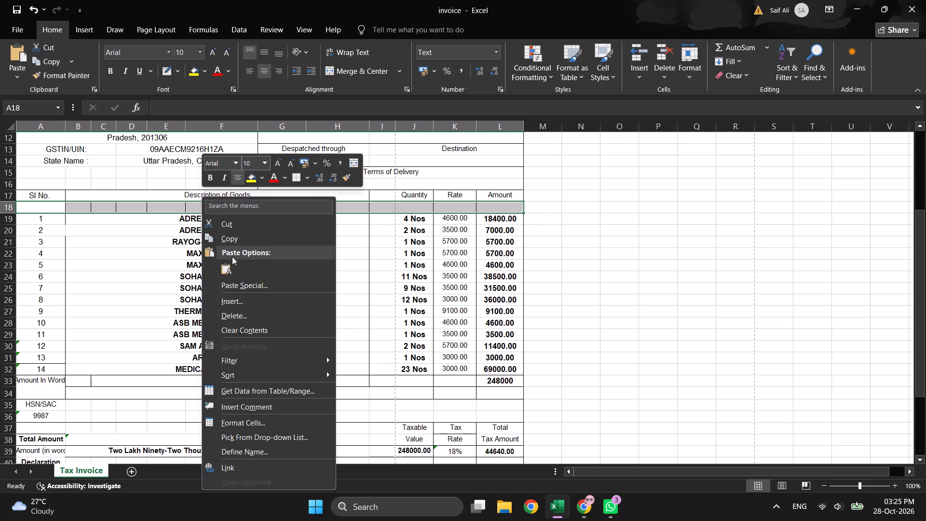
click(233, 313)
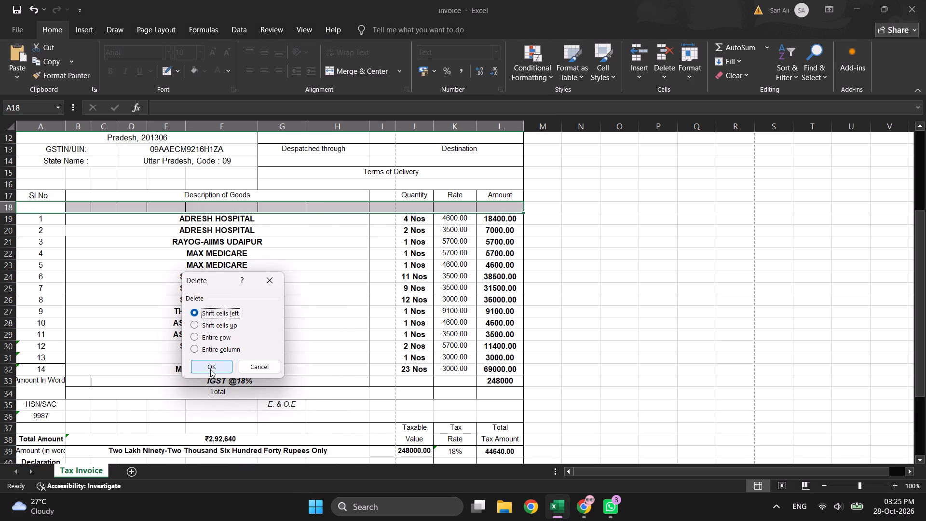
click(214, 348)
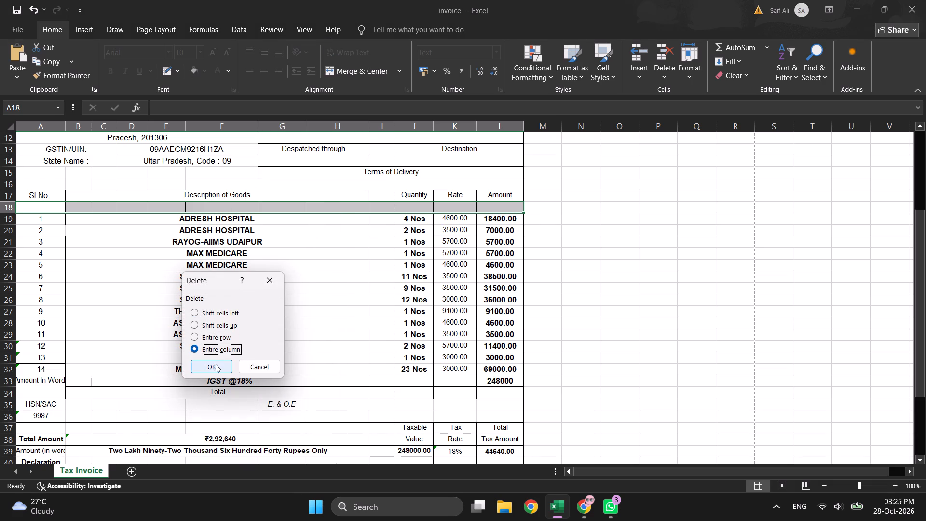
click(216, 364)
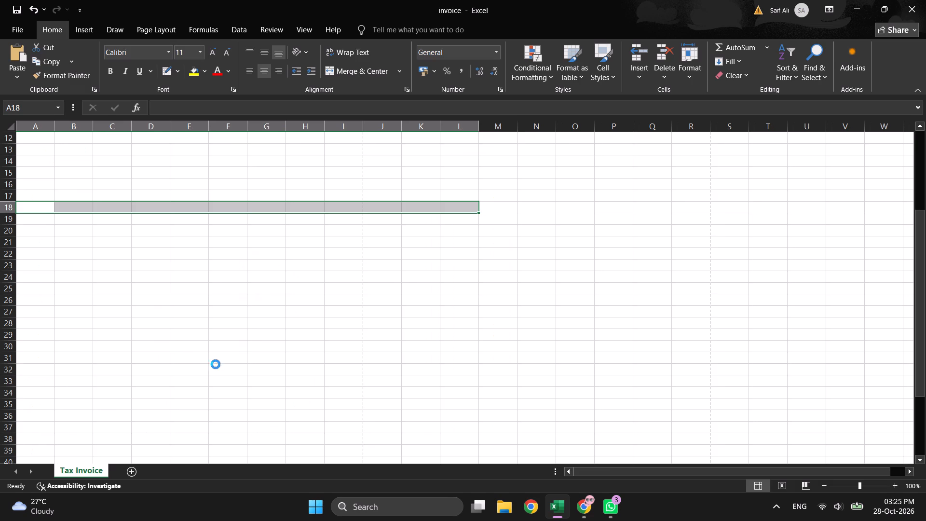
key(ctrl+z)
Delete the entire blank row 18 between the item table headers and the first item.
right_click(234, 208)
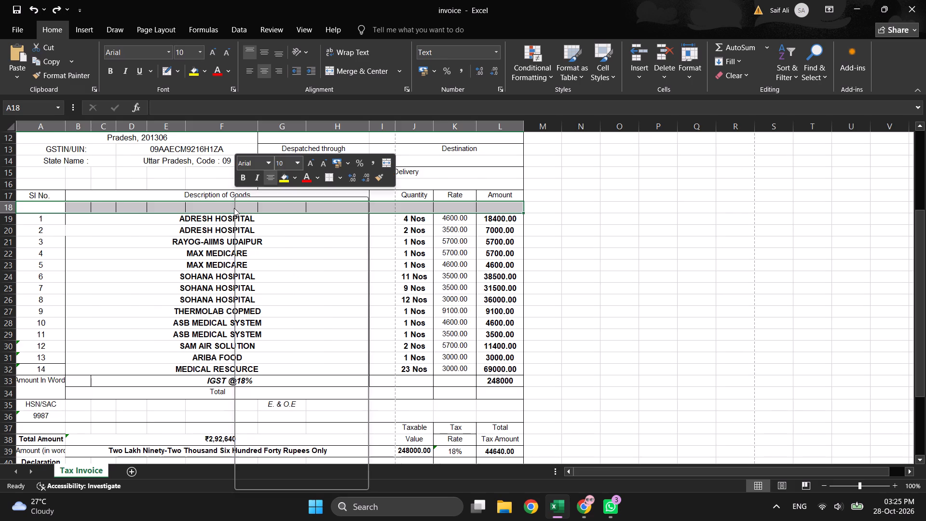
click(269, 317)
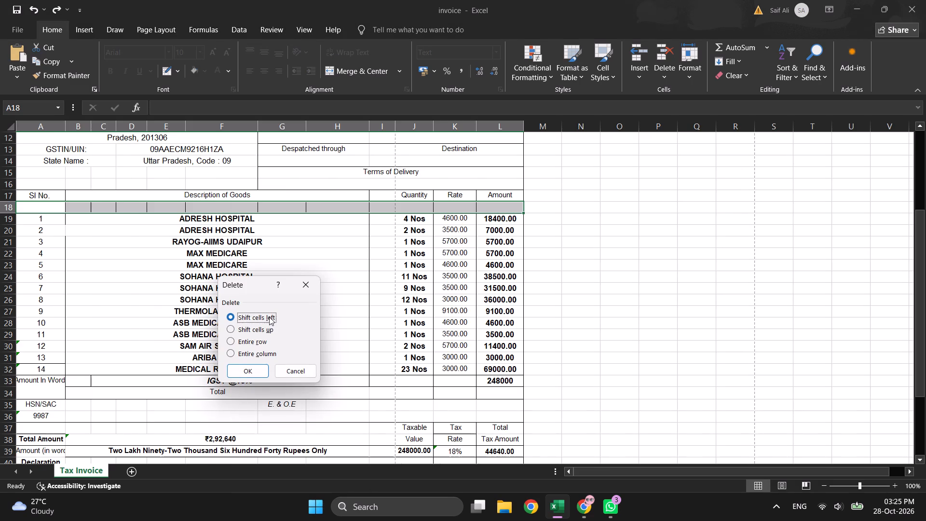
click(256, 330)
click(255, 343)
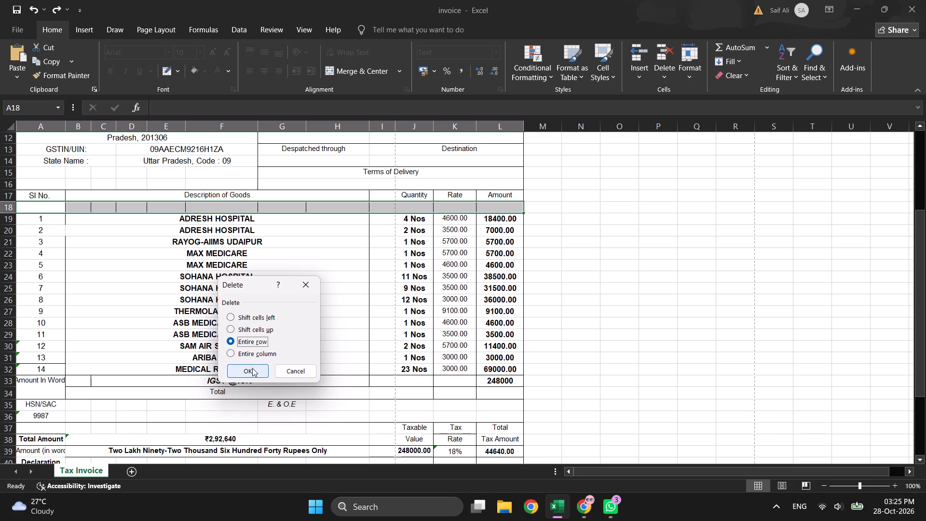
click(252, 370)
click(590, 268)
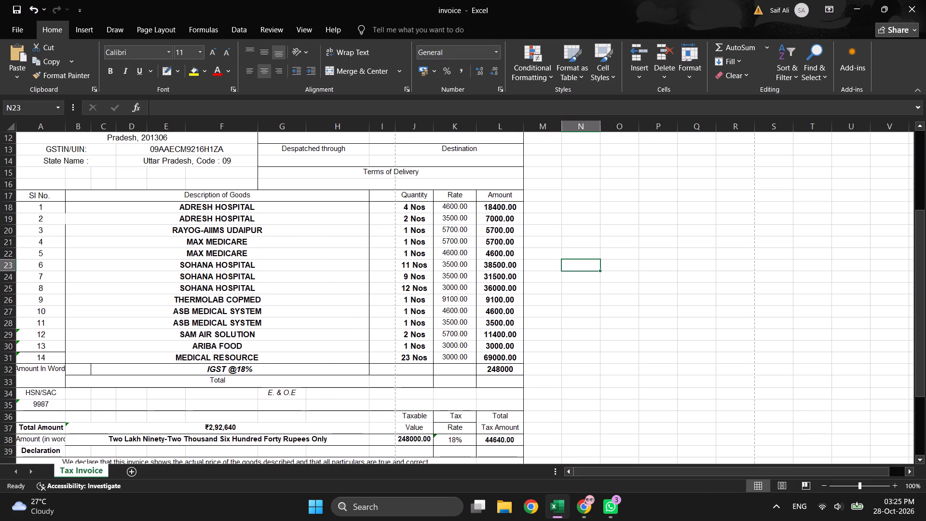
Examine the buyer details, the item table headers and the blank column I beside Quantity.
scroll(661, 210, up, 1)
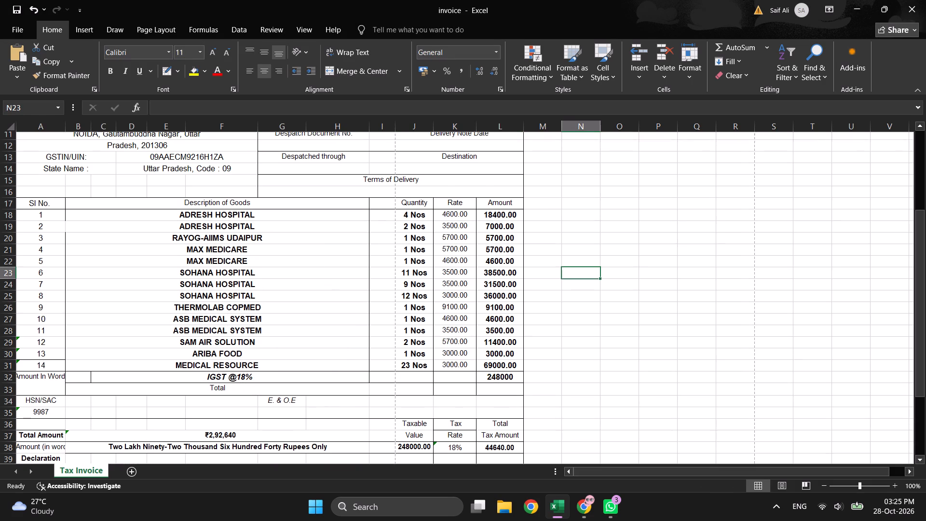
scroll(661, 210, up, 2)
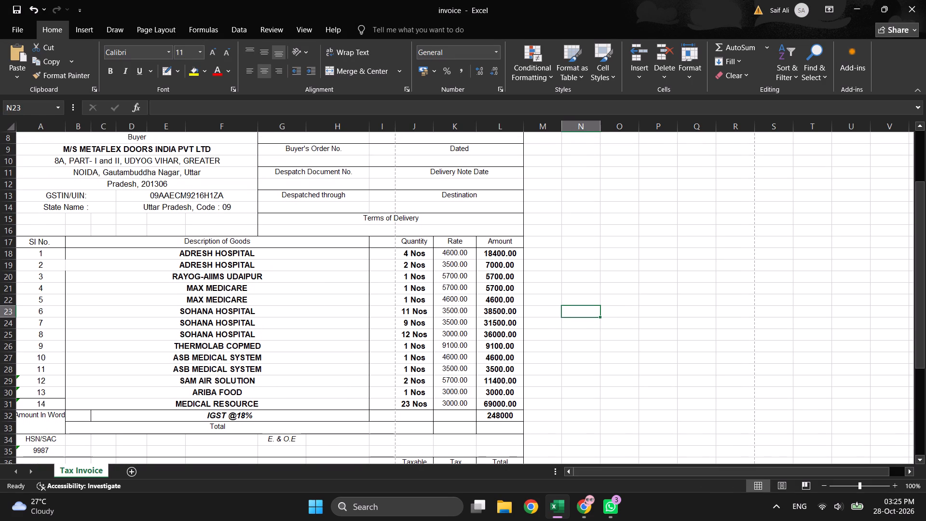
click(396, 242)
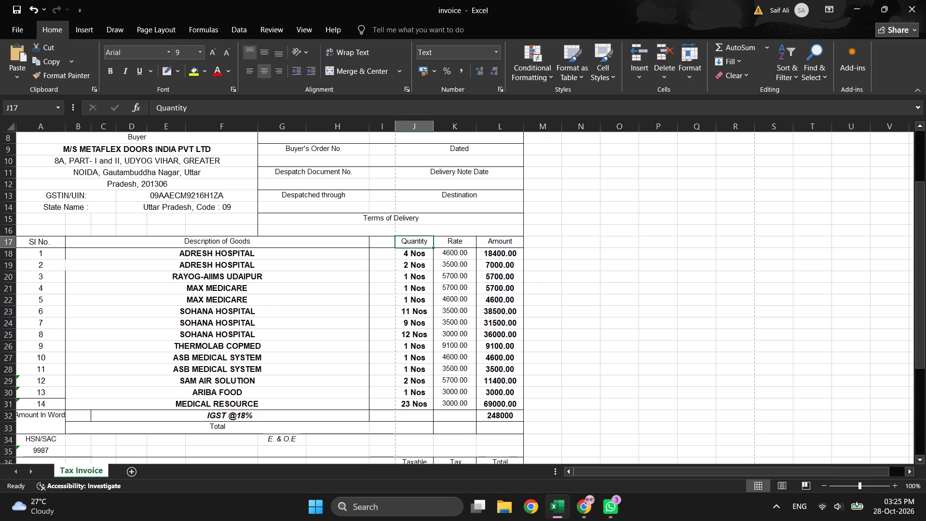
click(399, 275)
click(383, 260)
click(382, 241)
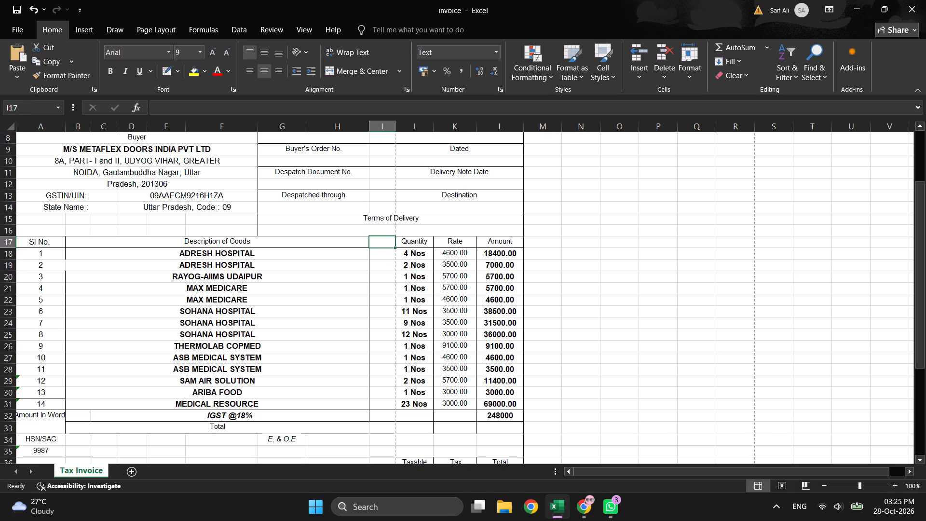
scroll(604, 326, down, 1)
Enter the header HSN |SAC in the blank cell I17 between Description of Goods and Quantity.
double_click(380, 242)
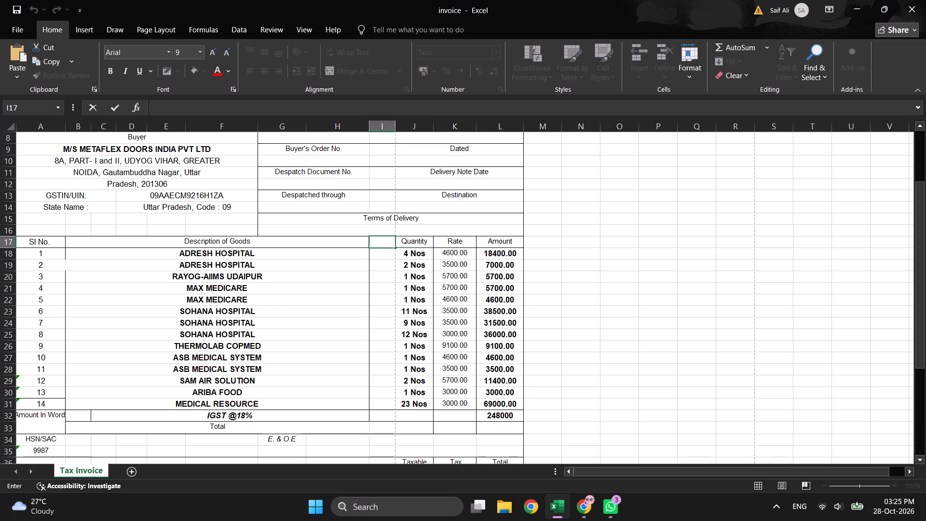
text(HSN)
key(space)
key(shift+bar)
scroll(380, 242, down, 1)
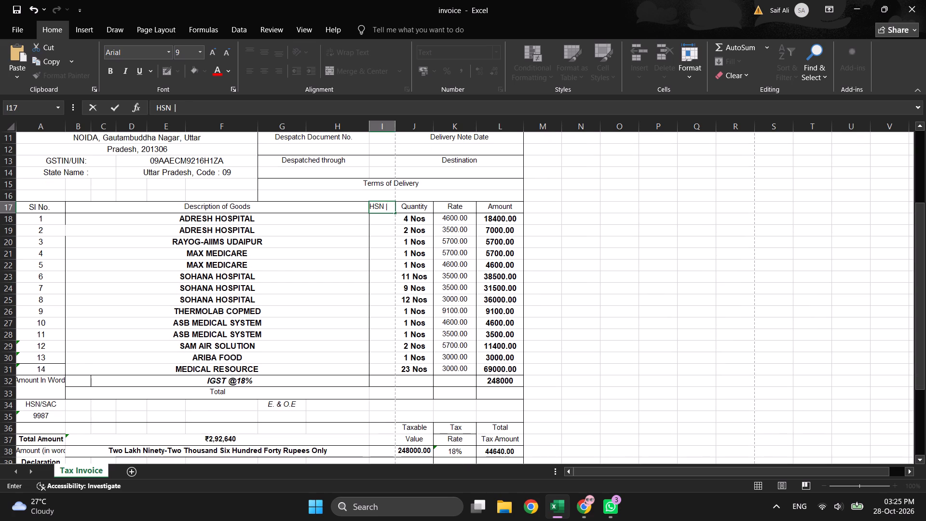
text(SA)
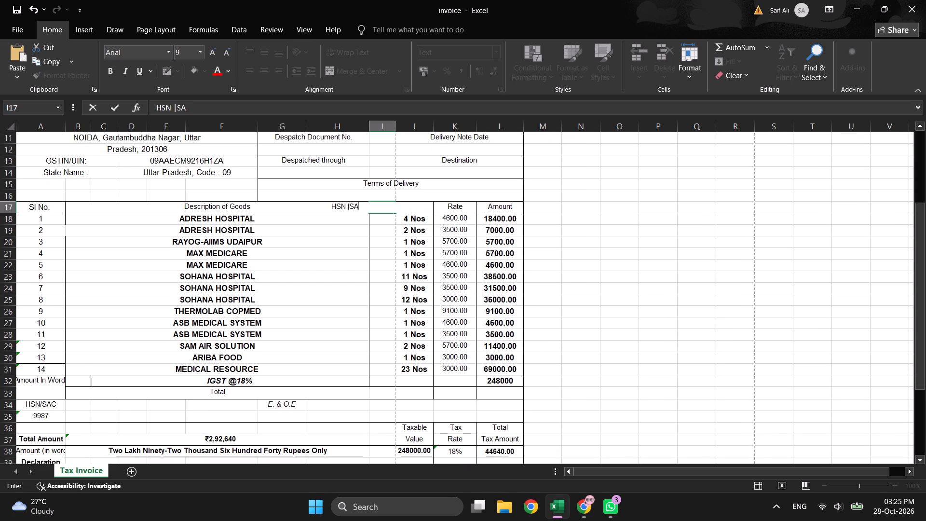
key(v)
key(BackSpace)
key(c)
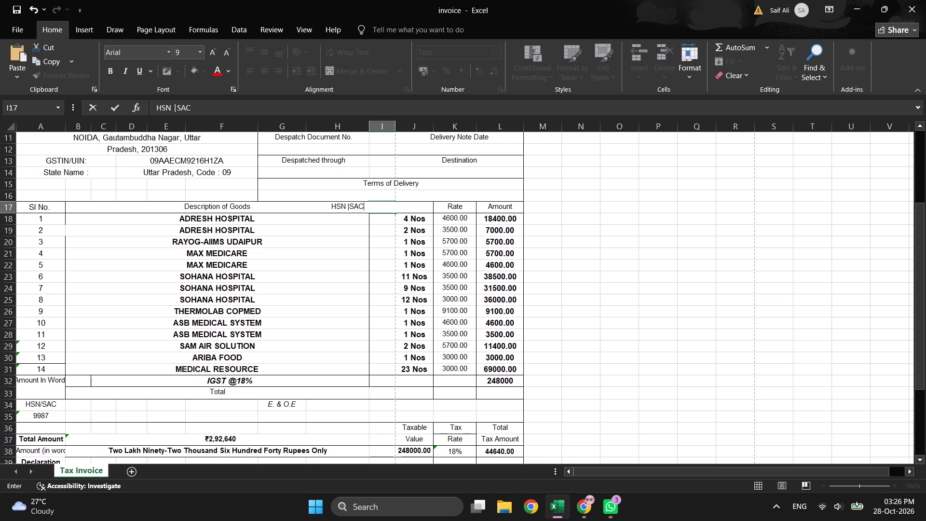
Narrow column H and widen column I until the HSN |SAC header fits within its cell.
click(376, 127)
drag(369, 127, 360, 127)
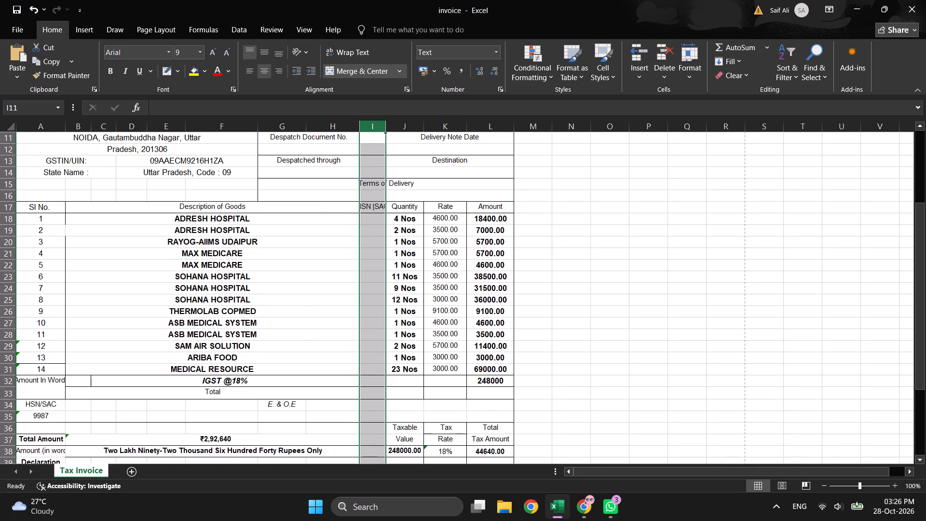
drag(361, 126, 354, 126)
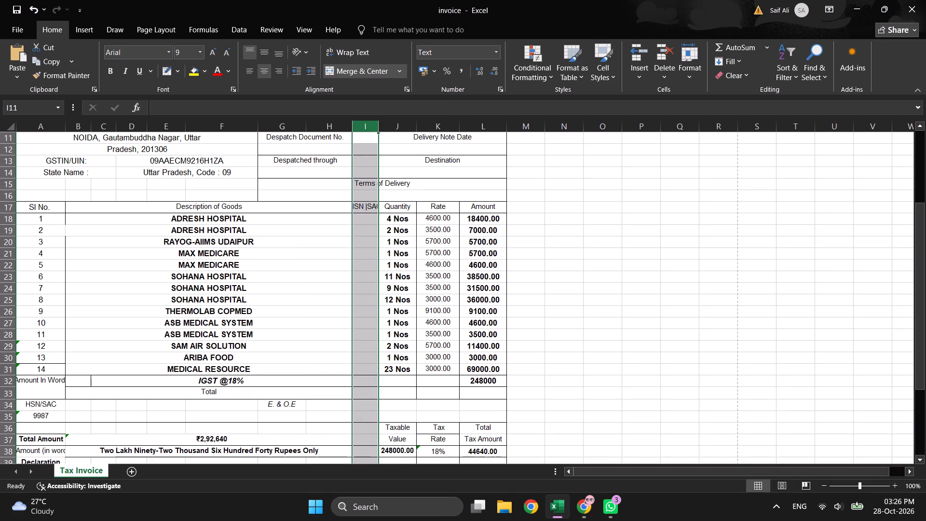
click(371, 127)
drag(377, 127, 384, 127)
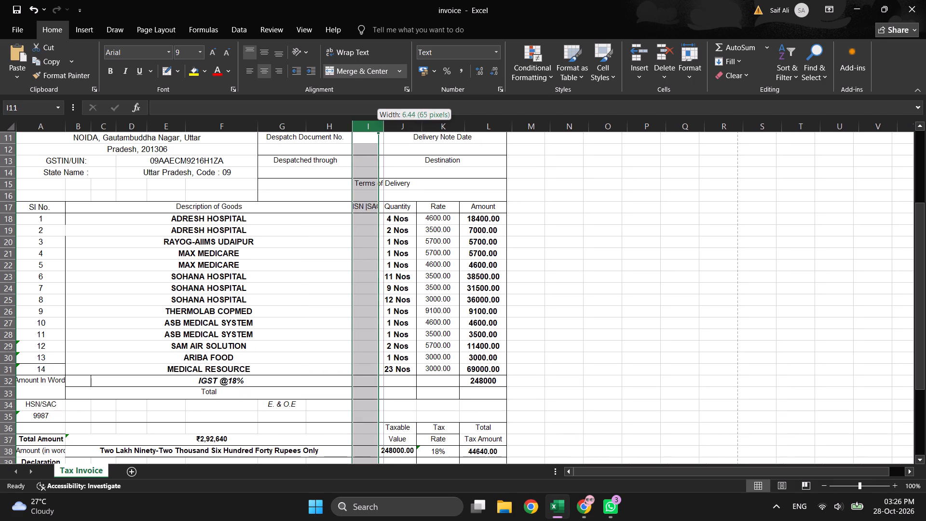
drag(384, 127, 385, 127)
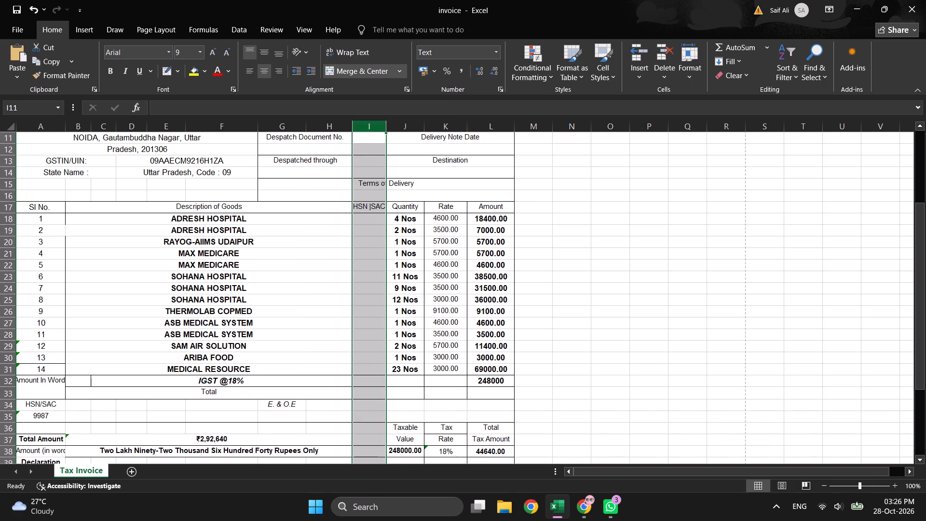
drag(354, 127, 349, 127)
click(592, 247)
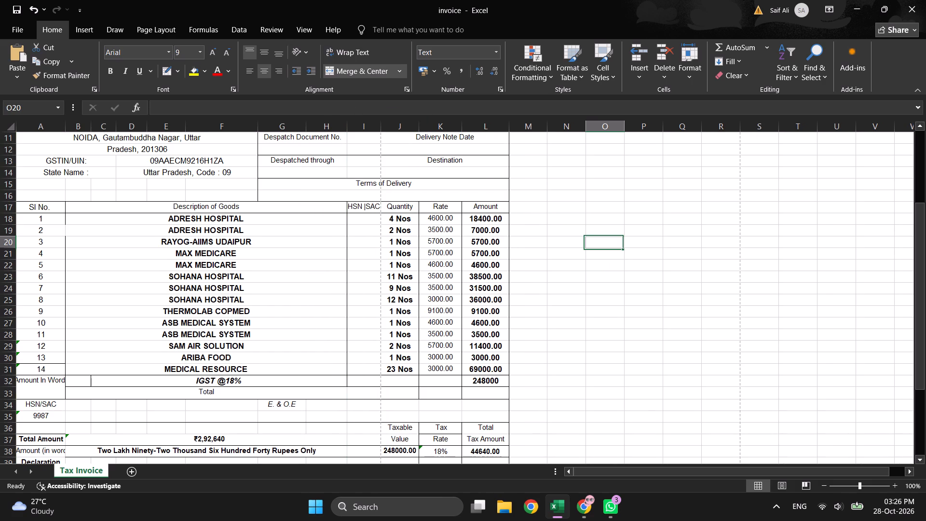
Draw a vertical border between the Sl No. and Description of Goods cells in row 19.
click(611, 252)
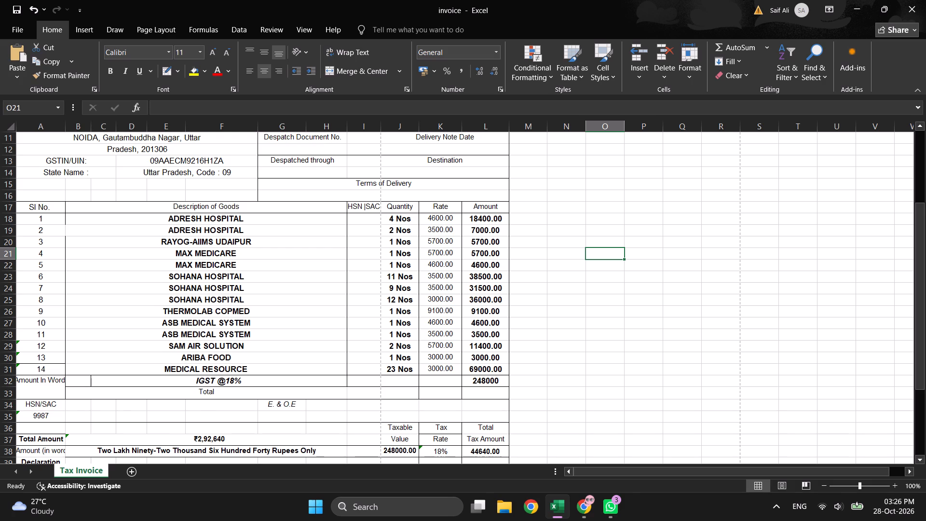
click(166, 72)
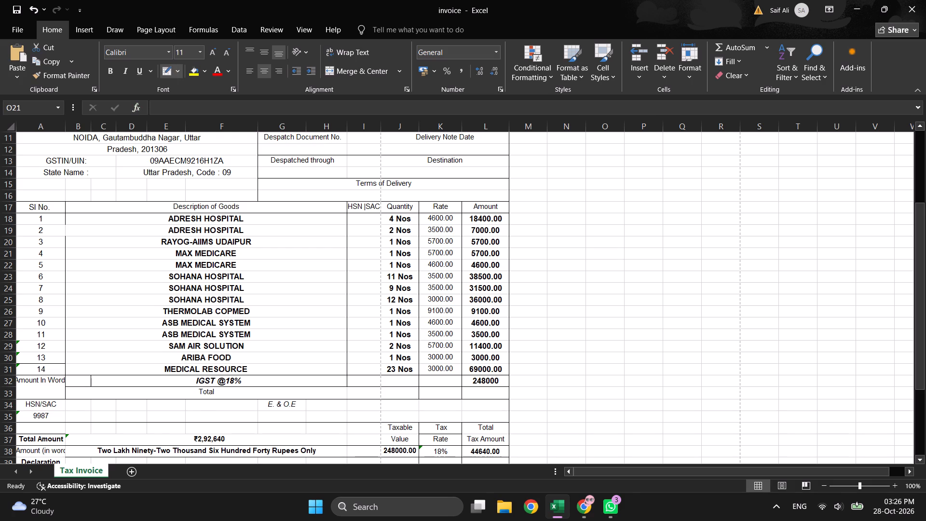
drag(67, 226, 66, 233)
click(170, 71)
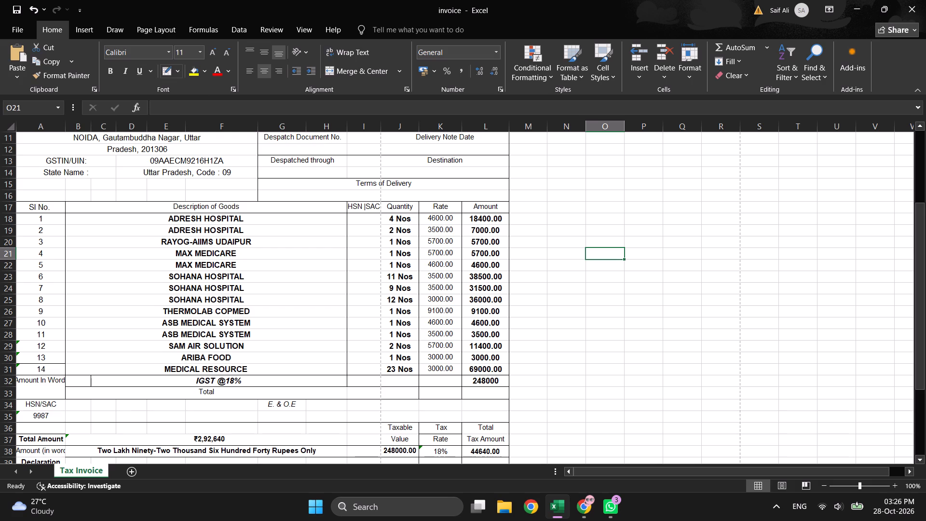
Enter HSN/SAC code 9987 for item 1 and fill it down column I through item 14.
click(361, 218)
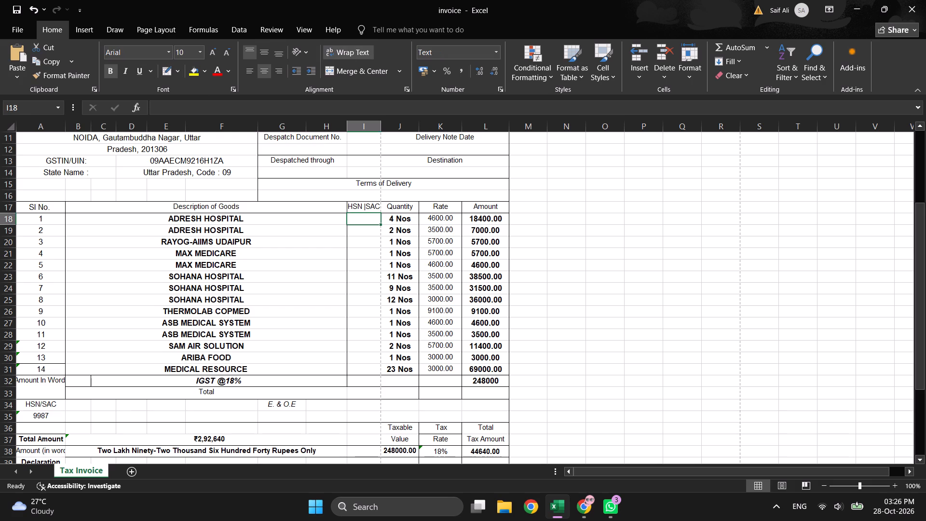
text(99)
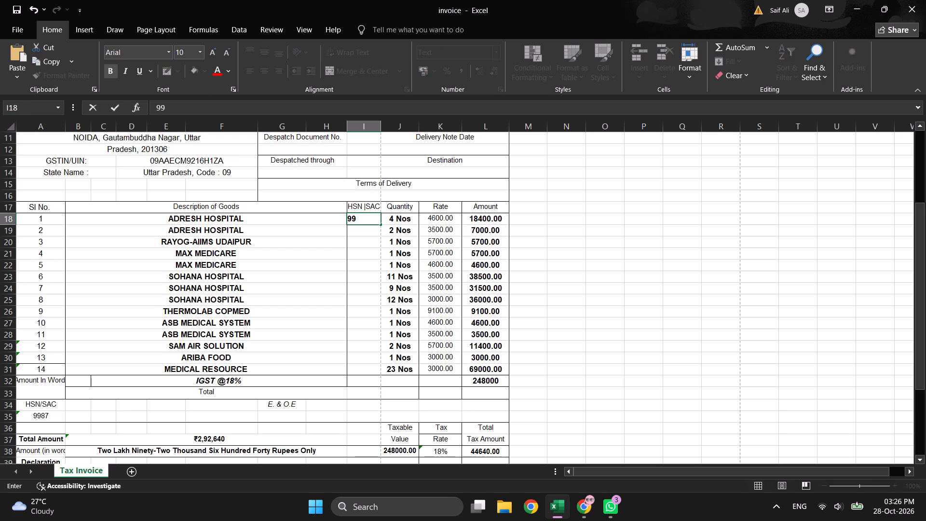
text(87)
click(369, 218)
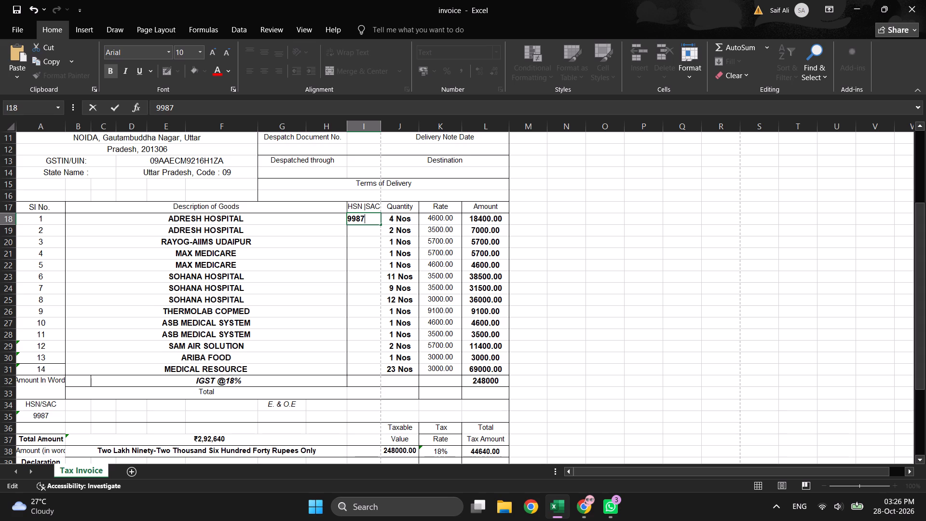
click(347, 213)
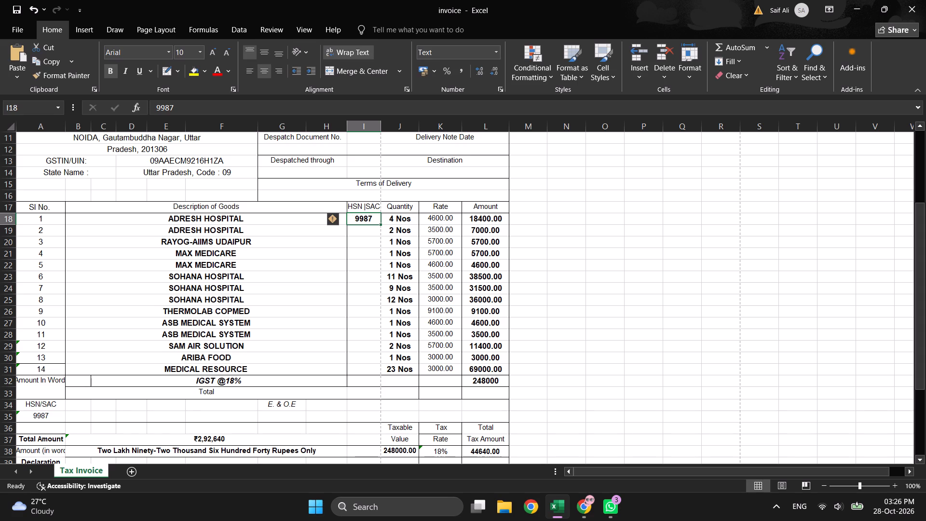
drag(380, 223, 387, 351)
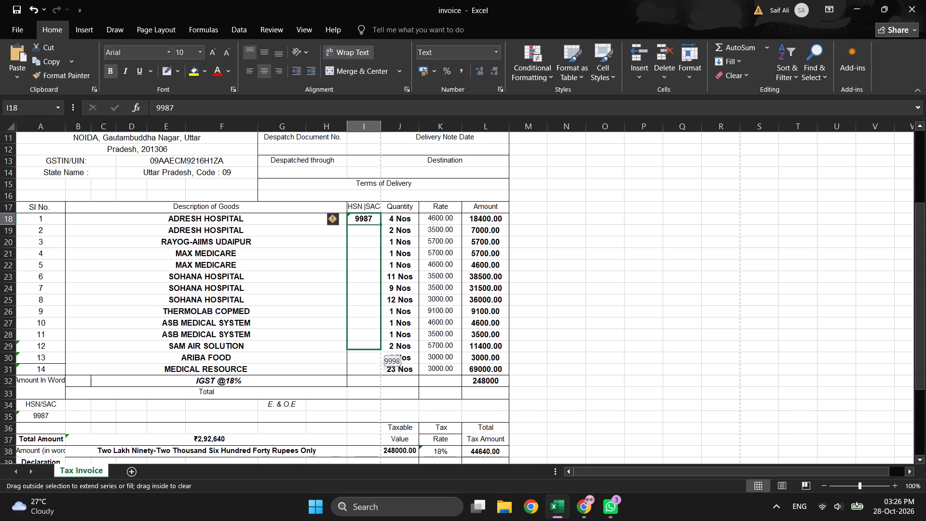
drag(387, 351, 389, 375)
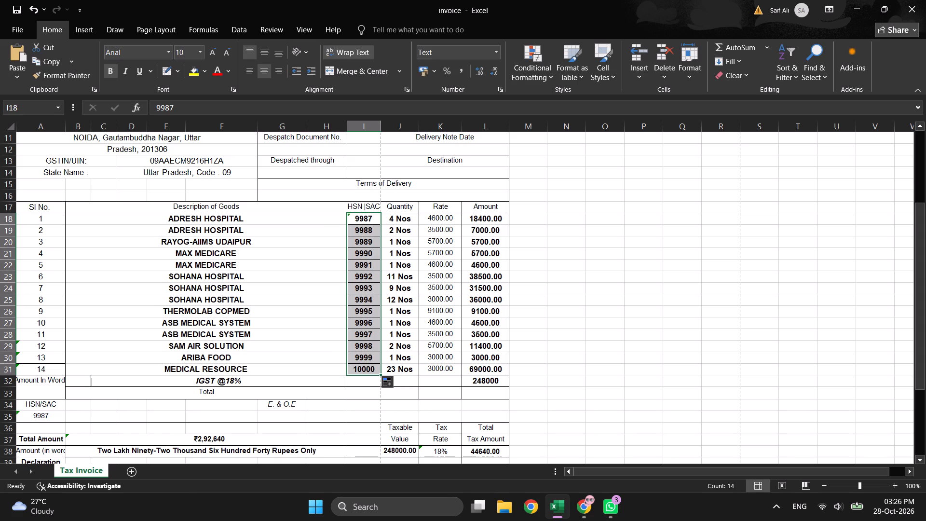
Change the HSN/SAC codes of items 2, 3 and 4 to 9987.
click(376, 231)
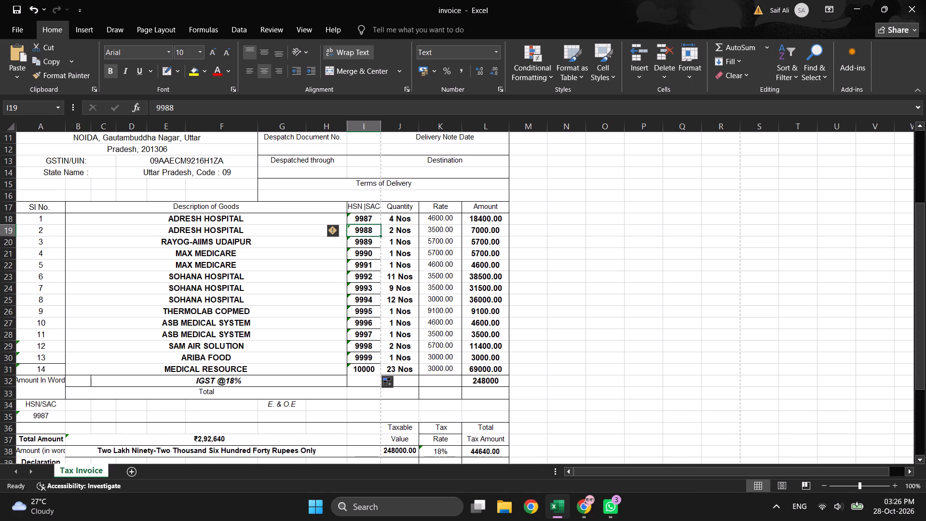
click(371, 230)
click(376, 229)
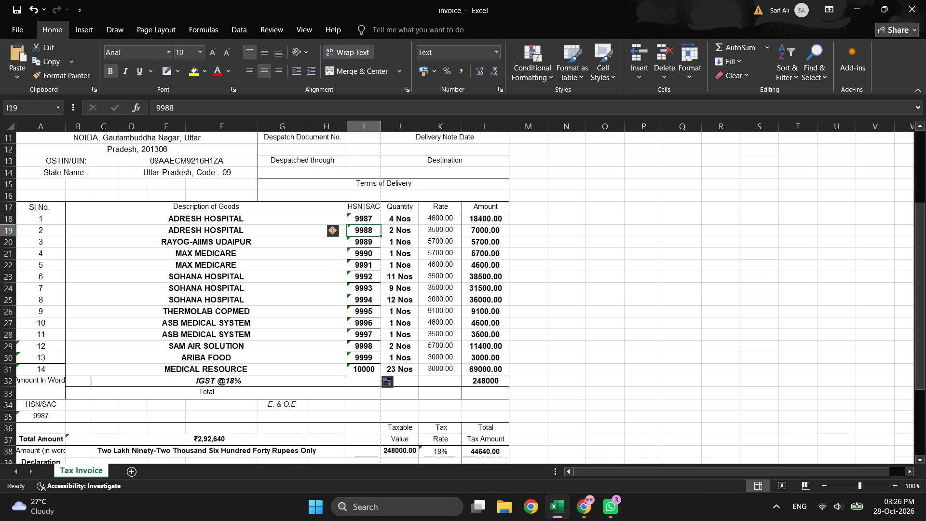
double_click(373, 233)
key(BackSpace)
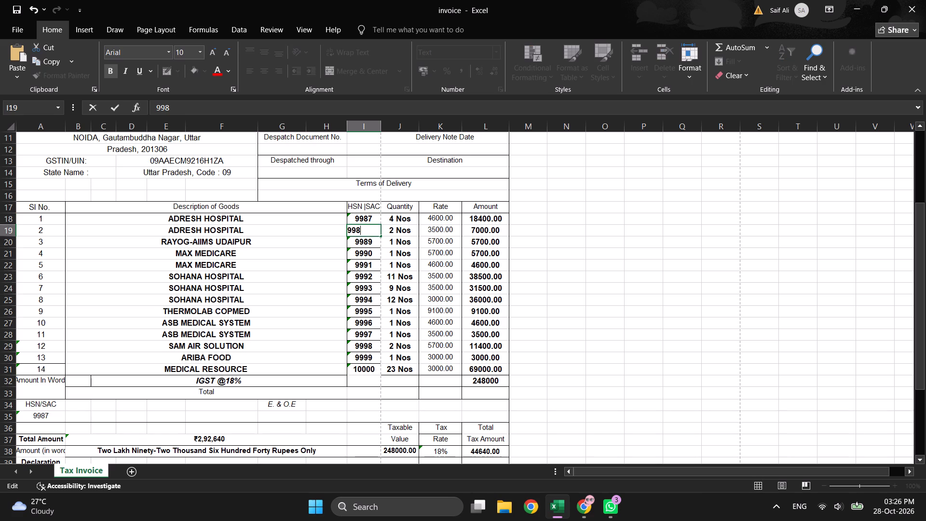
key(7)
click(378, 245)
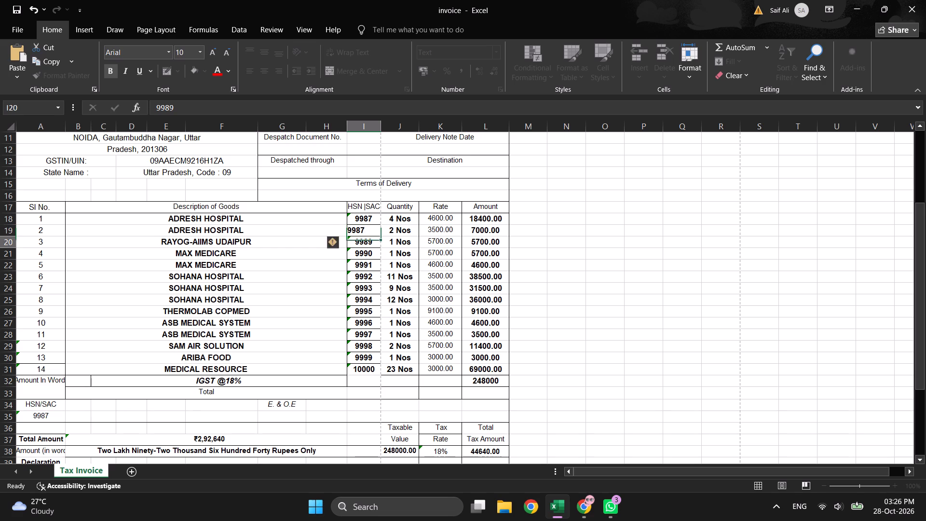
click(374, 244)
click(374, 244)
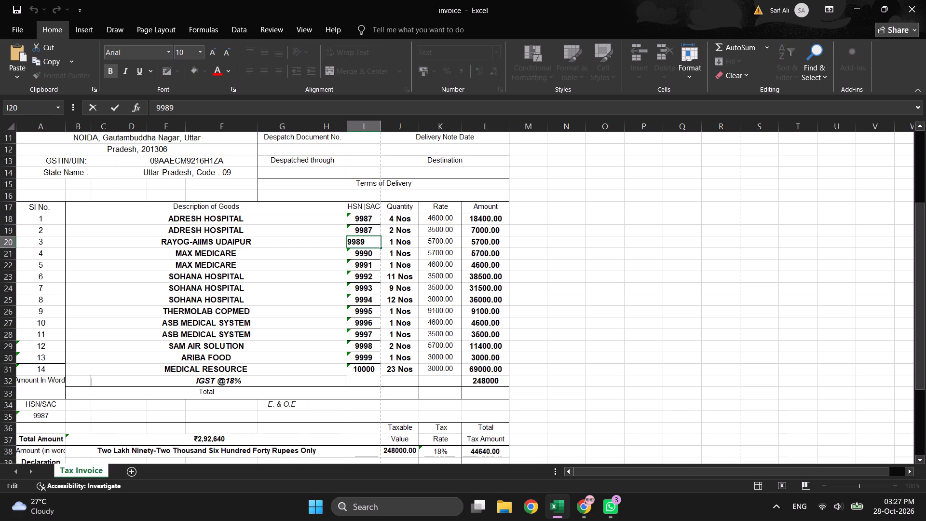
key(BackSpace)
key(7)
double_click(376, 256)
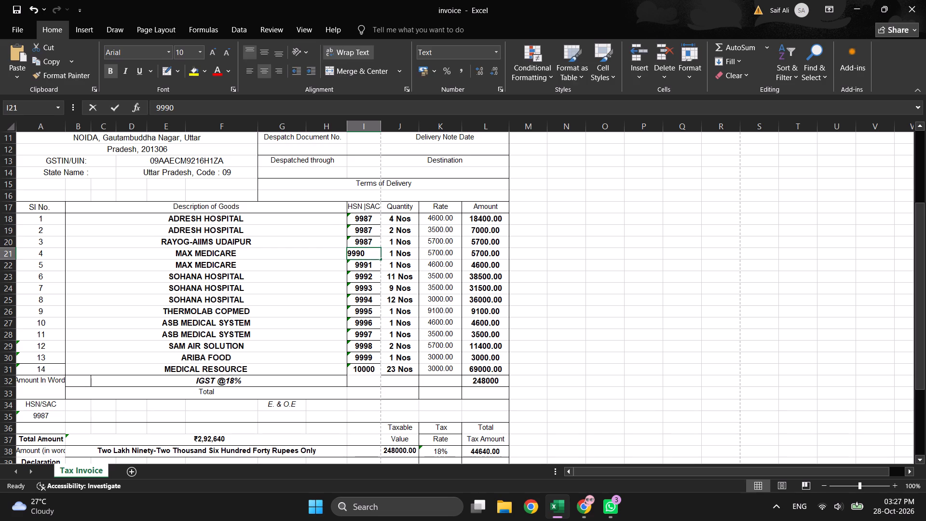
key(BackSpace)
key(BackSpace)
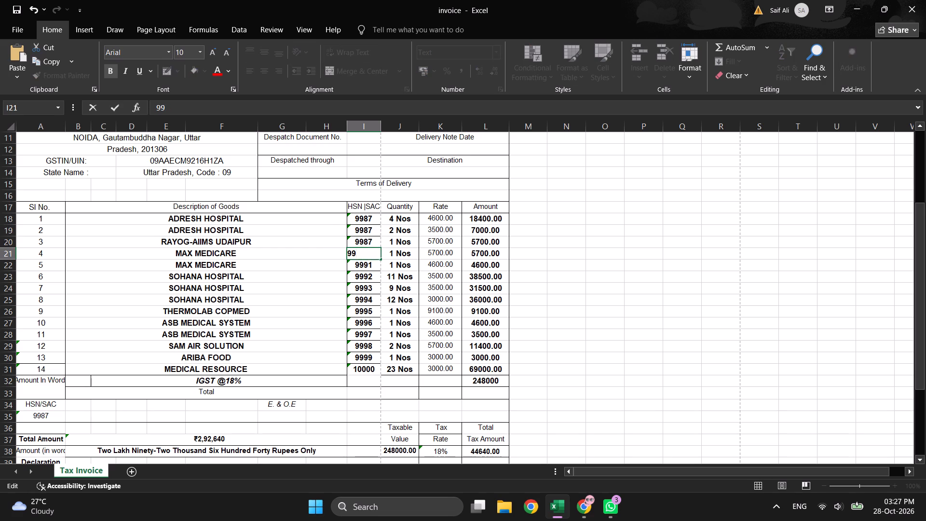
text(87)
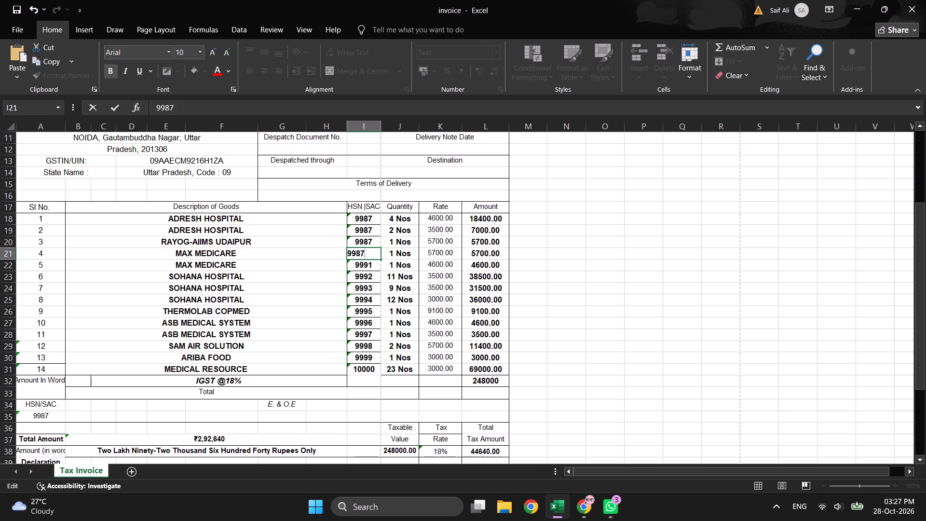
Change the HSN/SAC codes of items 5, 6 and 7 to 9987.
double_click(377, 265)
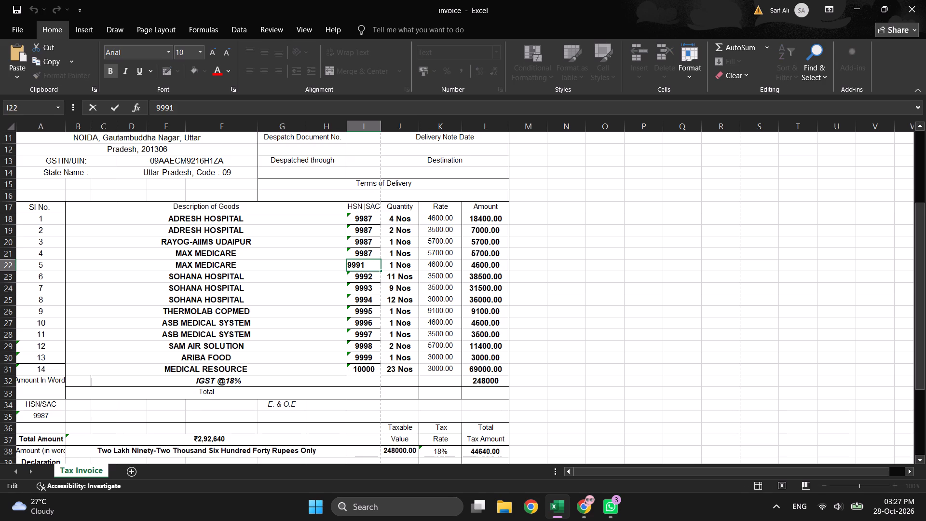
key(BackSpace)
key(BackSpace)
text(87)
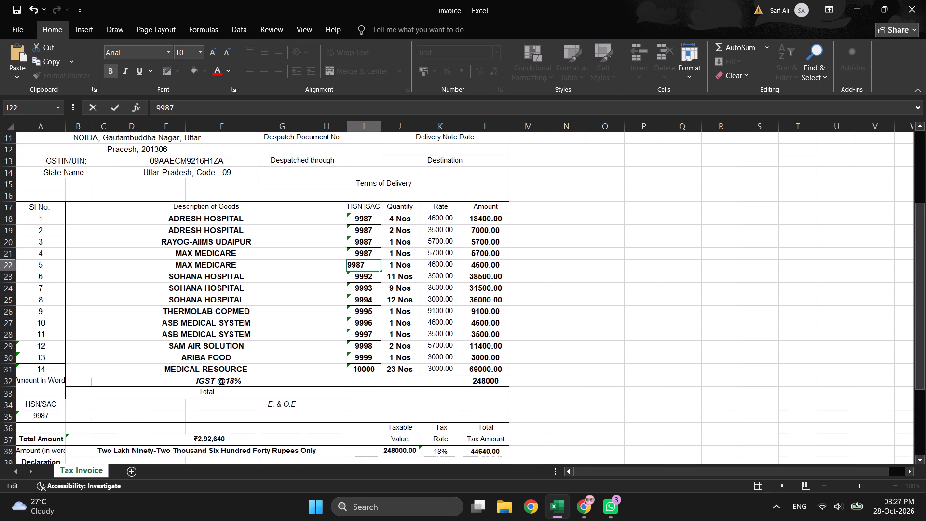
double_click(377, 276)
key(BackSpace)
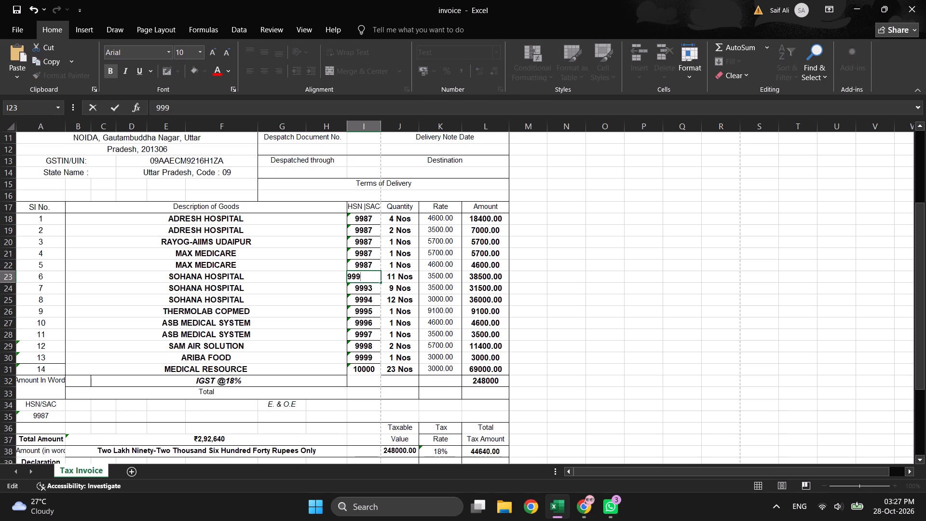
key(BackSpace)
text(87)
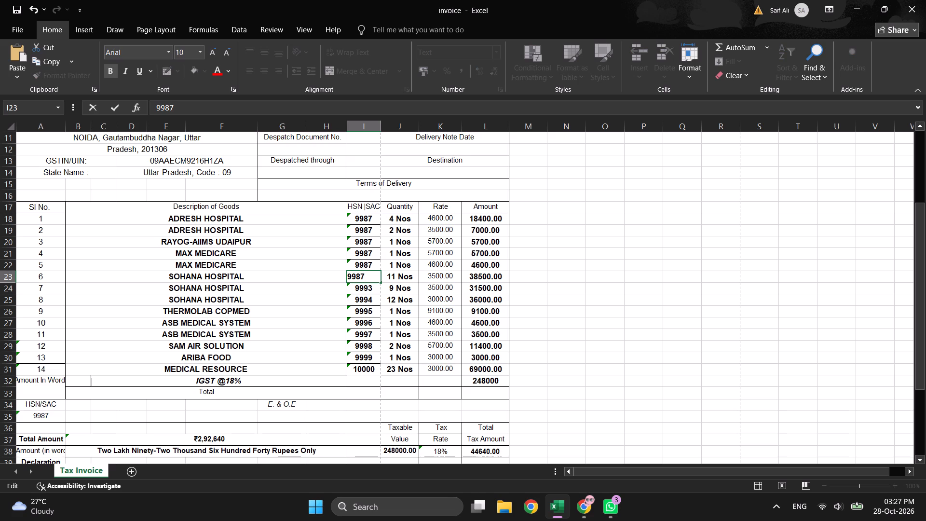
double_click(376, 289)
key(BackSpace)
key(BackSpace)
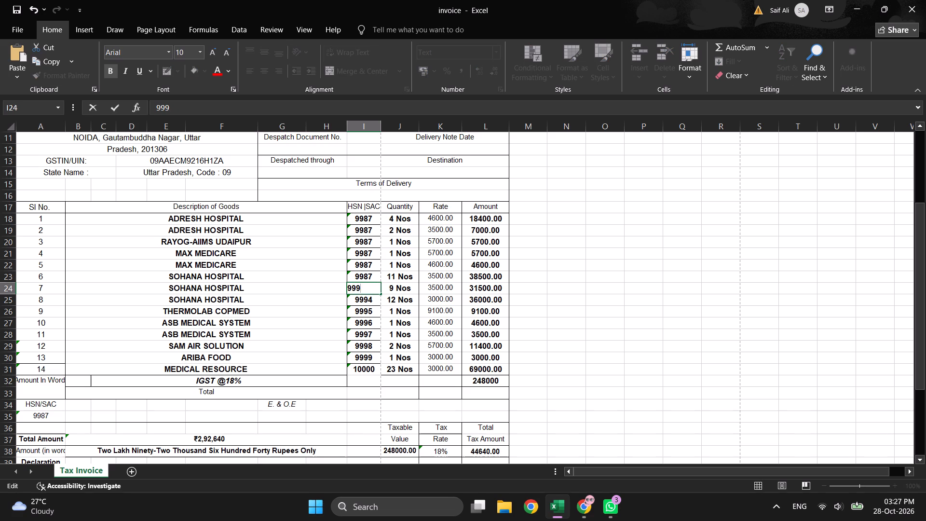
text(87)
Change the HSN/SAC codes of items 8, 9 and 10 to 9987.
double_click(376, 299)
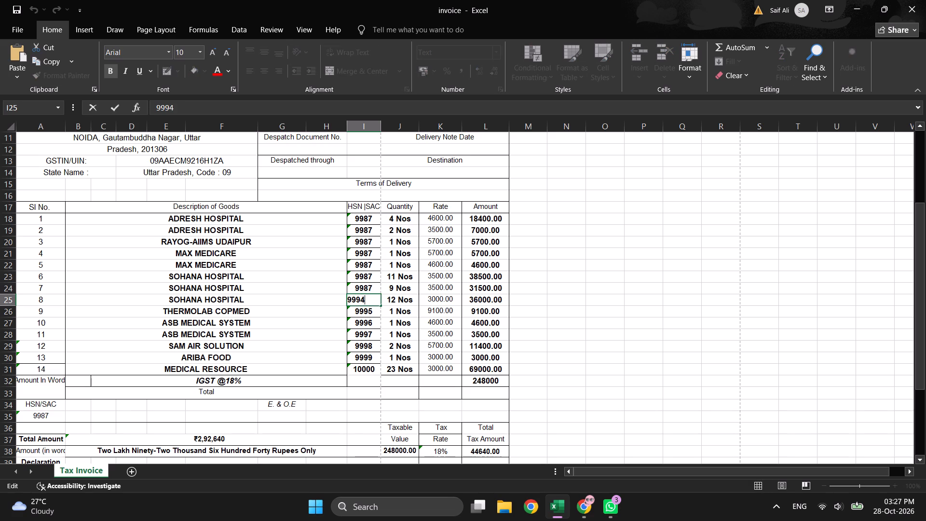
key(BackSpace)
key(BackSpace)
text(87)
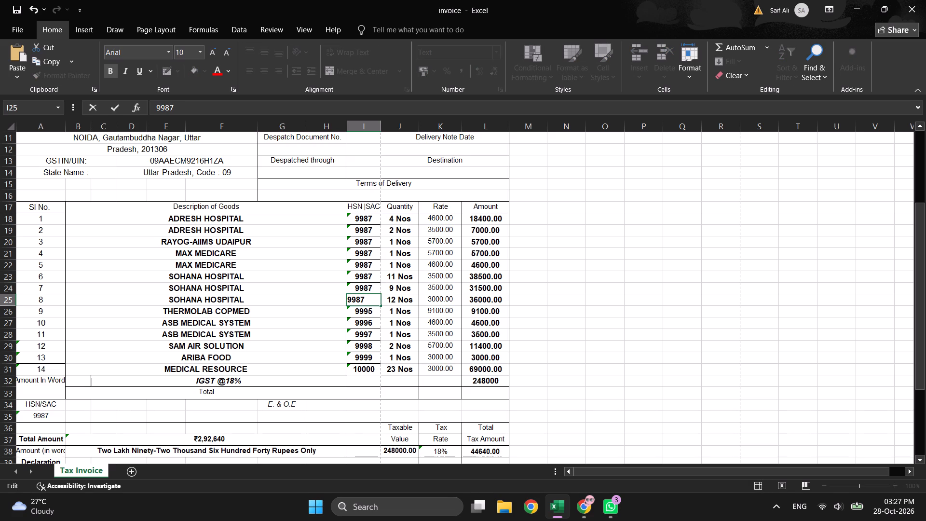
double_click(375, 309)
key(BackSpace)
key(BackSpace)
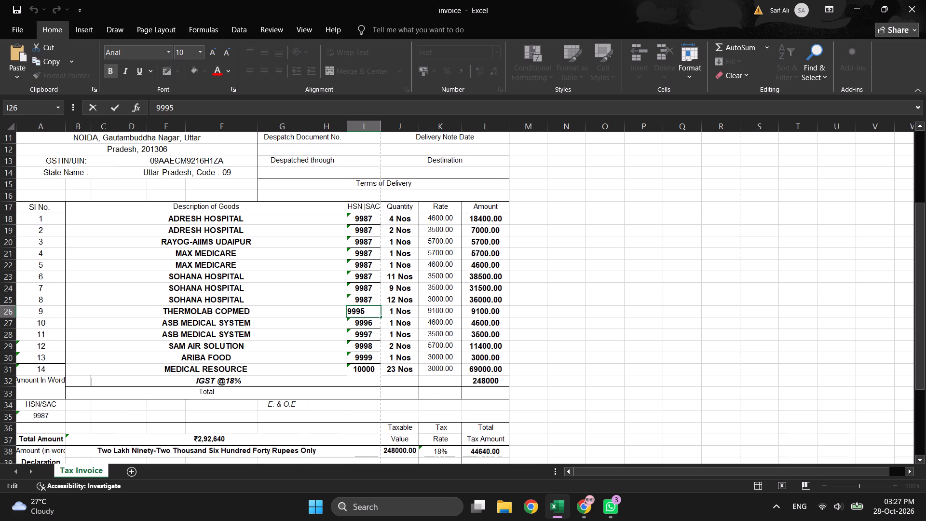
text(87)
double_click(378, 325)
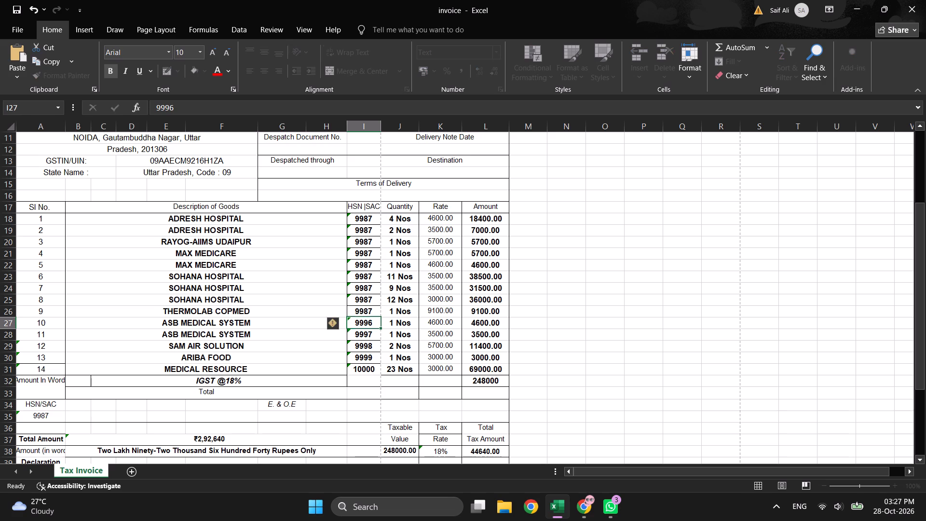
text(--)
key(BackSpace)
key(BackSpace)
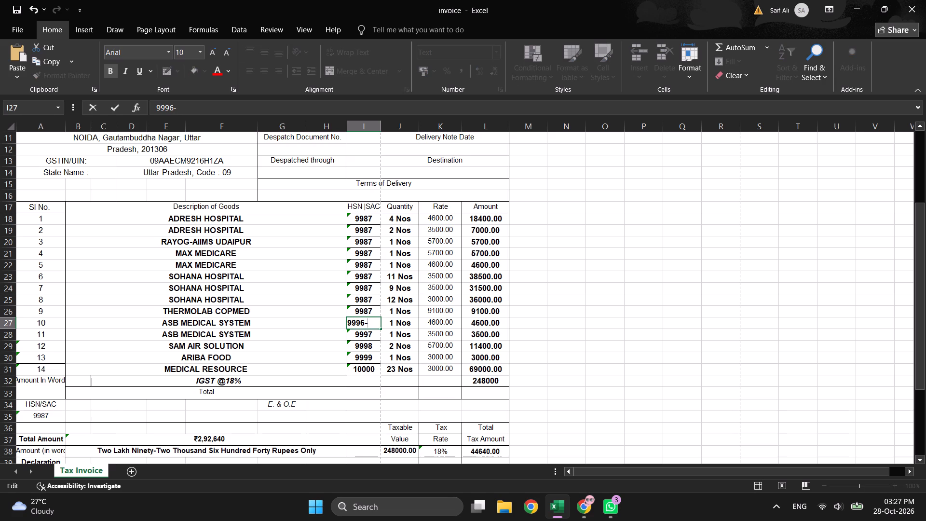
key(BackSpace)
key(BackSpace)
text(87)
Change the HSN/SAC codes of items 11, 12 and 13 to 9987.
double_click(377, 337)
key(BackSpace)
key(BackSpace)
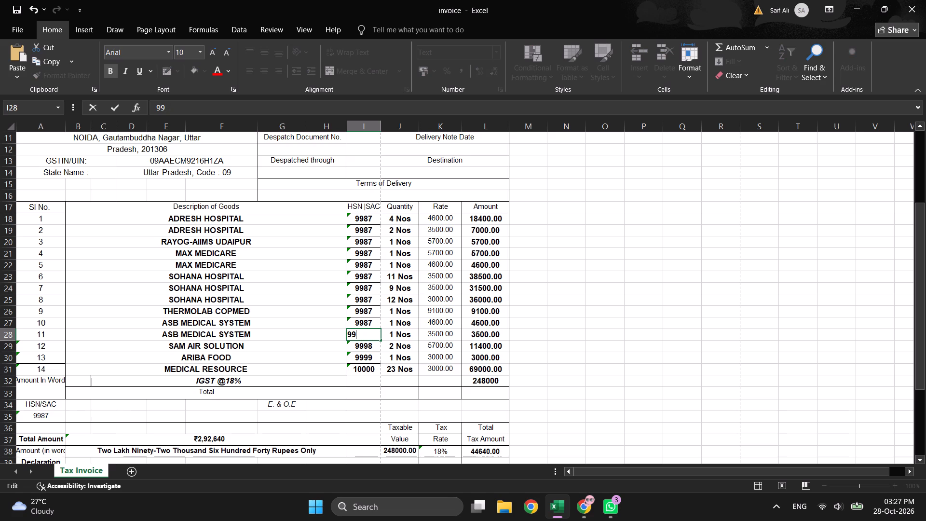
text(87)
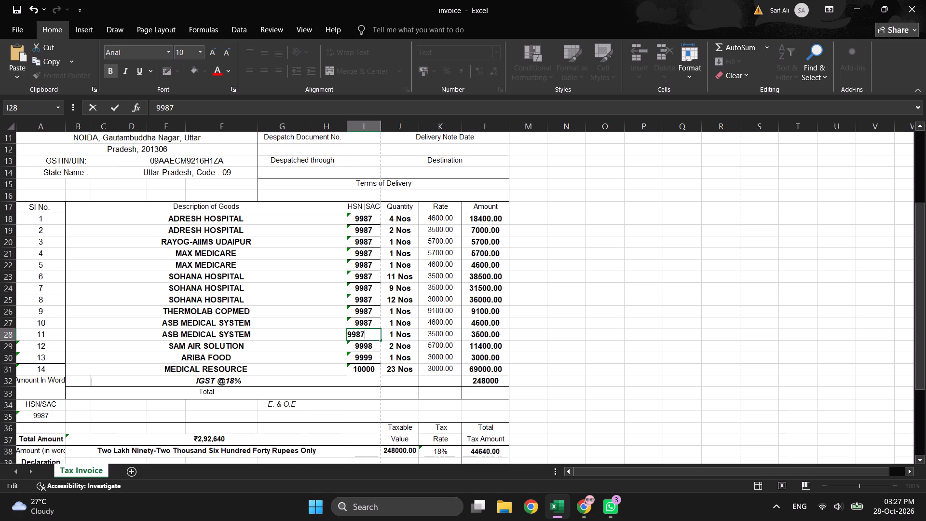
double_click(374, 347)
key(BackSpace)
key(BackSpace)
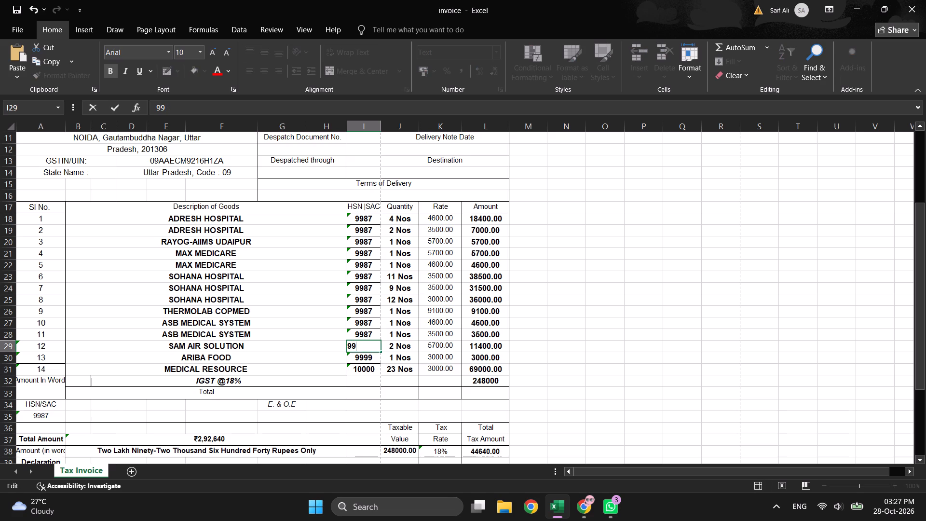
text(87)
double_click(378, 360)
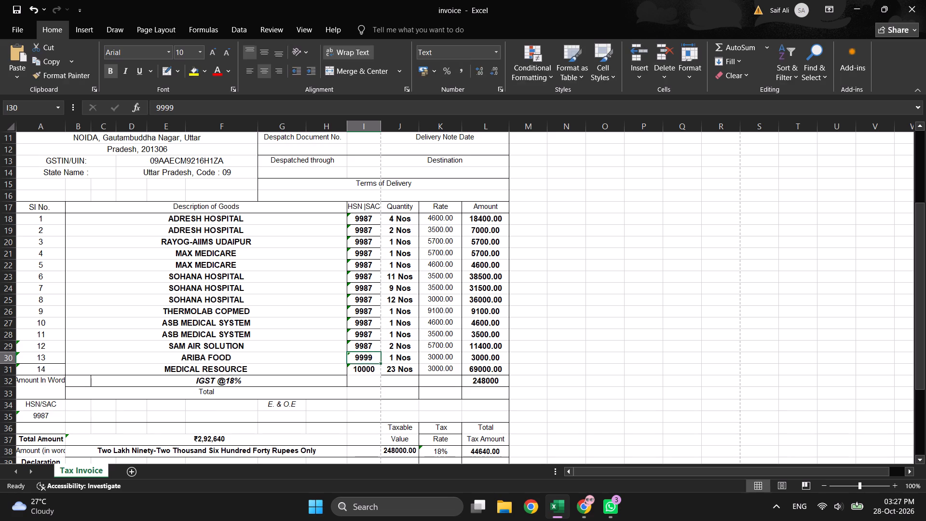
key(BackSpace)
key(BackSpace)
text(87)
Replace the HSN/SAC code of item 14, MEDICAL RESOURCE, with 9987.
double_click(375, 368)
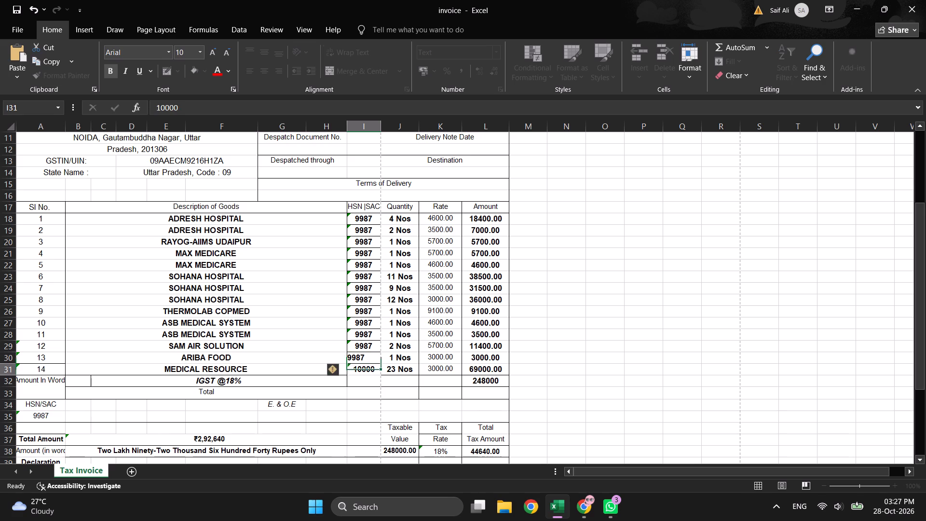
key(BackSpace)
key(BackSpace)
key(BackSpace)
key(BackSpace)
key(BackSpace)
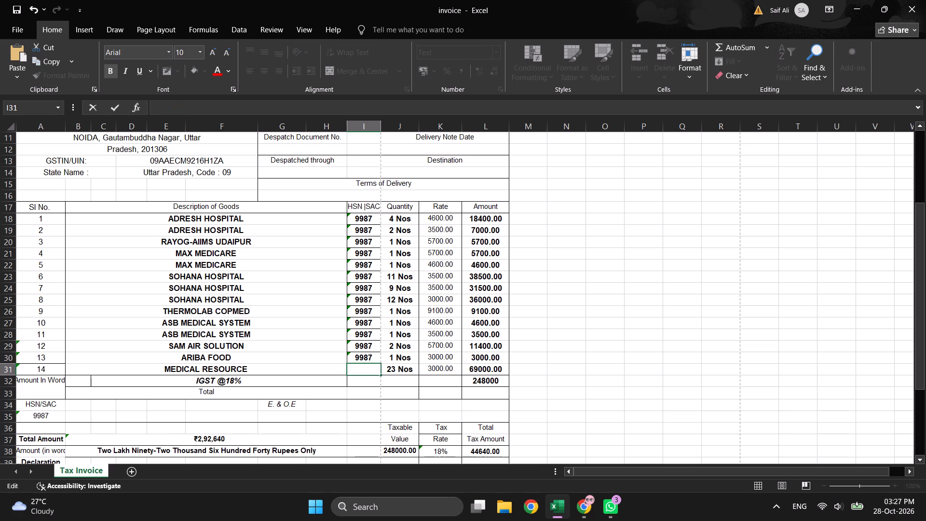
text(99)
text(87)
click(562, 350)
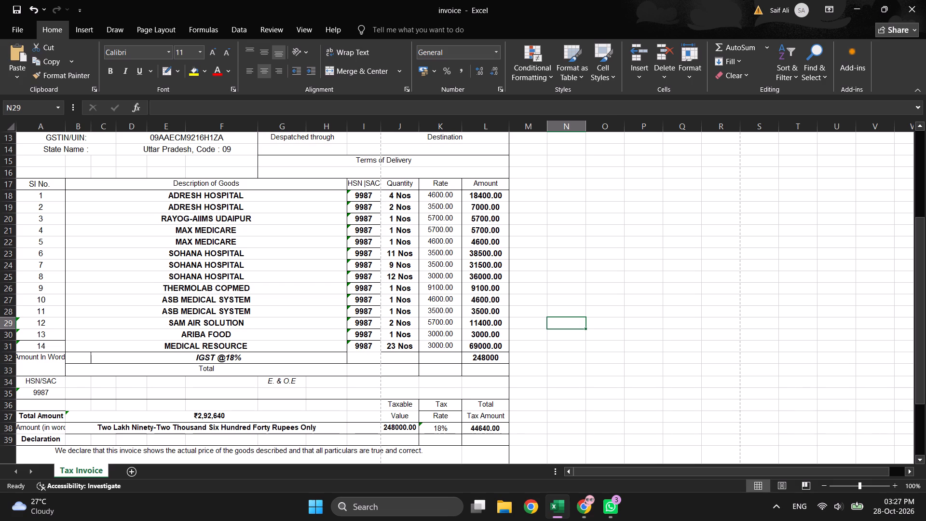
Draw borders beneath item 14's HSN/SAC cell and between the HSN/SAC and Quantity columns for the item rows.
click(166, 72)
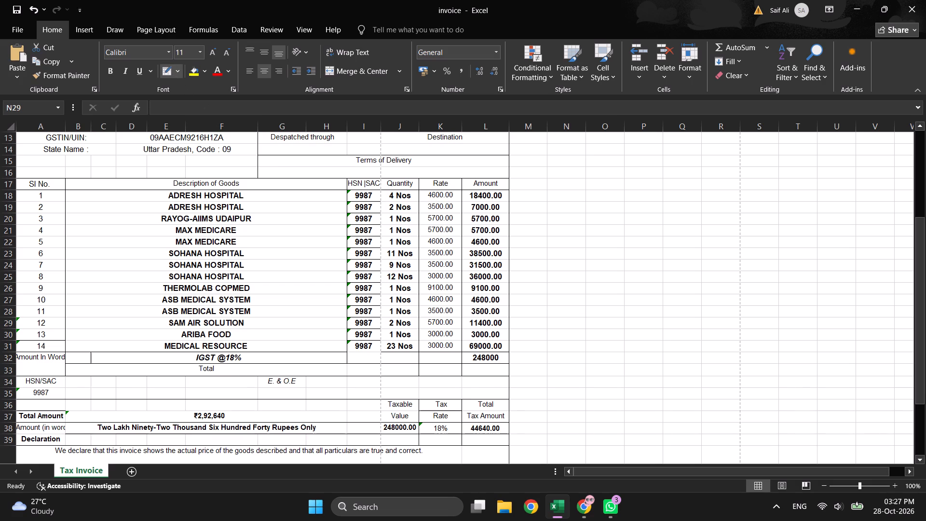
drag(346, 353, 367, 353)
drag(367, 353, 376, 352)
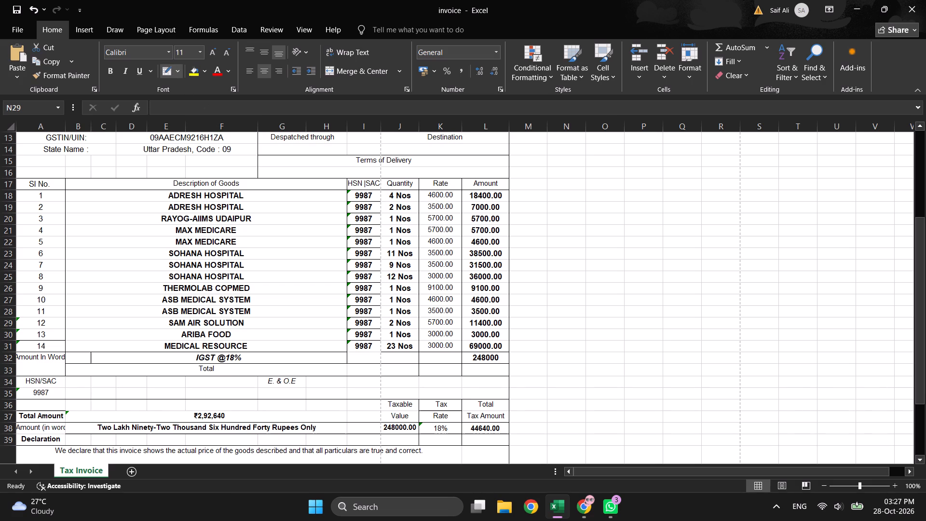
drag(381, 192, 388, 353)
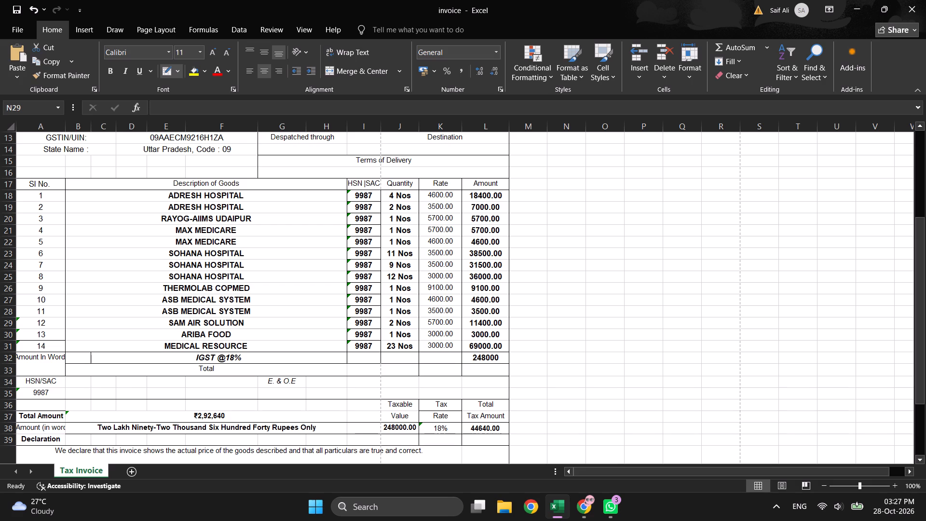
drag(388, 353, 386, 347)
click(571, 265)
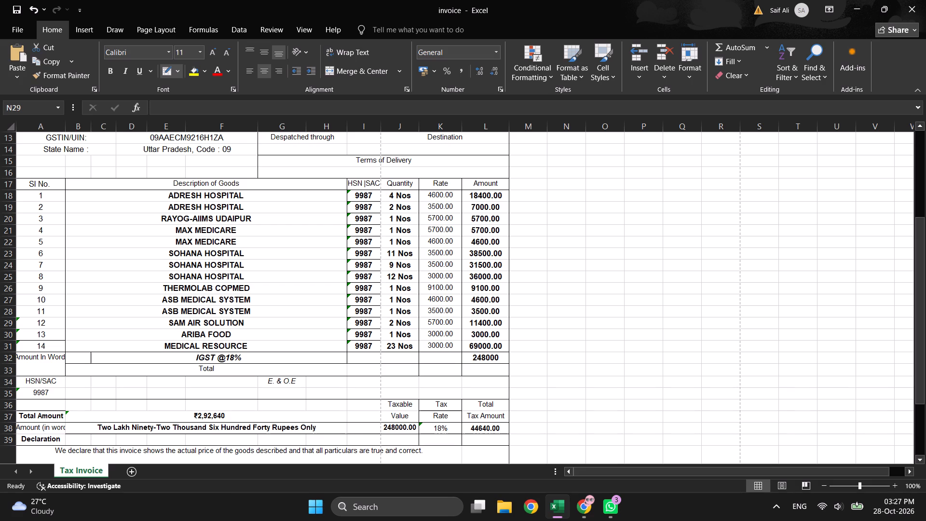
click(166, 69)
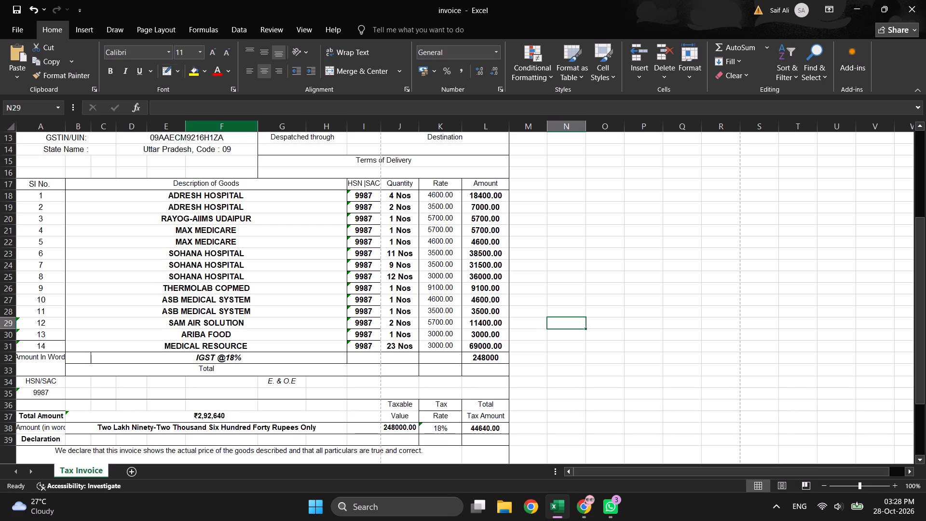
click(559, 252)
click(686, 292)
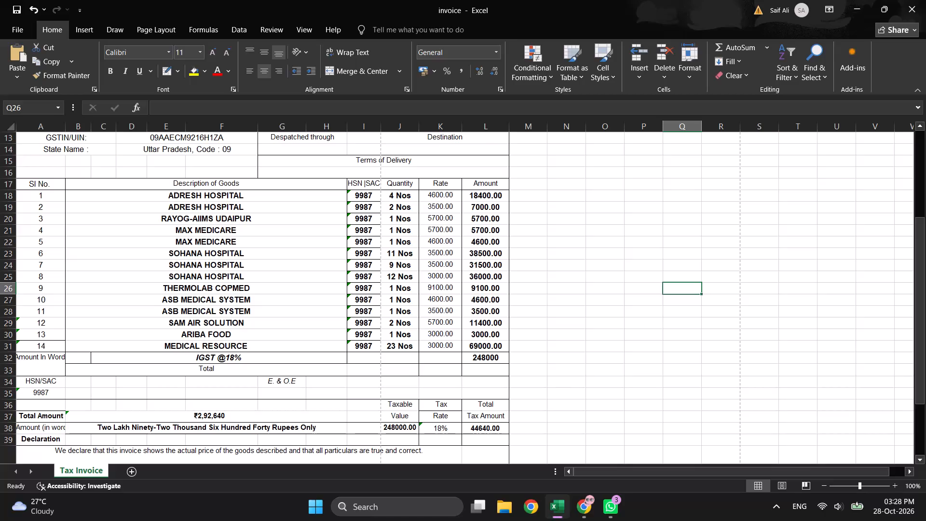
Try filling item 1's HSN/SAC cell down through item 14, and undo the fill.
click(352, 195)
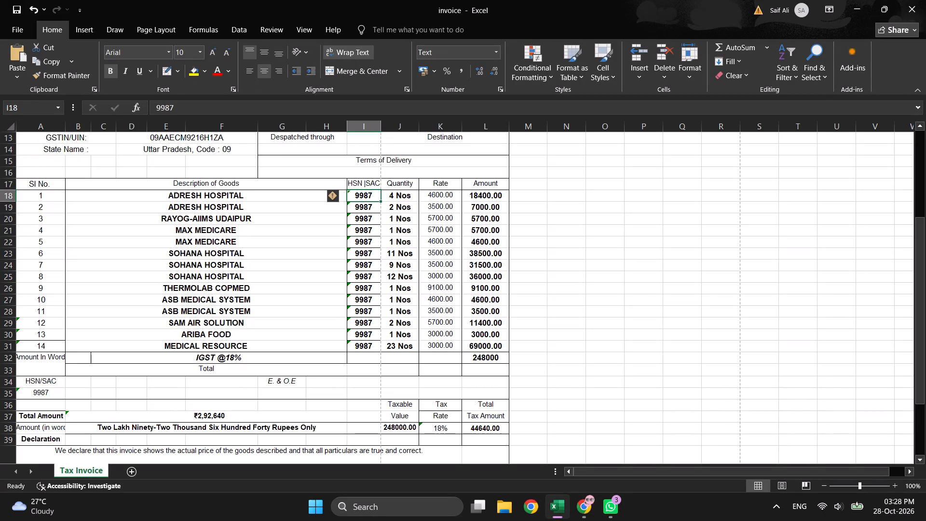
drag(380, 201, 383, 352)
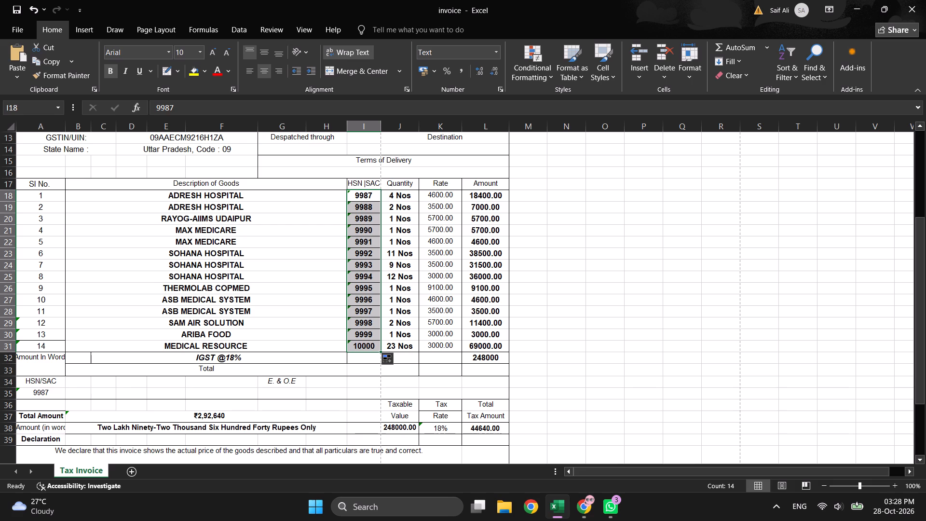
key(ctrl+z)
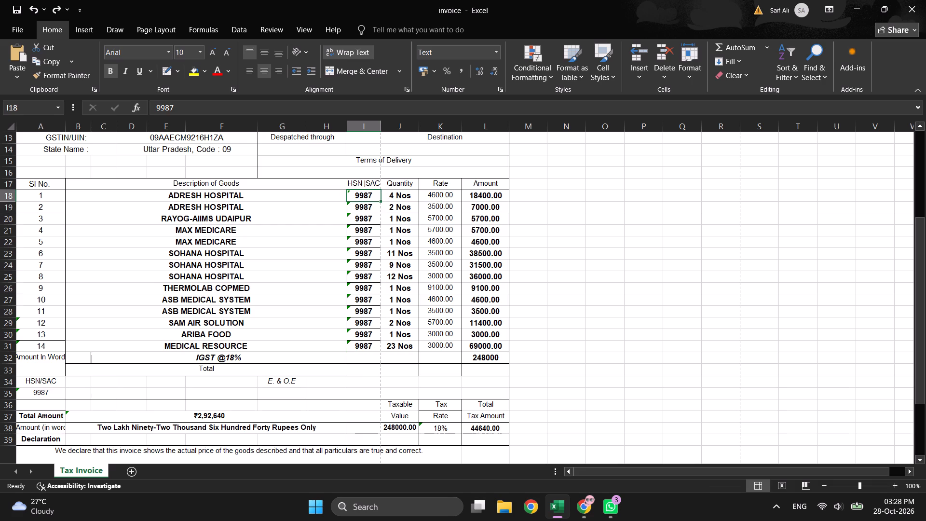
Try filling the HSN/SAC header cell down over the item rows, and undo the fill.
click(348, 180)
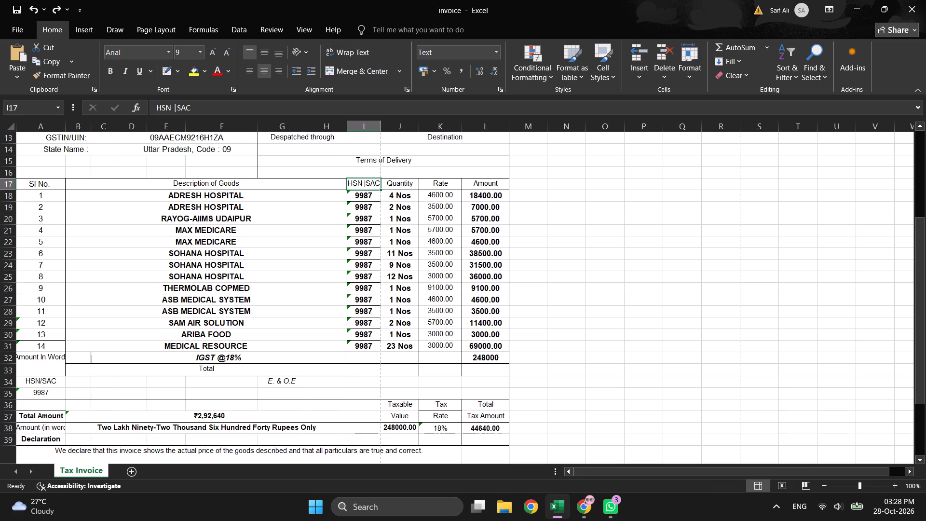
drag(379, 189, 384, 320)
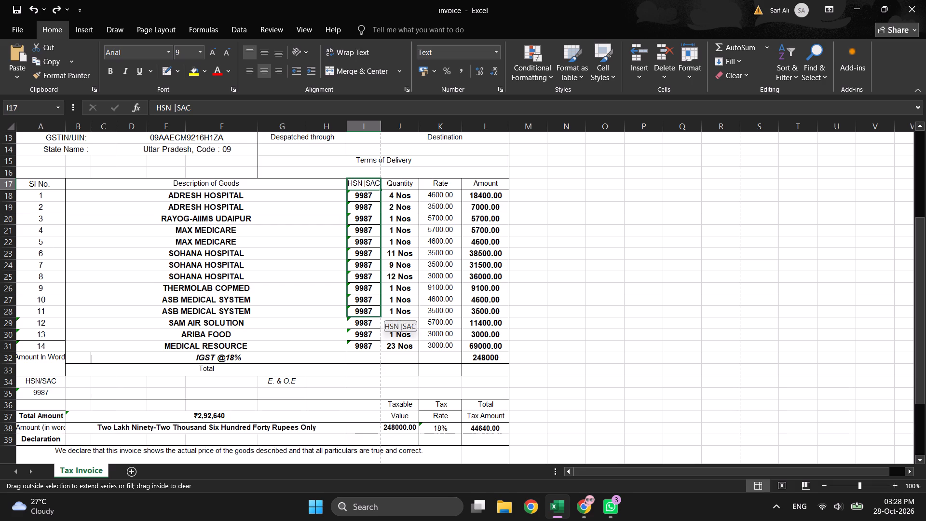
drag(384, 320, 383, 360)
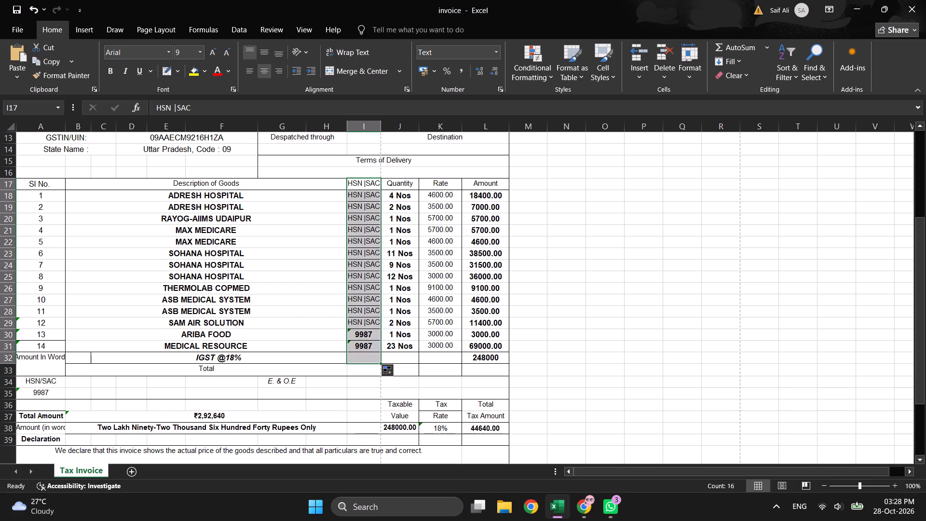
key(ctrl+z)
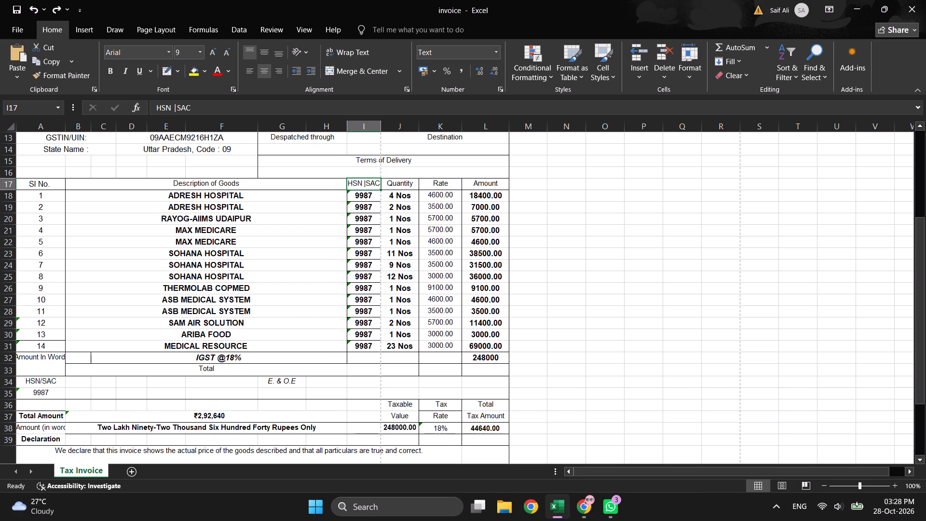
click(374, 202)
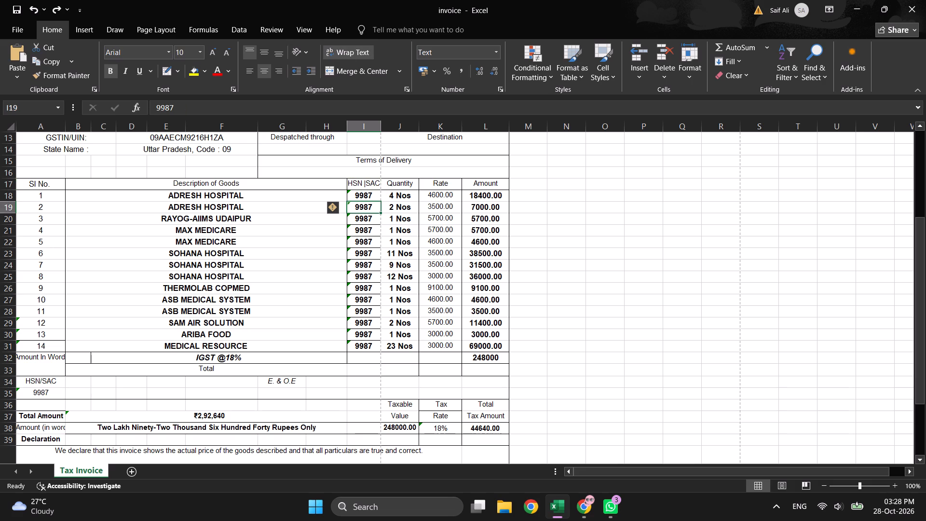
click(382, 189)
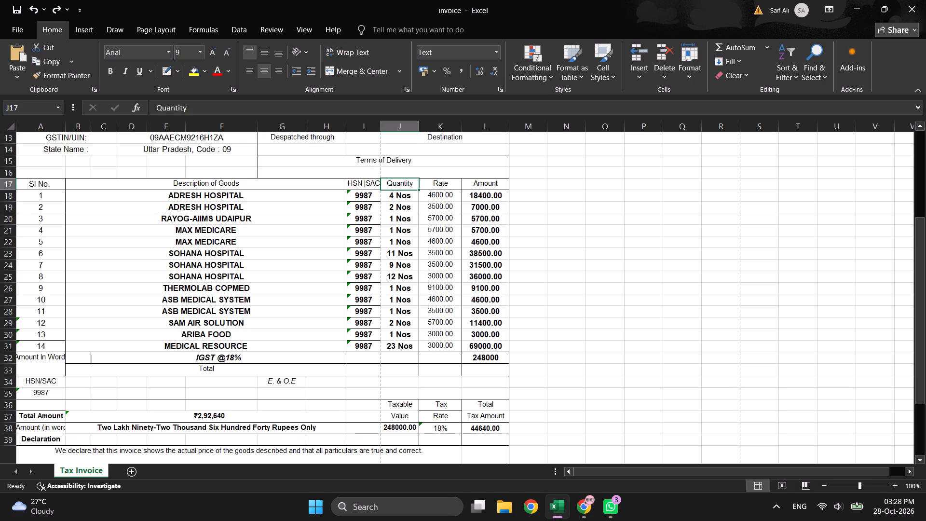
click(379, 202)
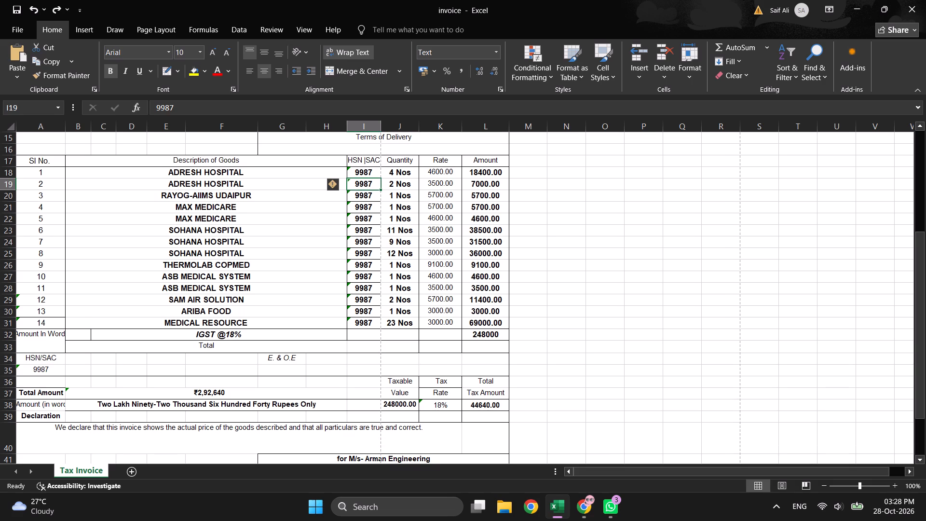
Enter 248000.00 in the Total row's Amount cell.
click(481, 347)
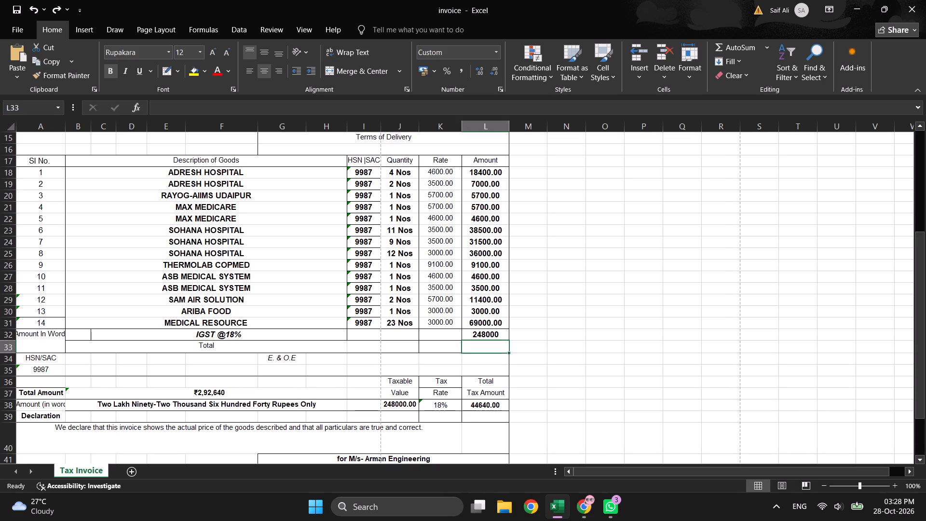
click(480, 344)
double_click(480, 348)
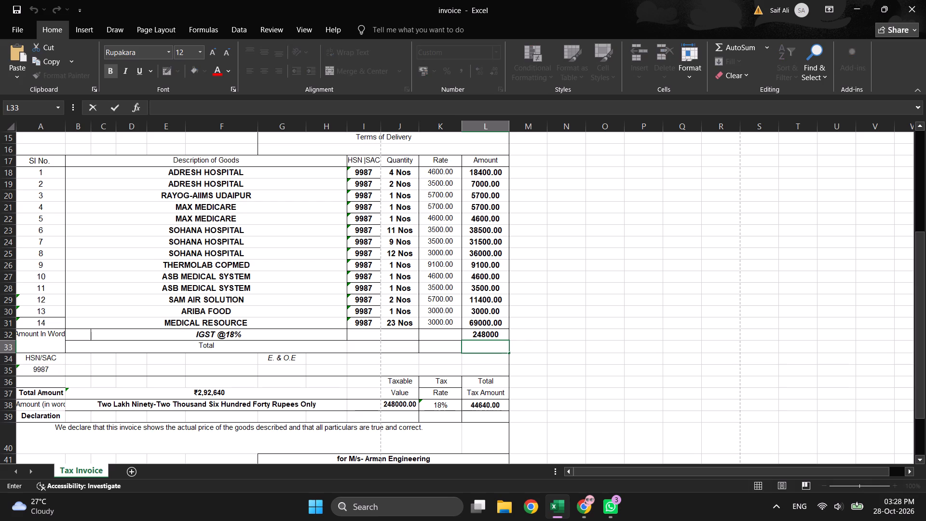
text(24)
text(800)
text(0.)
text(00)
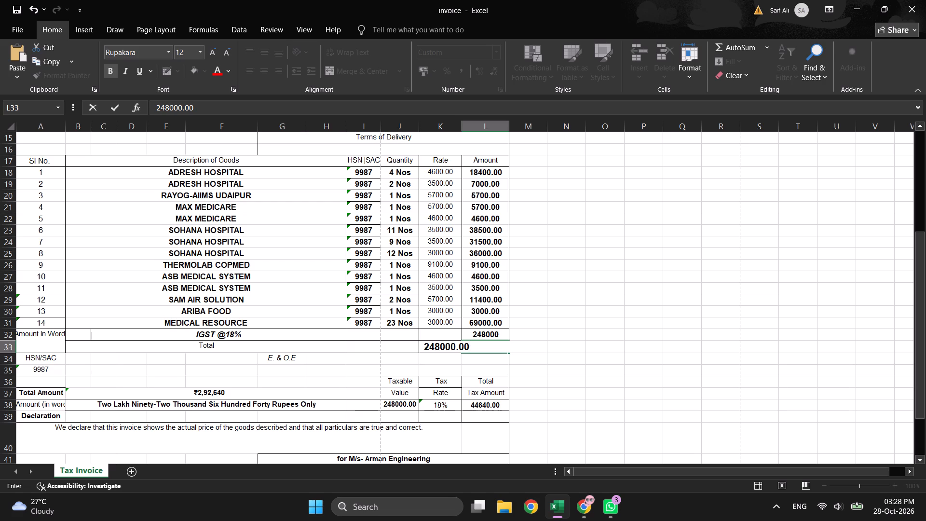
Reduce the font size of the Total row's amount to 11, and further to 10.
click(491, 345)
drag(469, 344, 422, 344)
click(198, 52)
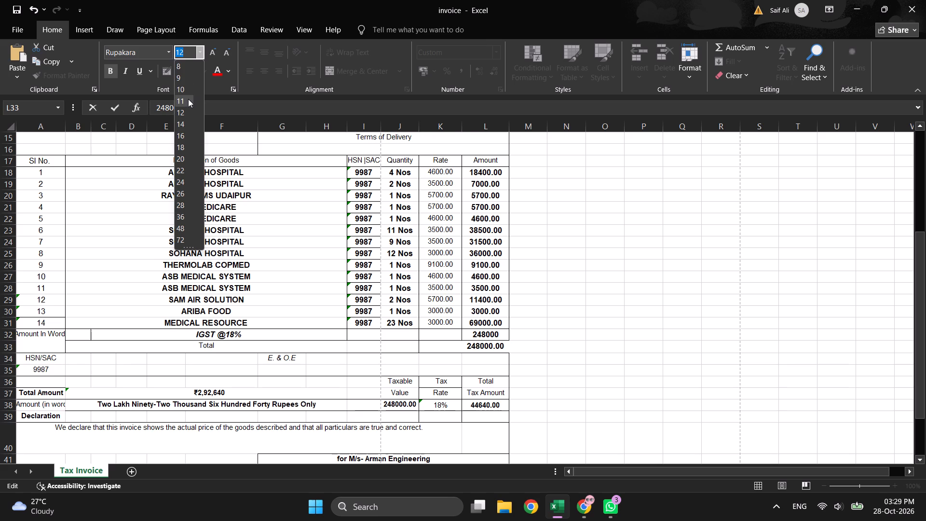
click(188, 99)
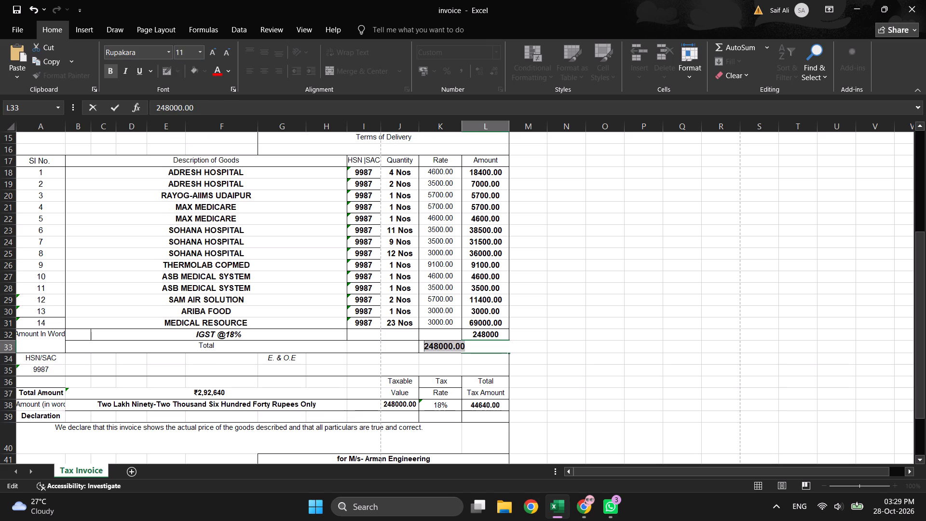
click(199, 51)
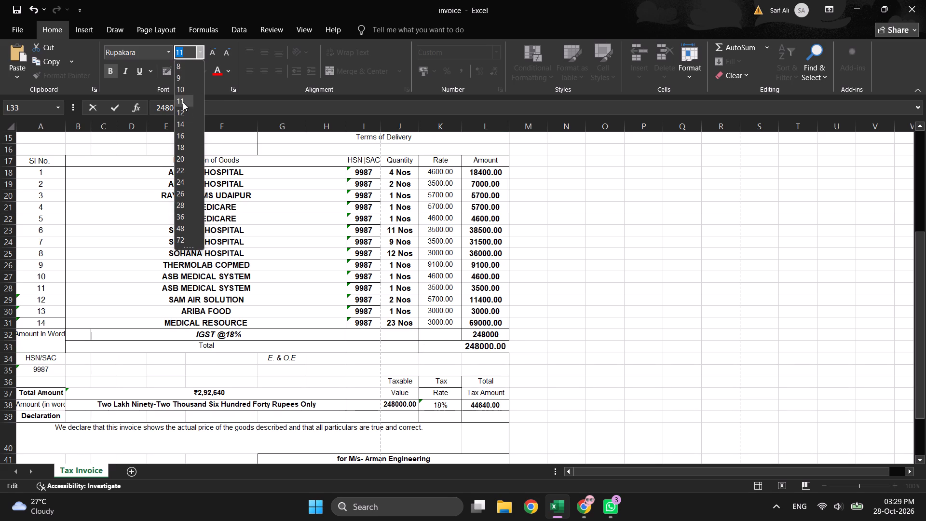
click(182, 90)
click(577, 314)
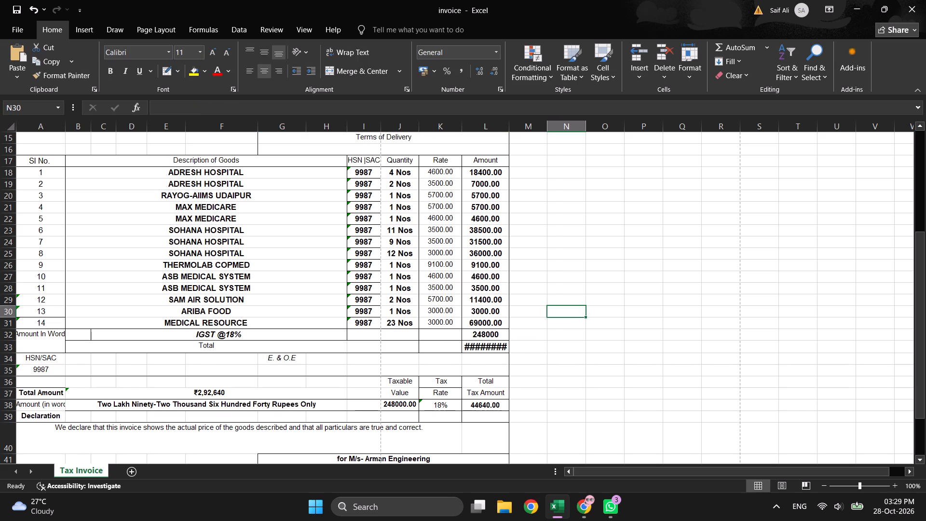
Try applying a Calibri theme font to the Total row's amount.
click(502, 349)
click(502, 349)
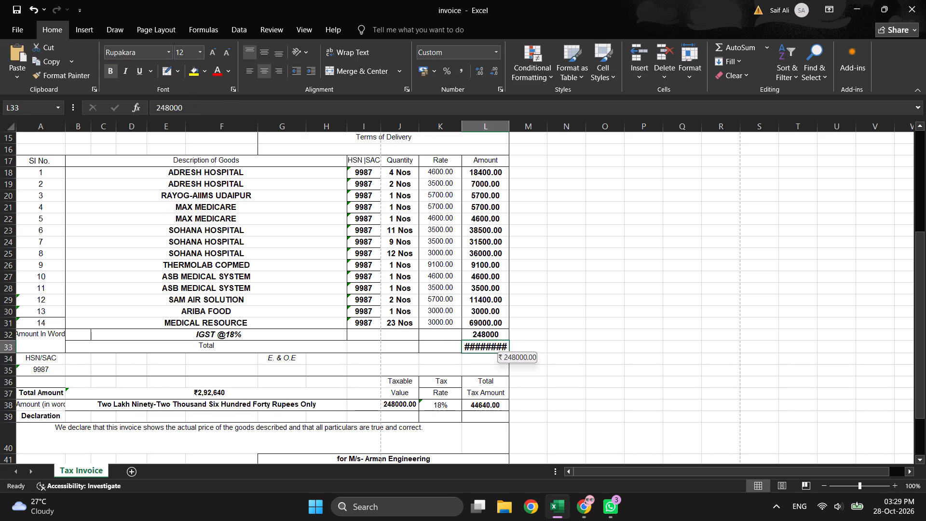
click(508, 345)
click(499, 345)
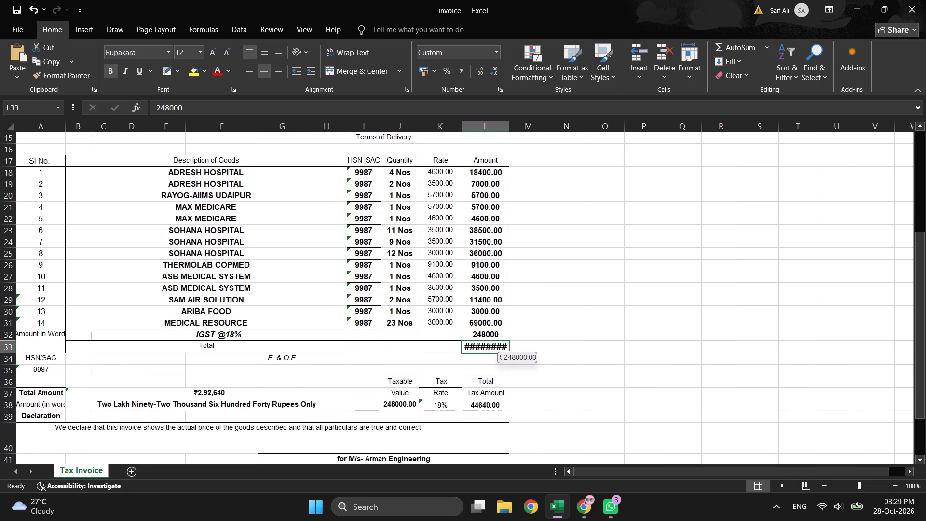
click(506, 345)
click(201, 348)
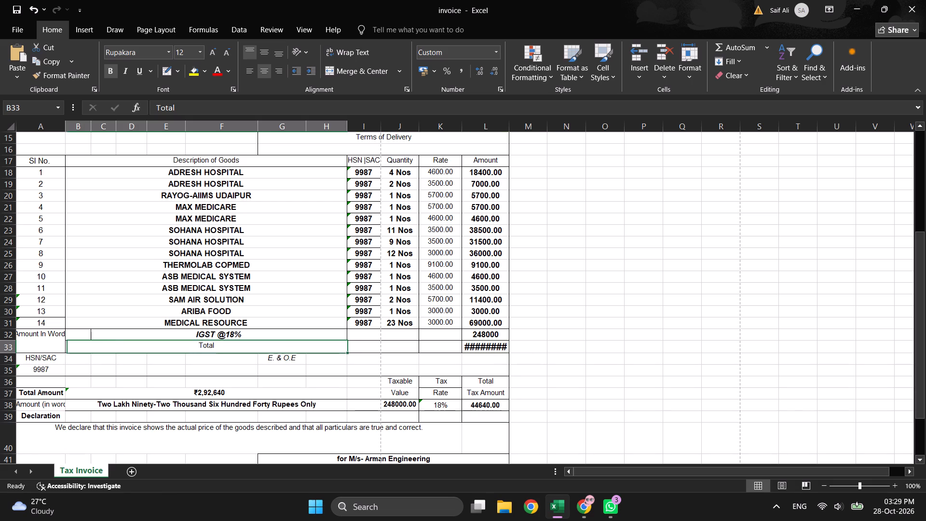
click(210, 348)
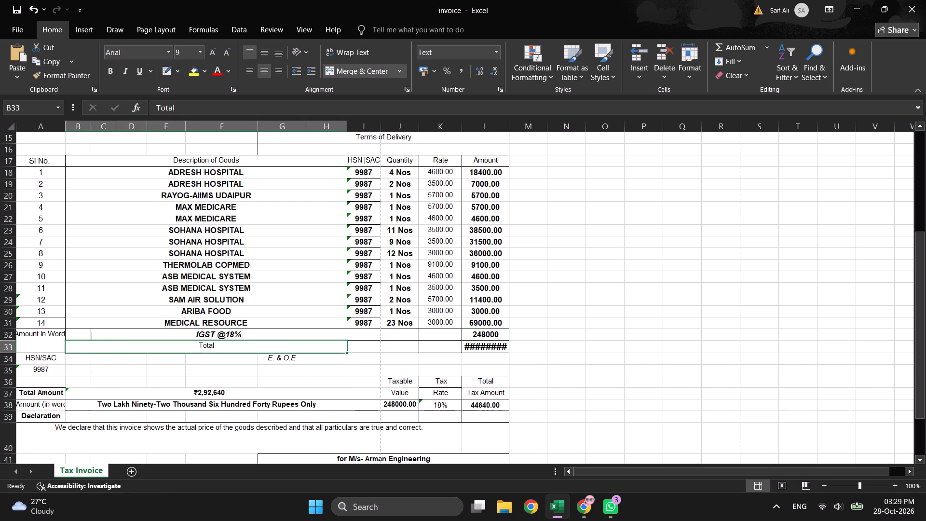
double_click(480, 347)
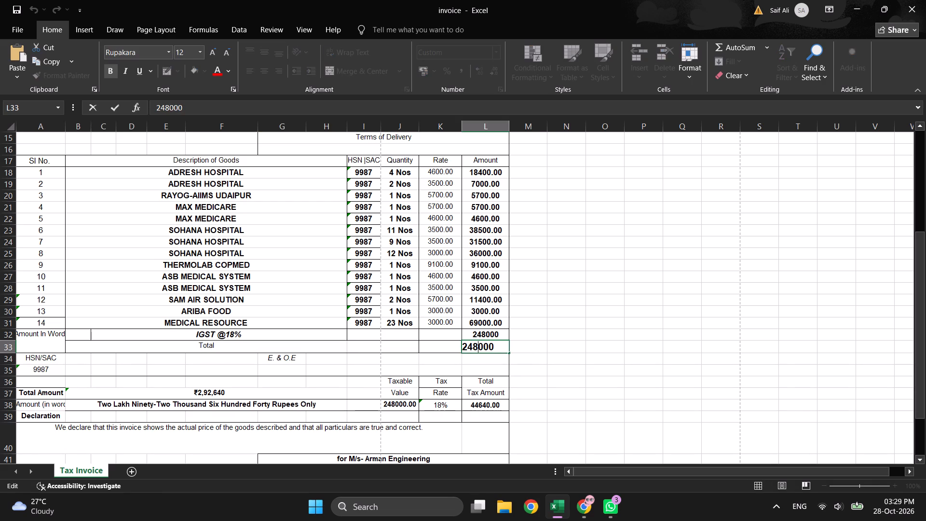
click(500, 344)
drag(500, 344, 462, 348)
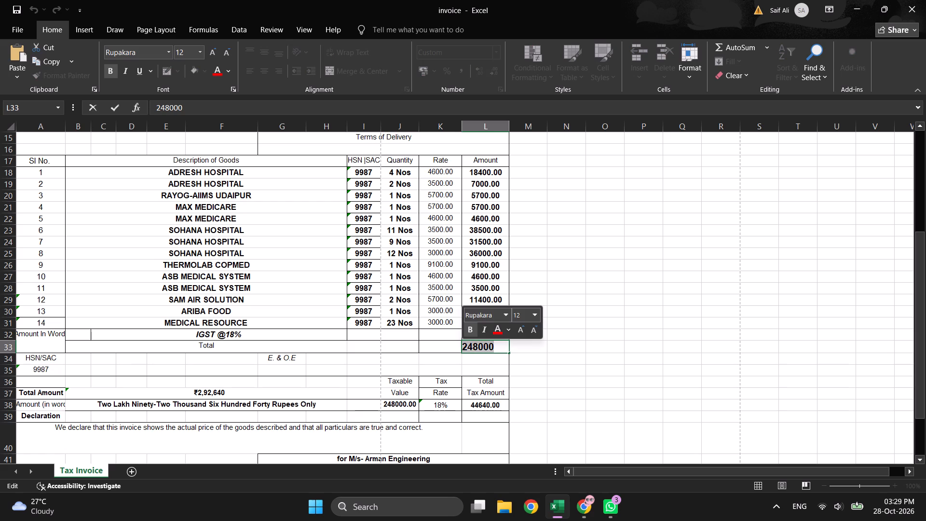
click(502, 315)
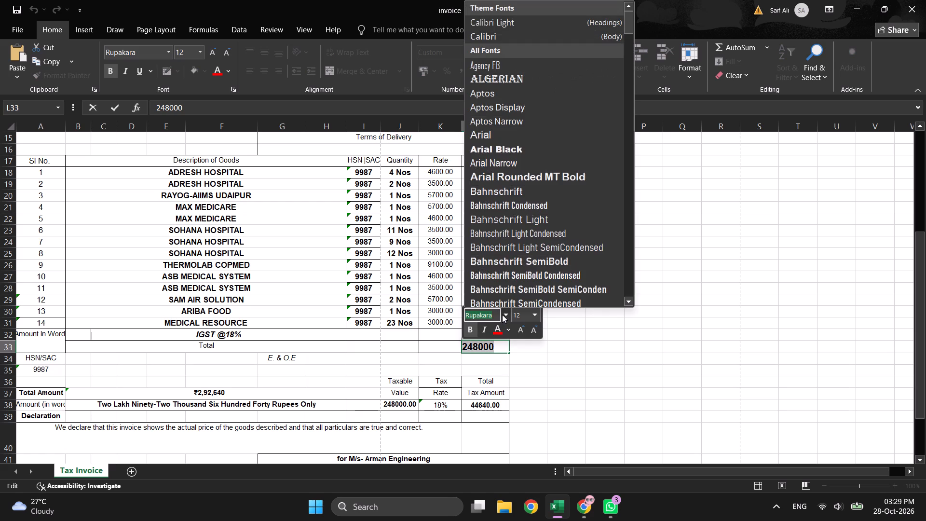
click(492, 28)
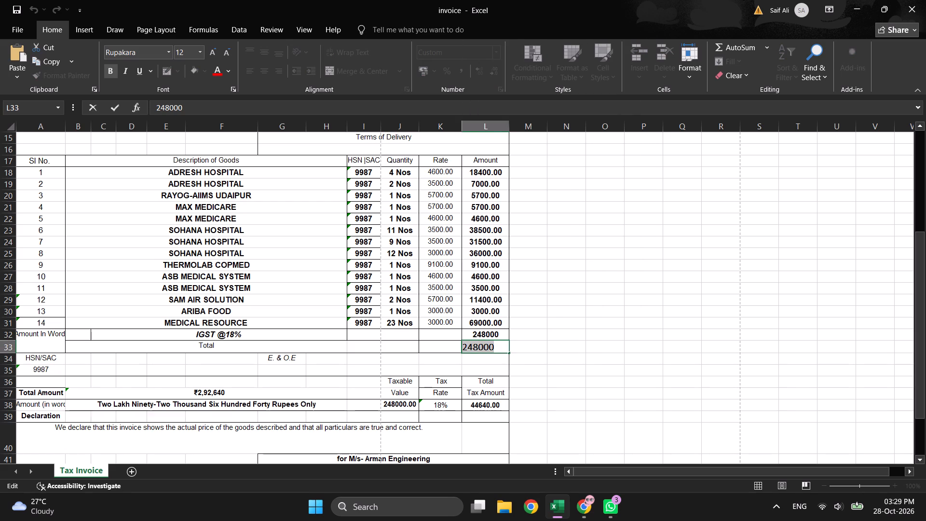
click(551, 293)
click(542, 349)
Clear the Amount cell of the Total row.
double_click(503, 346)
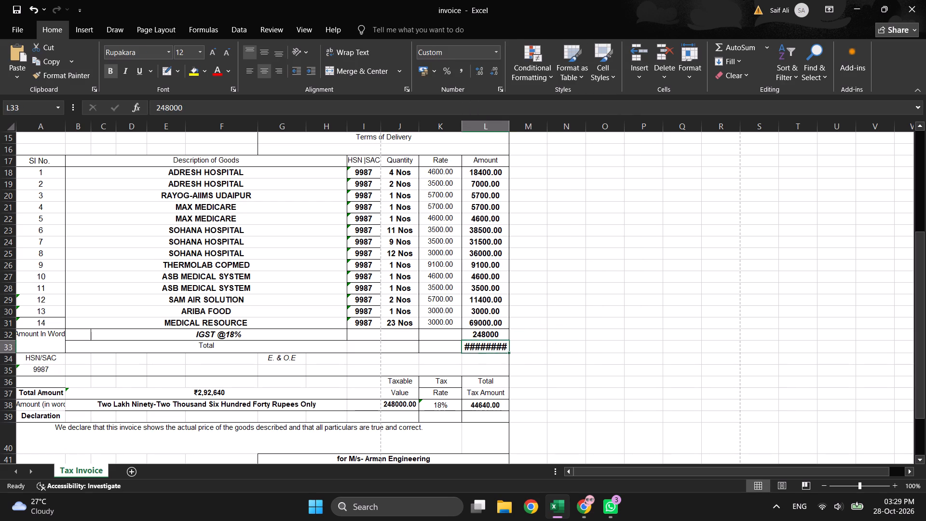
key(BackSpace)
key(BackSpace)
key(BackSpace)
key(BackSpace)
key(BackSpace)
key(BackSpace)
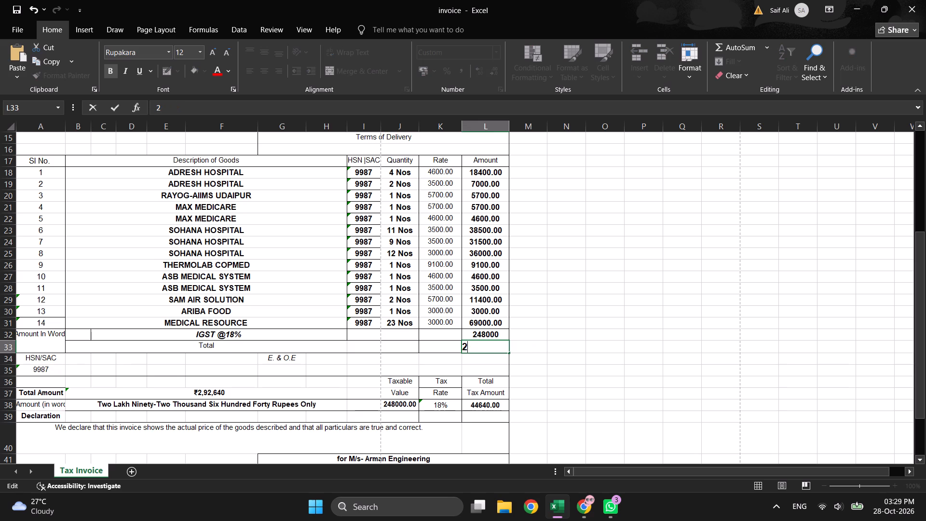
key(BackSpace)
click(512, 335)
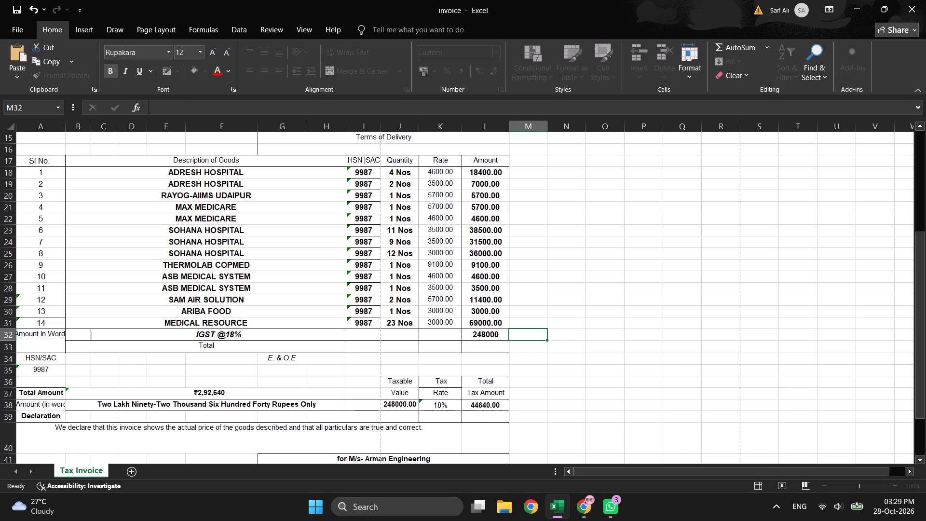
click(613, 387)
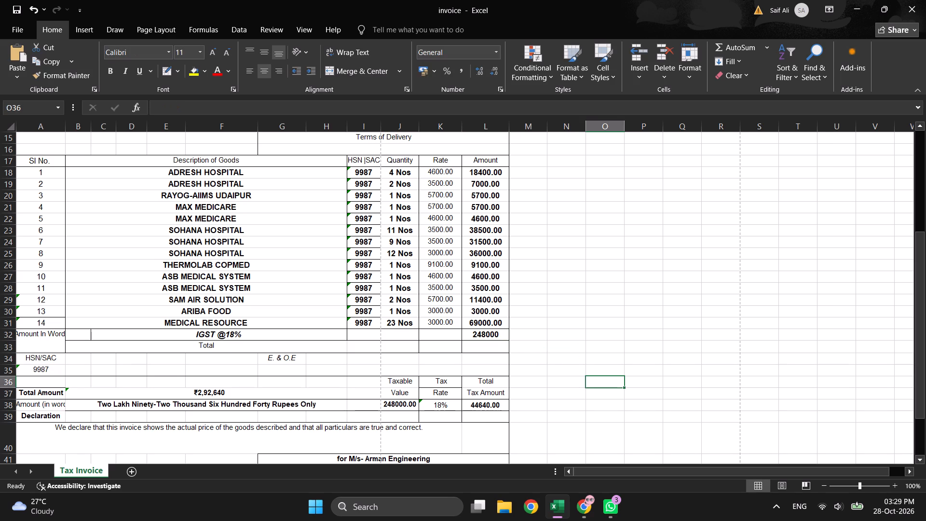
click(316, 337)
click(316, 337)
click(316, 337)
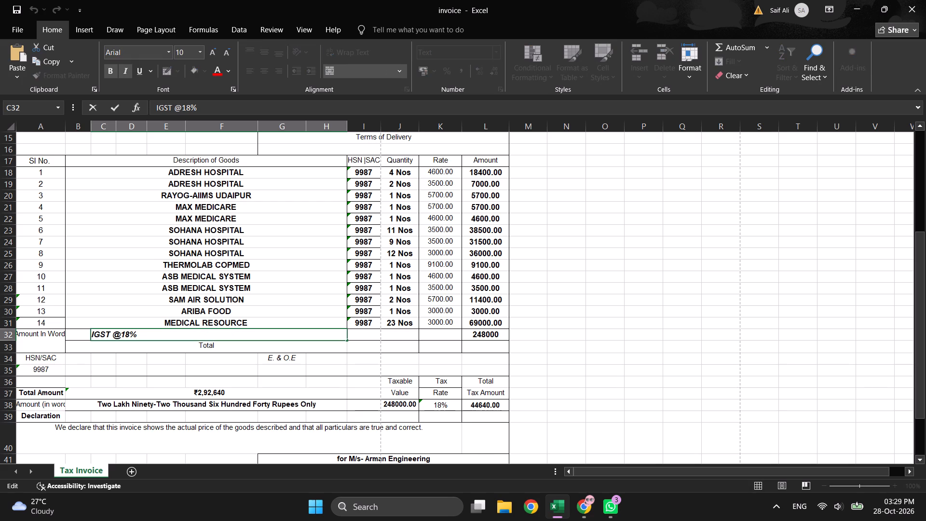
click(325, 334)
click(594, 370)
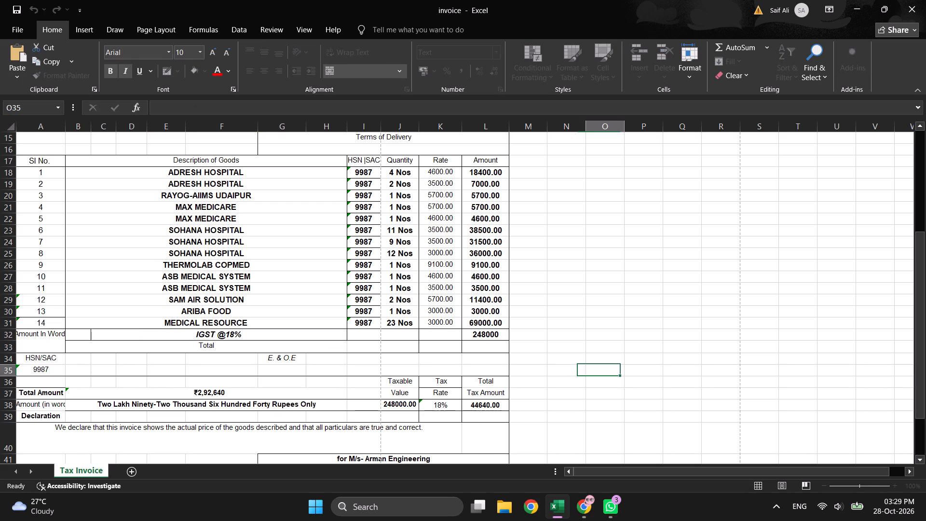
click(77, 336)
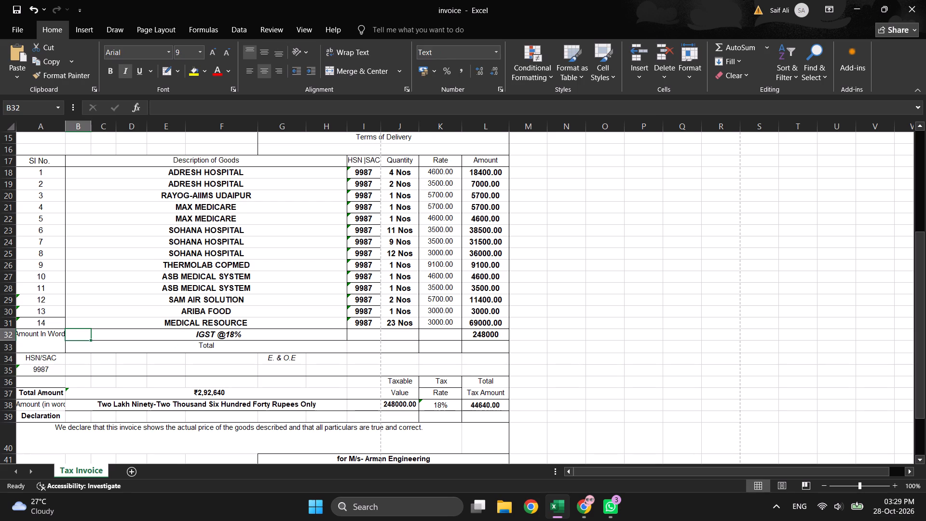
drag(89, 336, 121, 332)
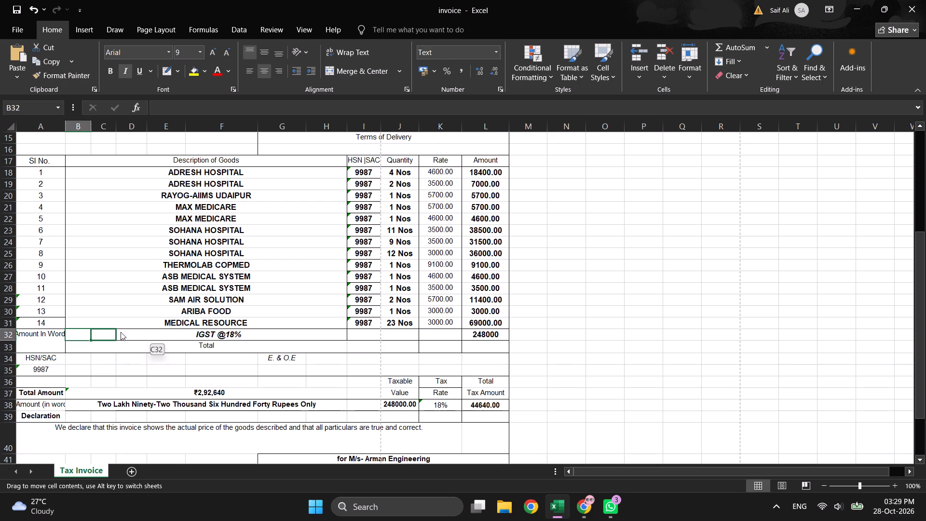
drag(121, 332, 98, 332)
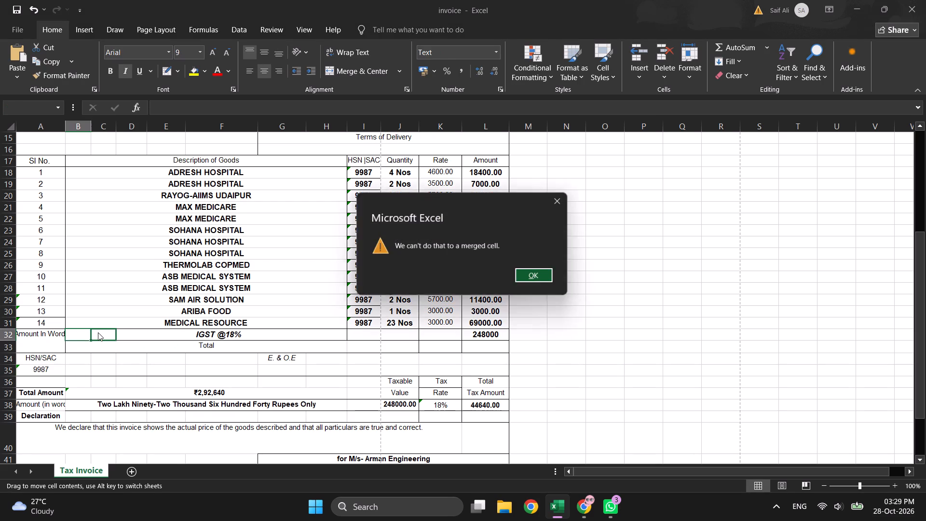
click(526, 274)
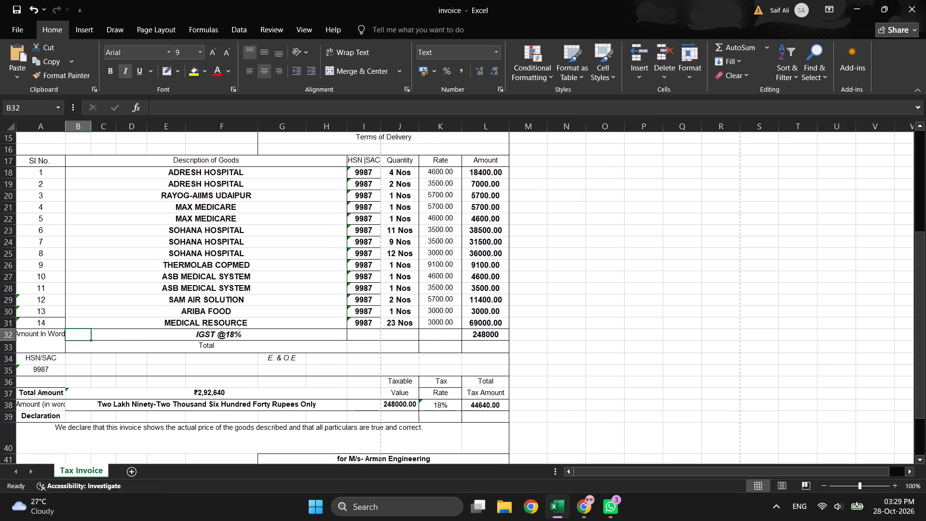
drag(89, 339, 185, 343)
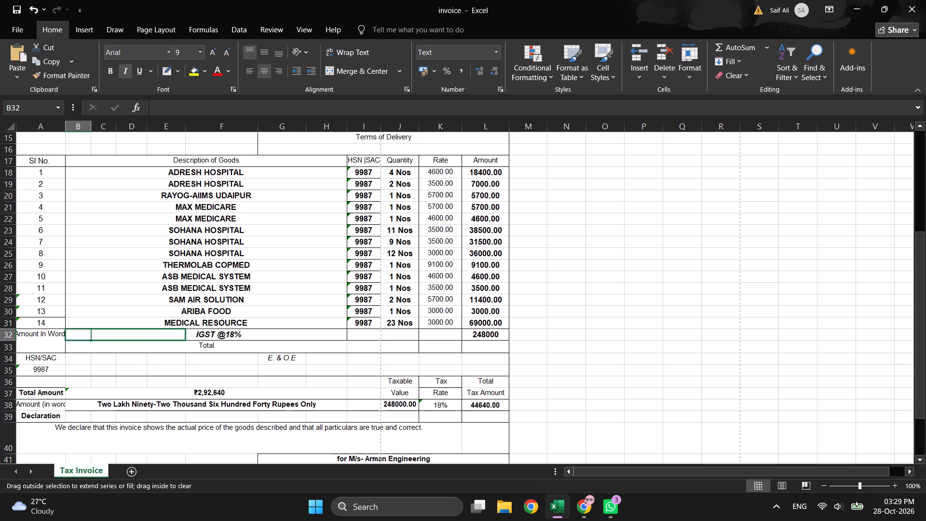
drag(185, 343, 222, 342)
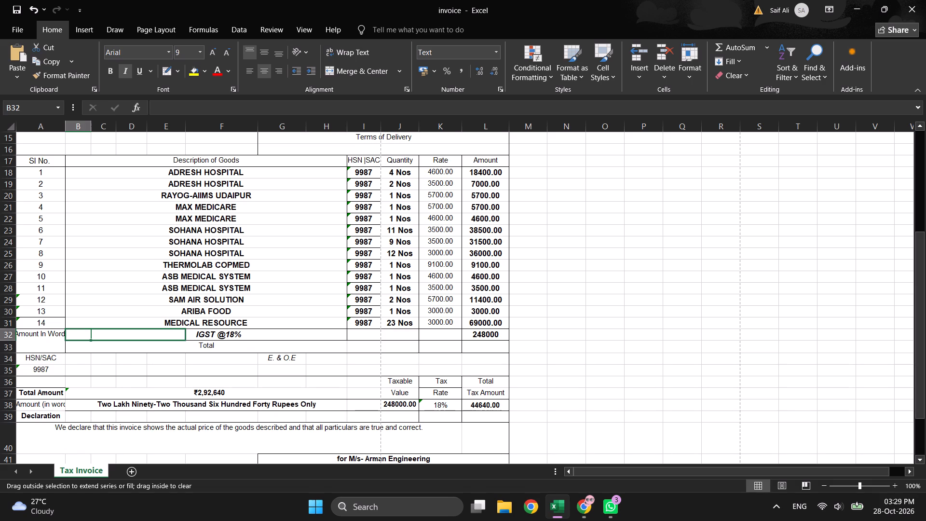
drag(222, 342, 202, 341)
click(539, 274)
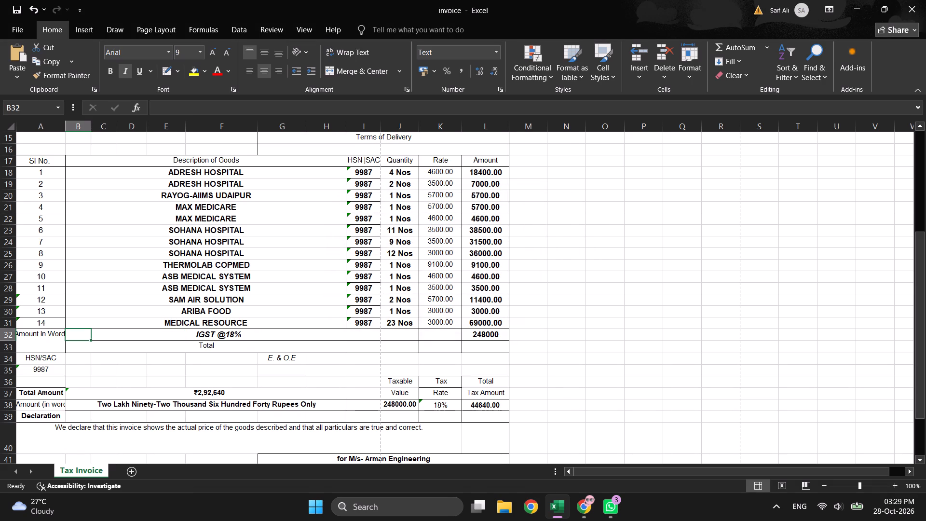
click(202, 335)
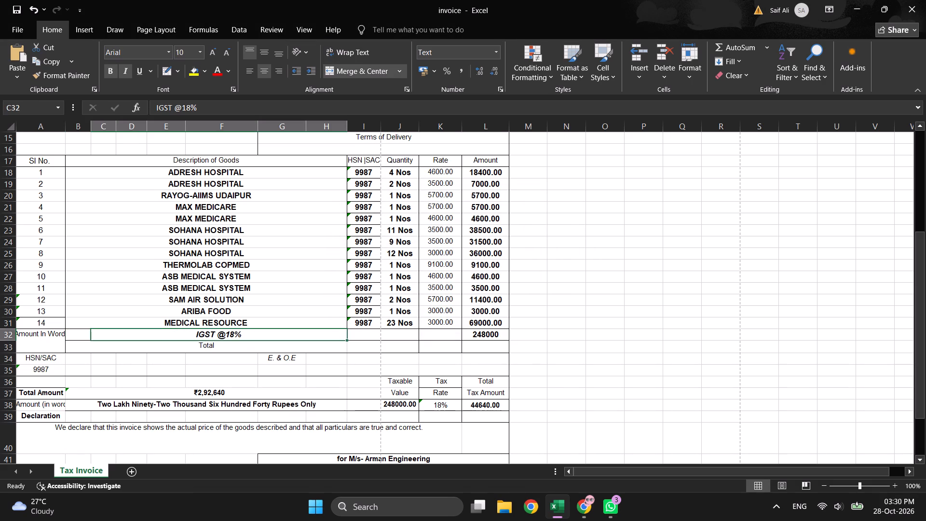
drag(349, 341, 338, 341)
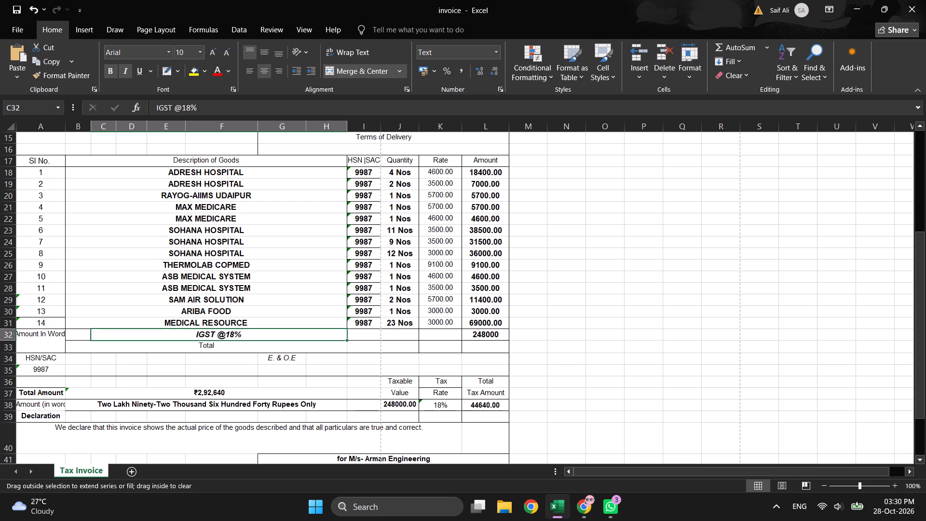
drag(338, 341, 273, 339)
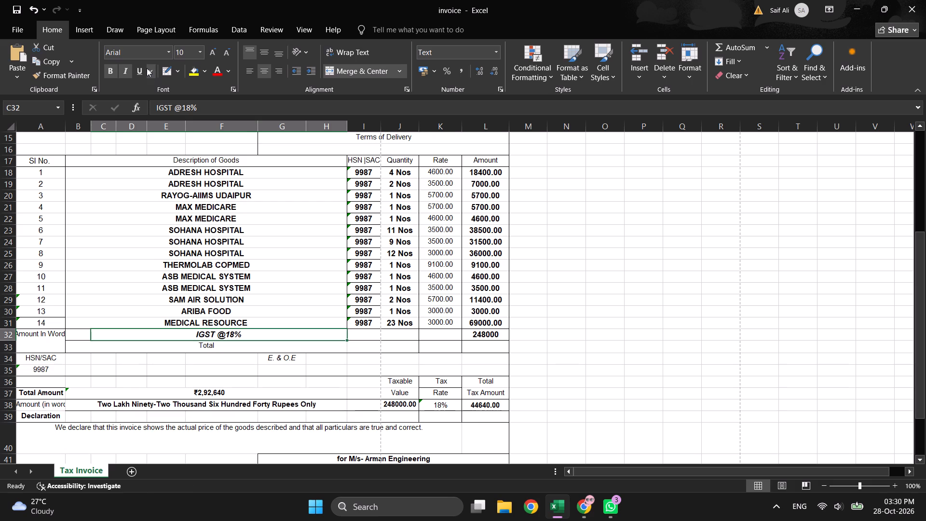
click(346, 74)
click(231, 357)
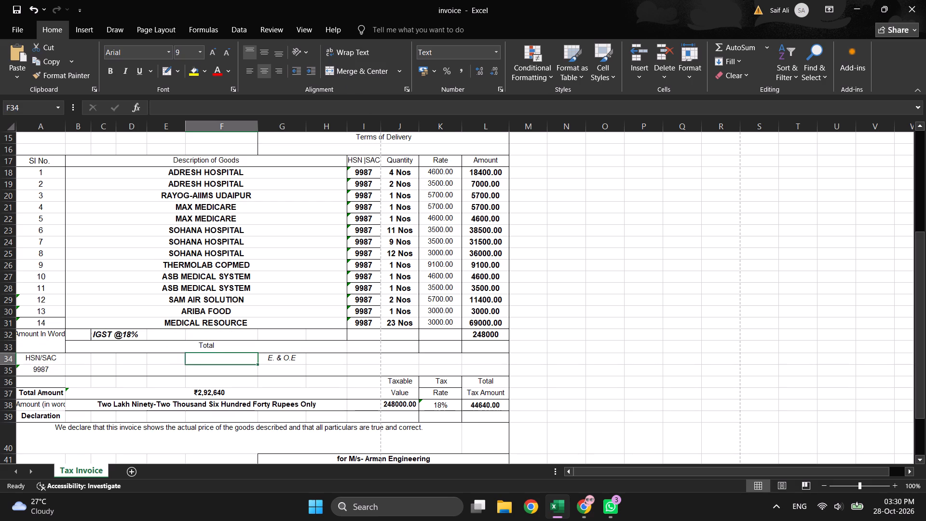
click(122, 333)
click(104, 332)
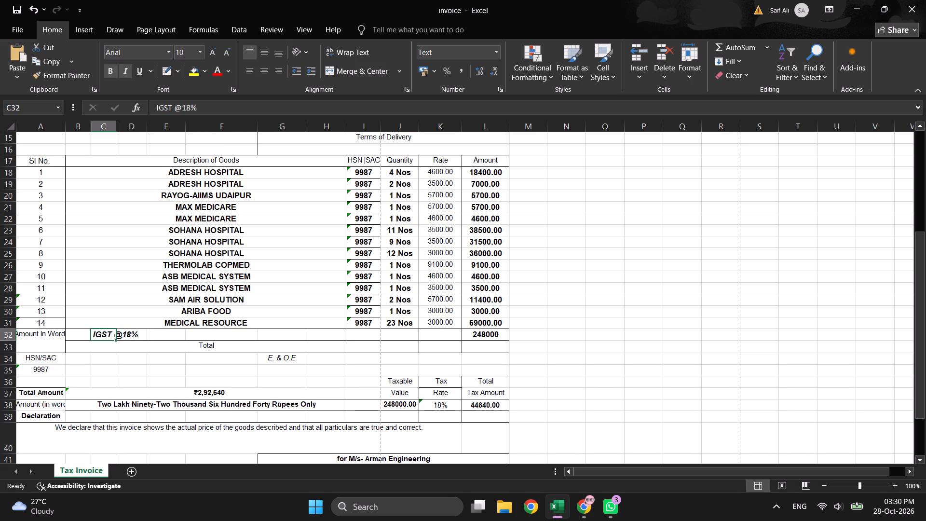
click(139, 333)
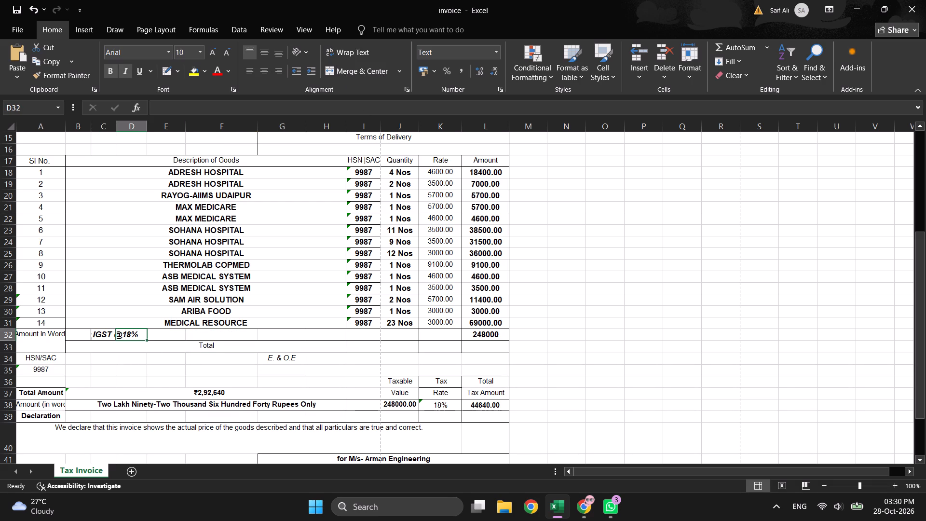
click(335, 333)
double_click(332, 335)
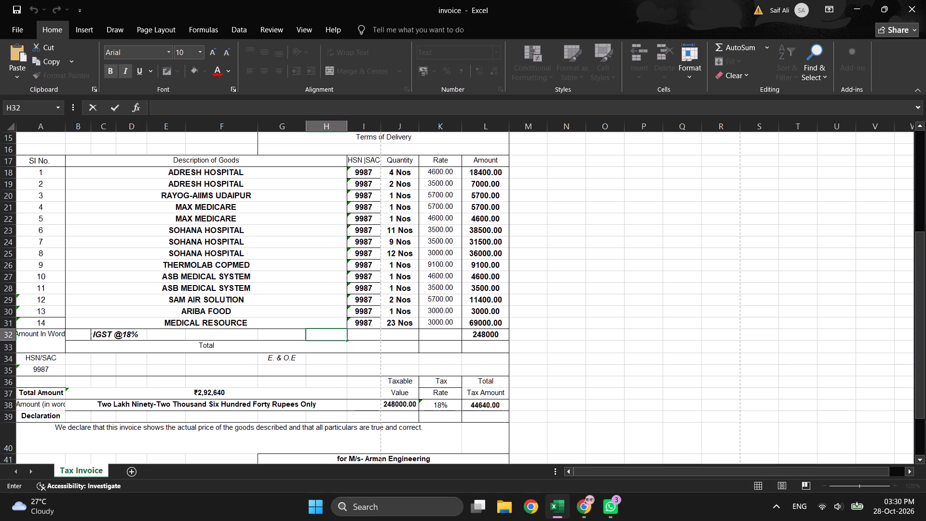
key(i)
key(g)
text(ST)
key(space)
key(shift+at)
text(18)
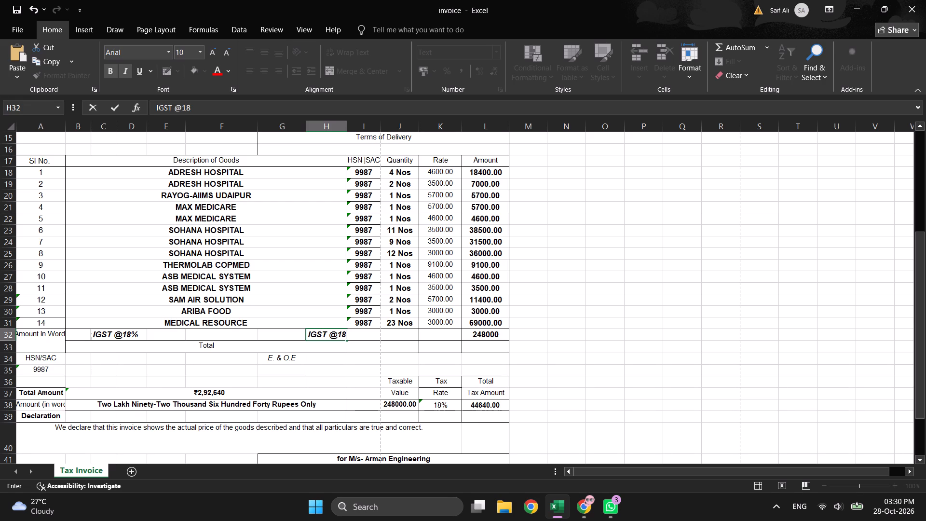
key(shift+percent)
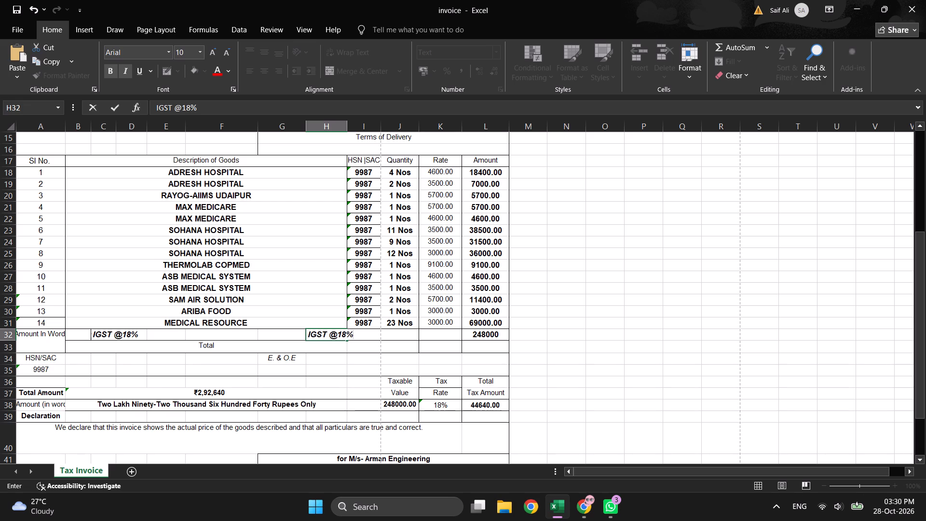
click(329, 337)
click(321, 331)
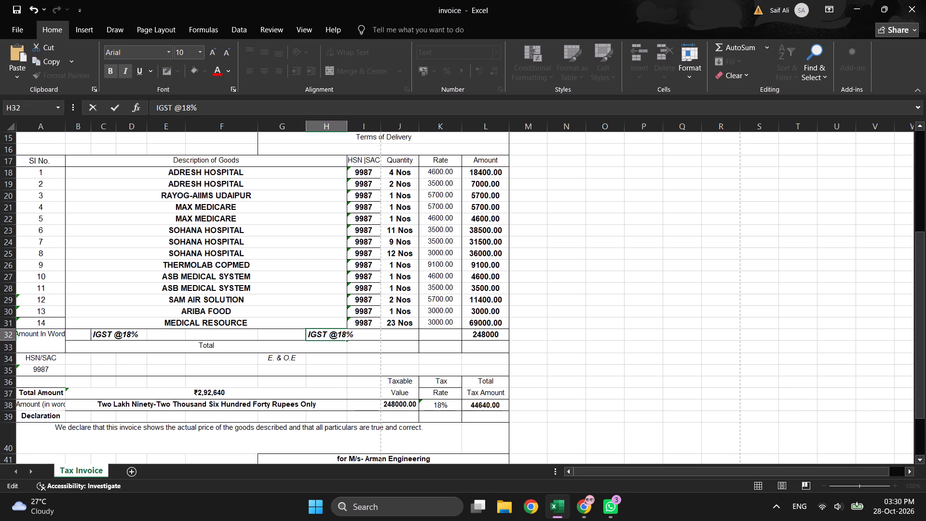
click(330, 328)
Fill blank cell G32 across H32 and merge the two cells with centring.
click(297, 333)
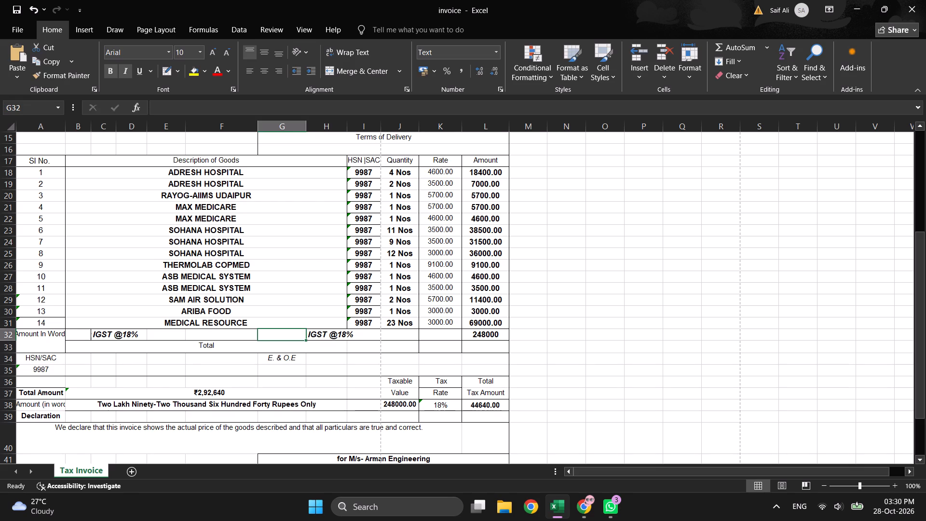
drag(305, 340, 340, 341)
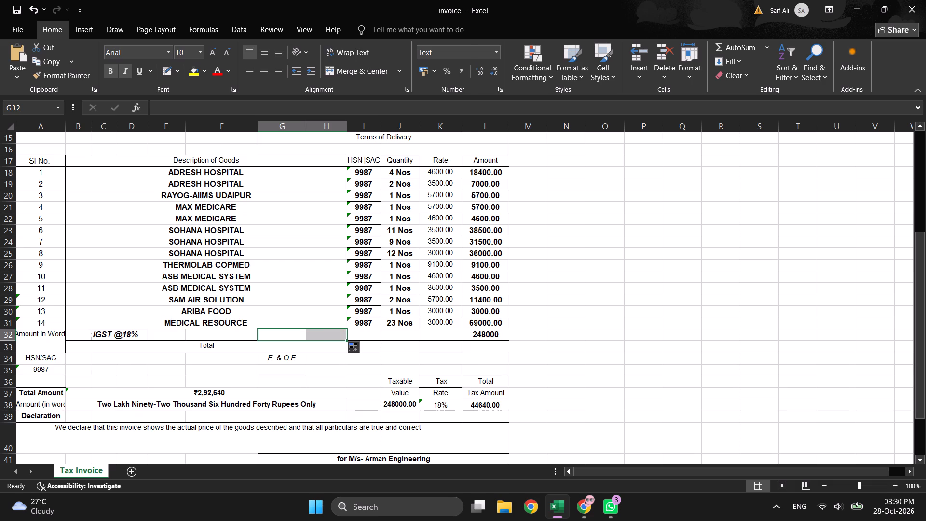
right_click(336, 332)
click(488, 352)
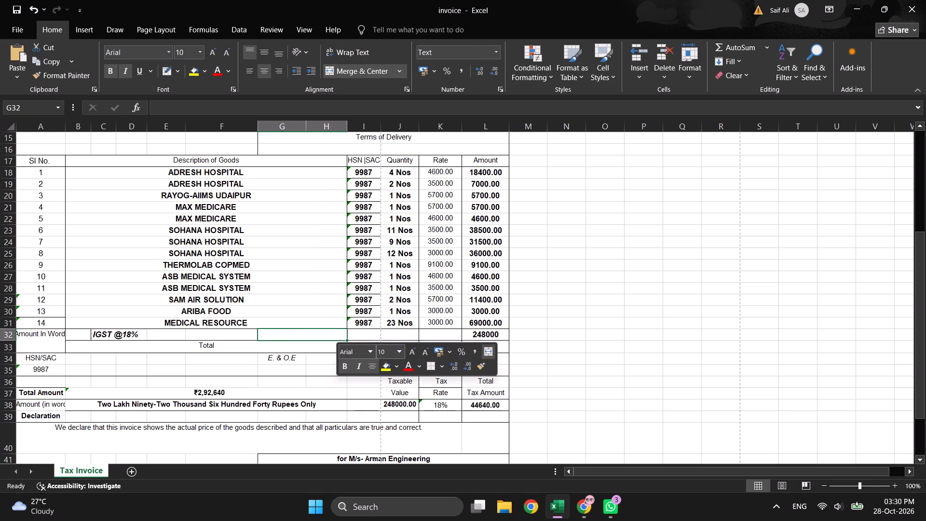
click(598, 303)
click(308, 337)
click(308, 337)
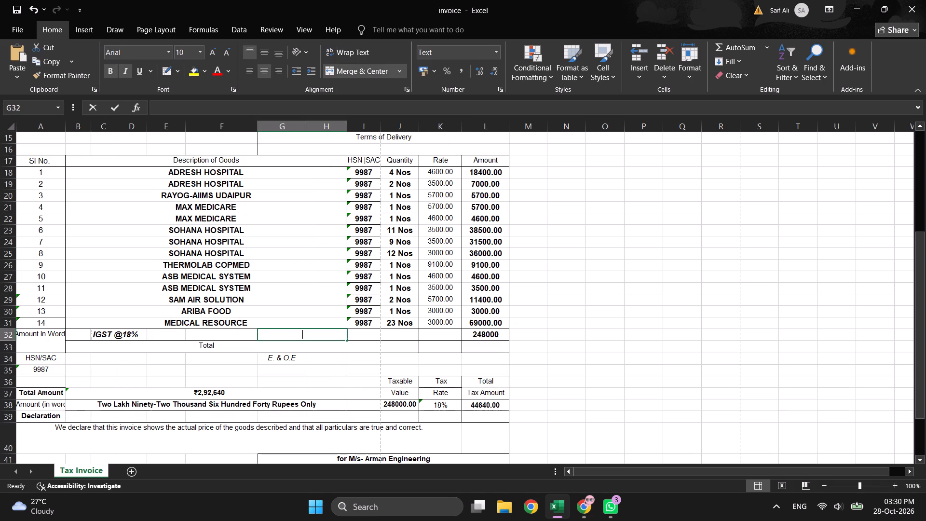
click(107, 338)
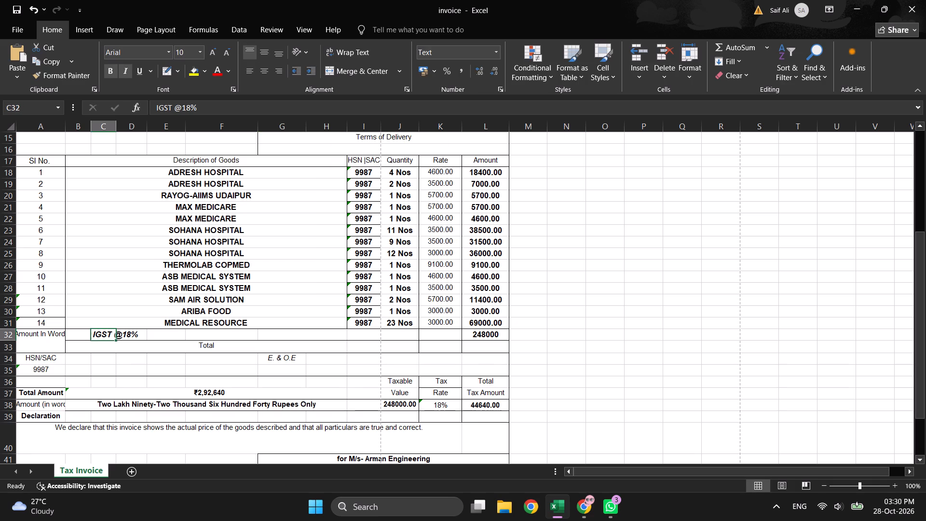
right_click(95, 335)
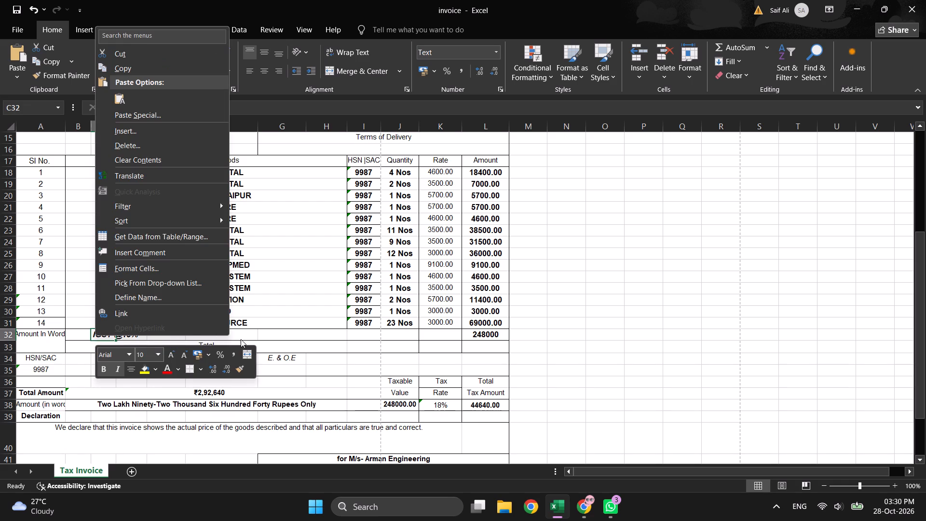
double_click(318, 332)
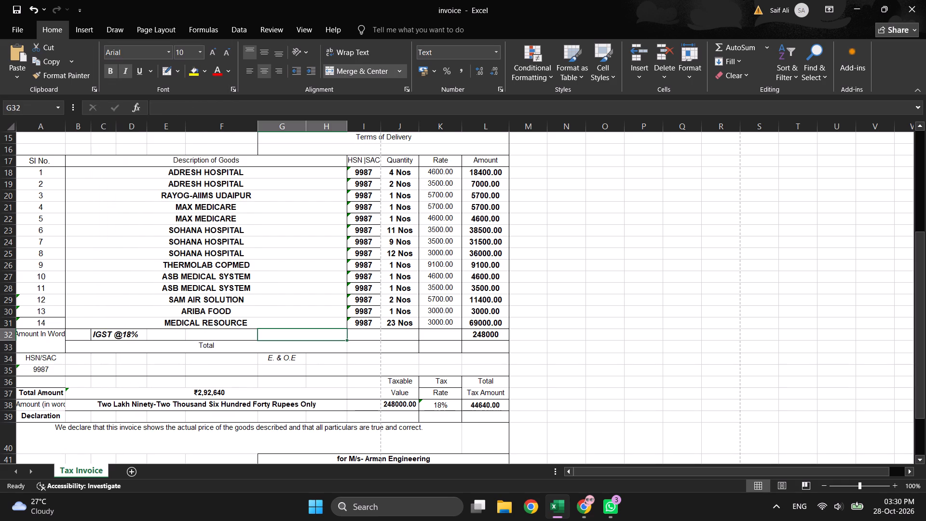
text(IGST)
key(space)
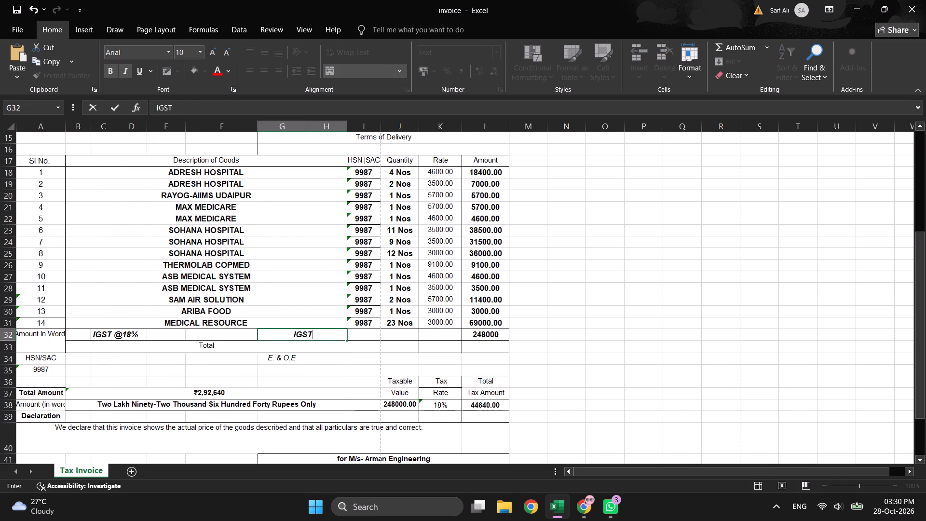
key(shift+at)
key(1)
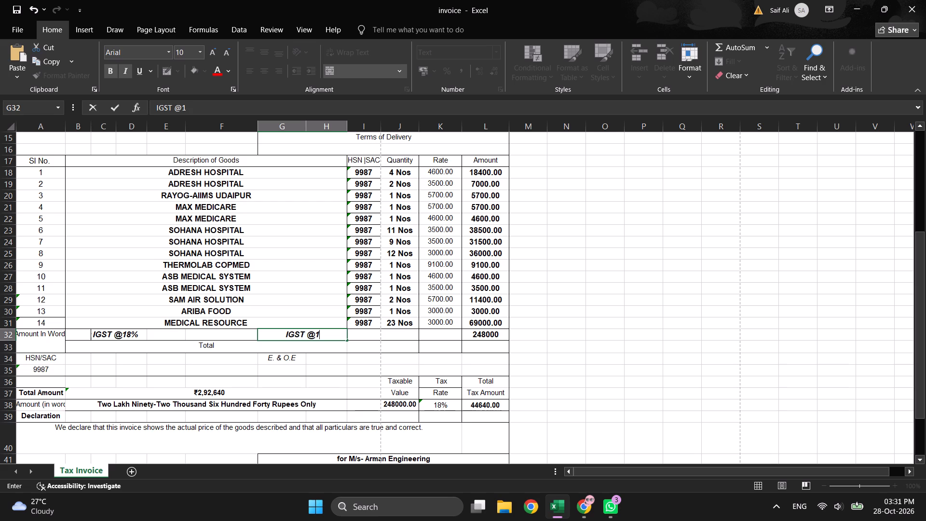
key(8)
key(shift+percent)
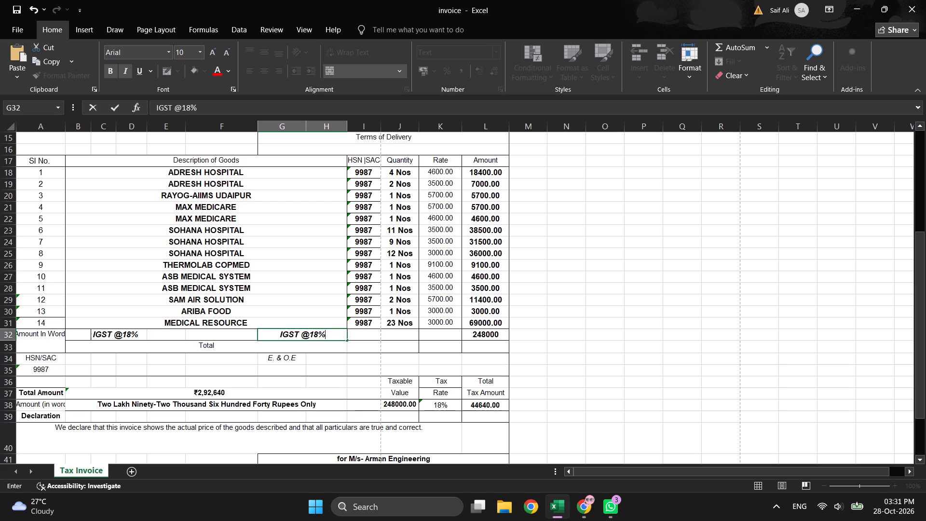
click(616, 351)
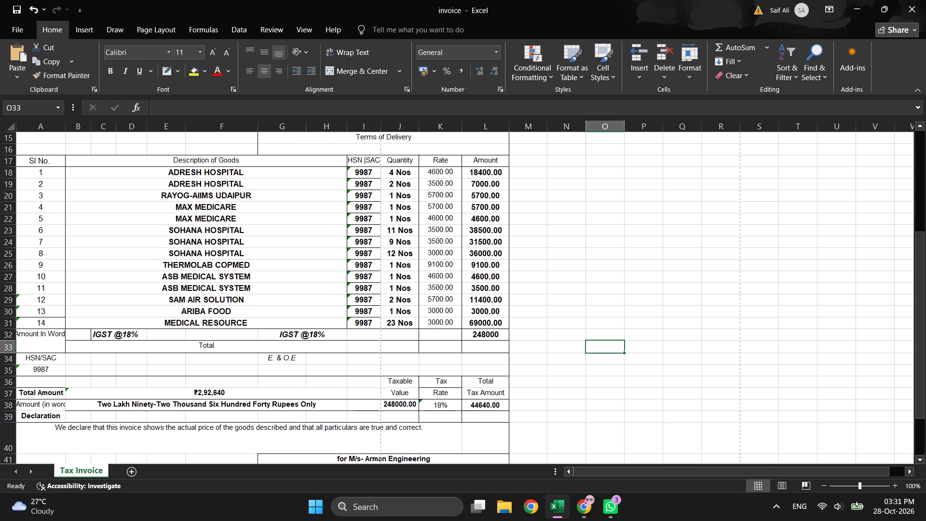
click(145, 339)
double_click(109, 335)
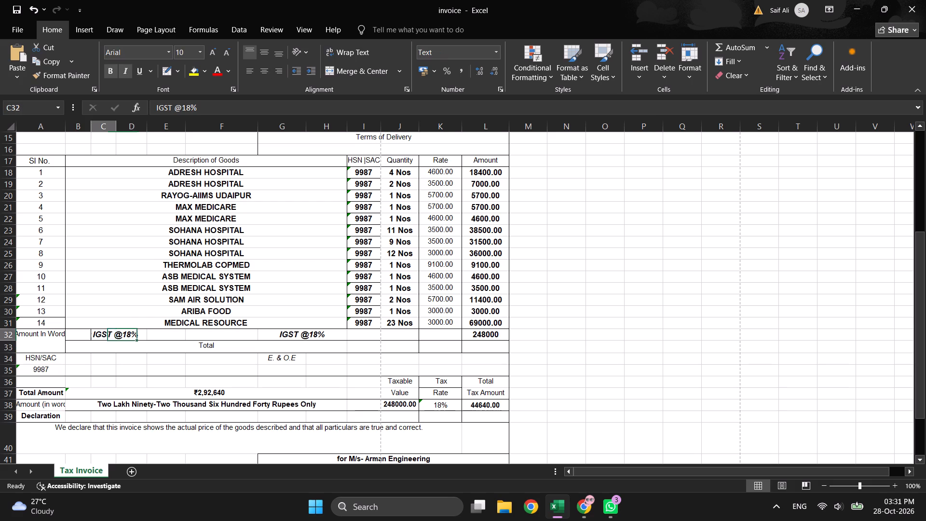
key(BackSpace)
key(BackSpace)
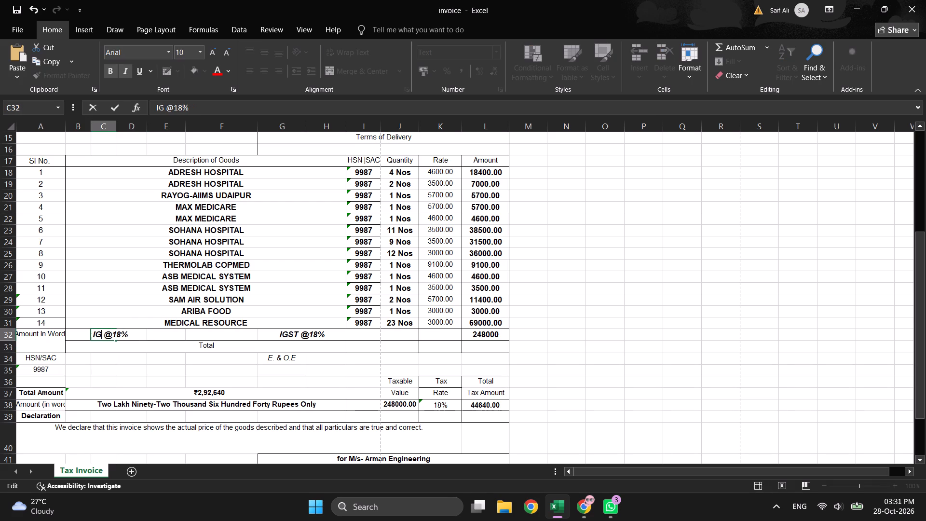
key(BackSpace)
key(BackSpace)
key(BackSpace)
double_click(117, 333)
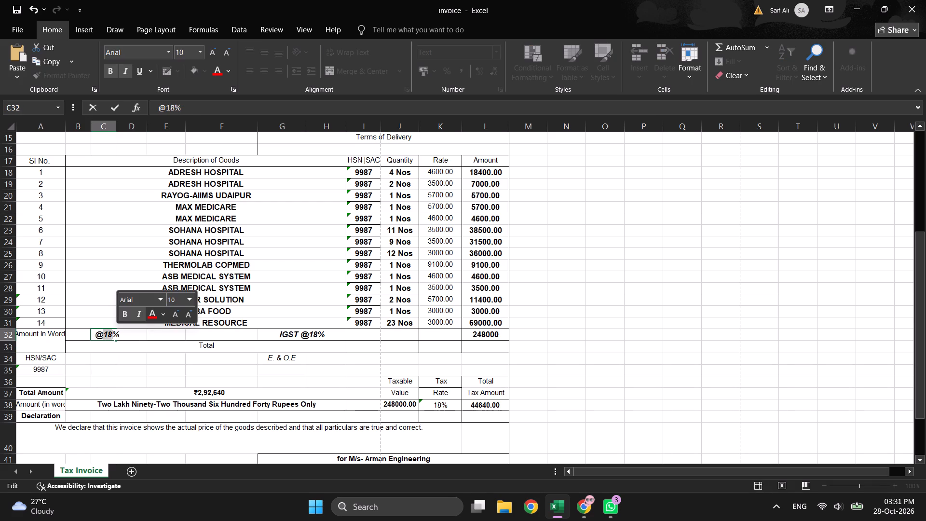
click(125, 332)
key(BackSpace)
key(BackSpace)
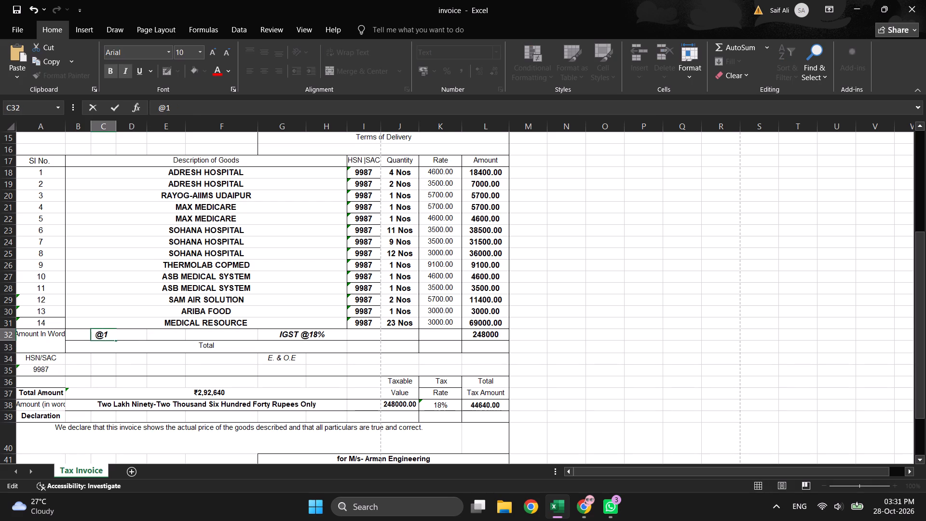
key(BackSpace)
key(BackSpace)
key(BackSpace)
key(BackSpace)
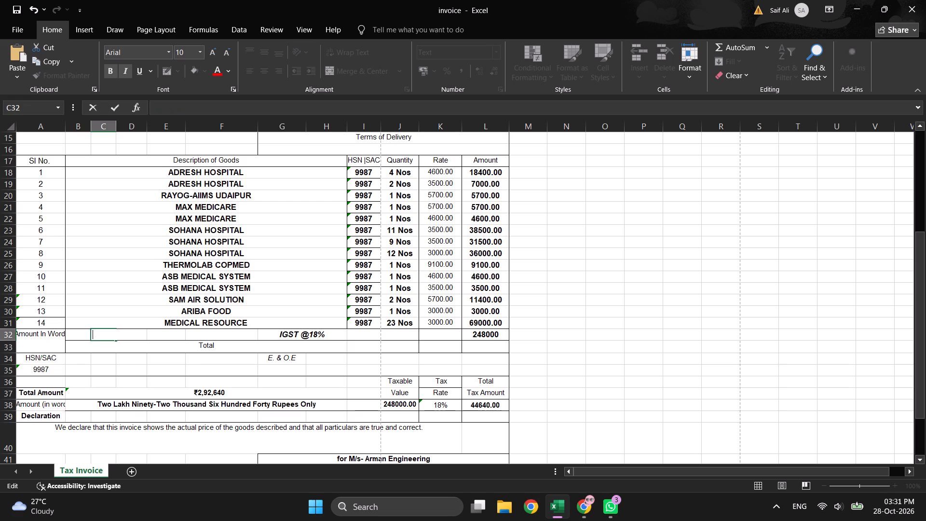
Fill blank cell B32 across to F32 and merge the range with centring, beside the Amount In Words label.
click(79, 337)
drag(89, 339, 153, 343)
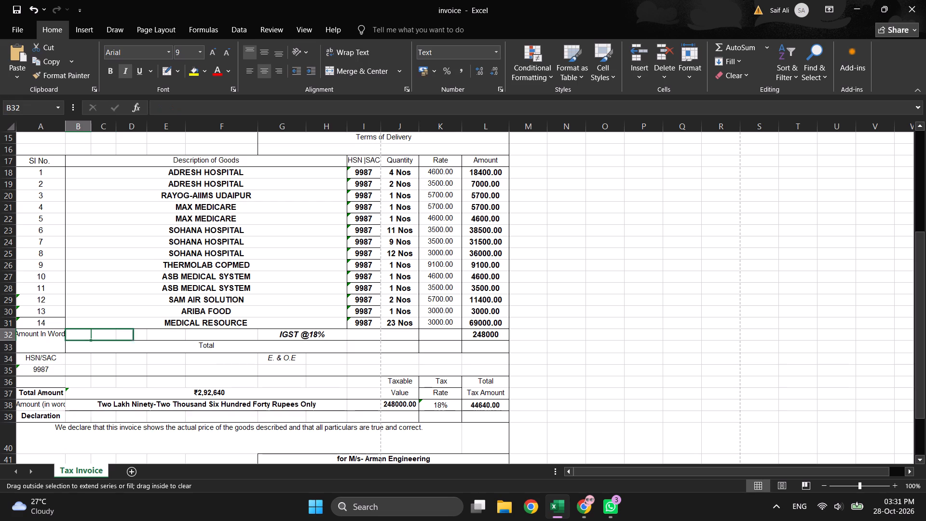
drag(153, 343, 260, 347)
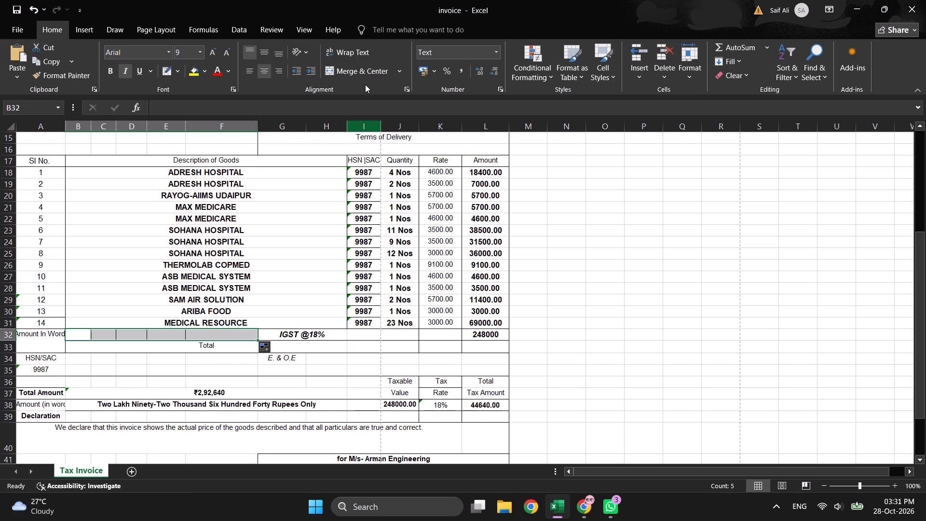
click(355, 69)
click(488, 275)
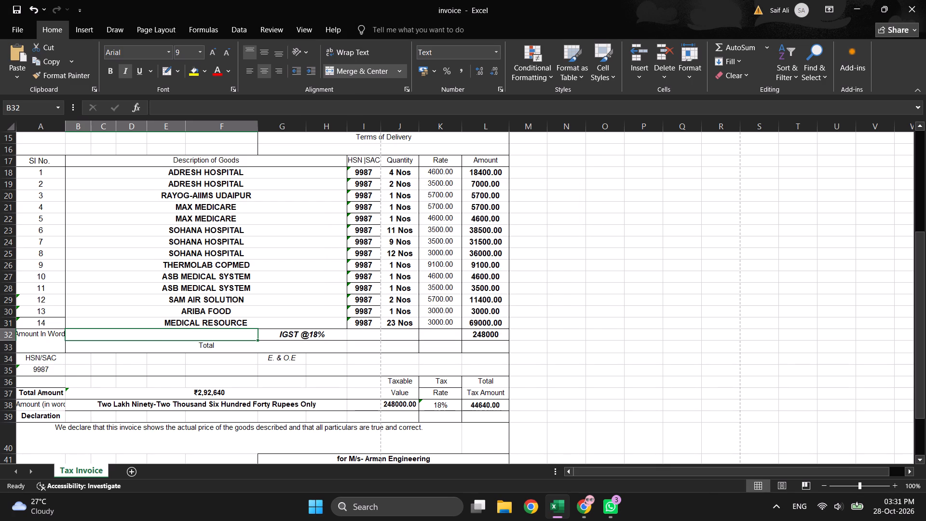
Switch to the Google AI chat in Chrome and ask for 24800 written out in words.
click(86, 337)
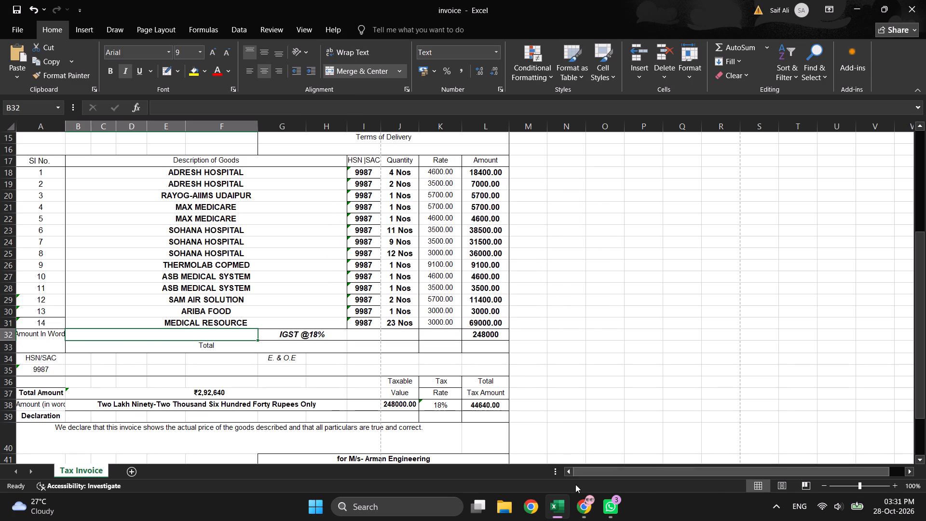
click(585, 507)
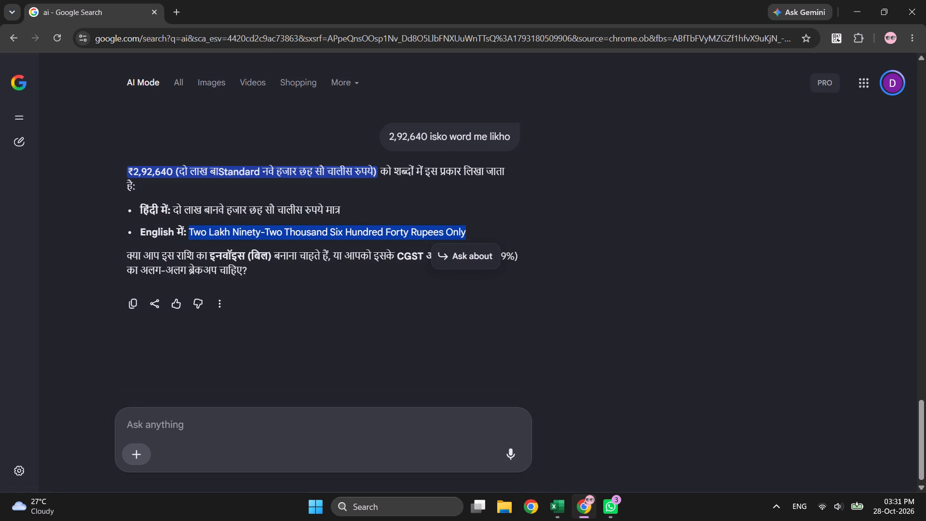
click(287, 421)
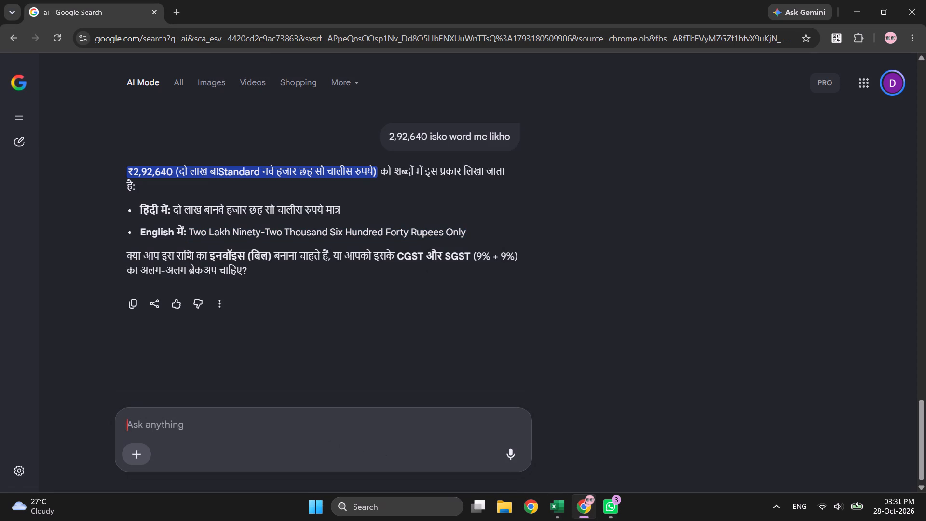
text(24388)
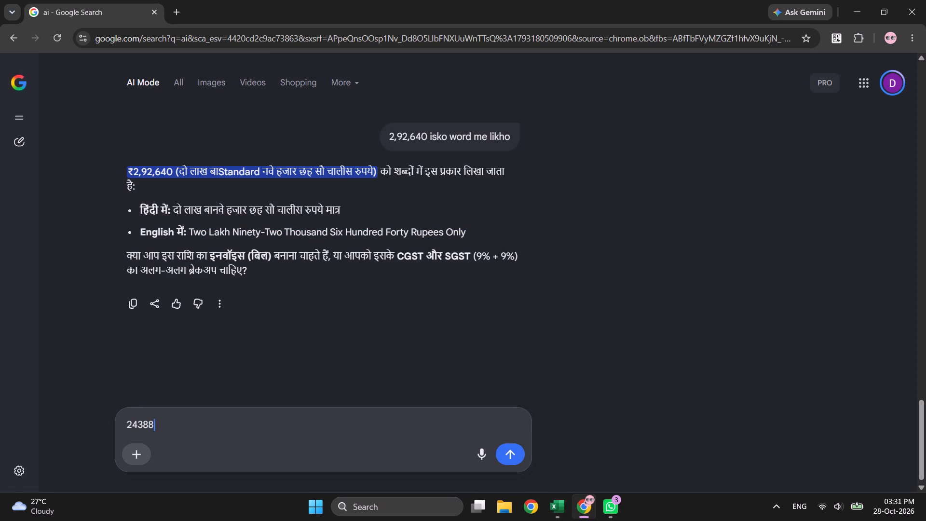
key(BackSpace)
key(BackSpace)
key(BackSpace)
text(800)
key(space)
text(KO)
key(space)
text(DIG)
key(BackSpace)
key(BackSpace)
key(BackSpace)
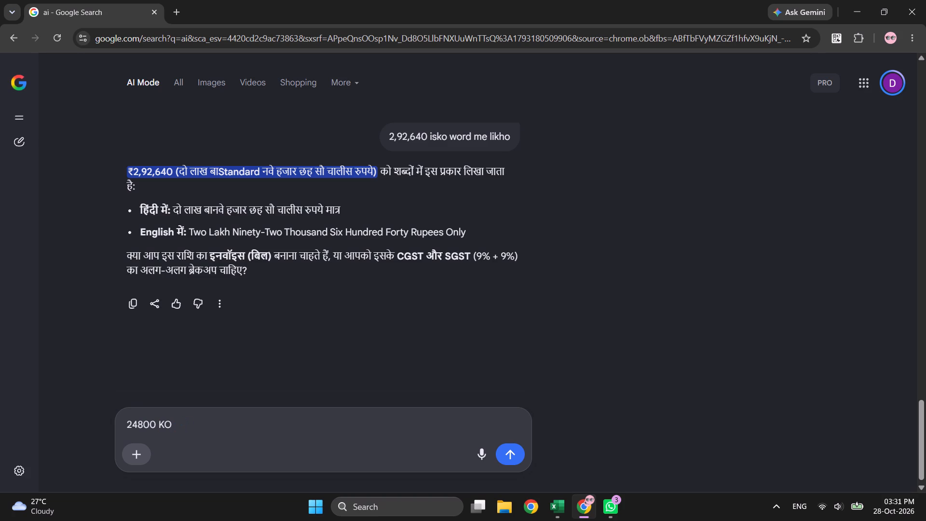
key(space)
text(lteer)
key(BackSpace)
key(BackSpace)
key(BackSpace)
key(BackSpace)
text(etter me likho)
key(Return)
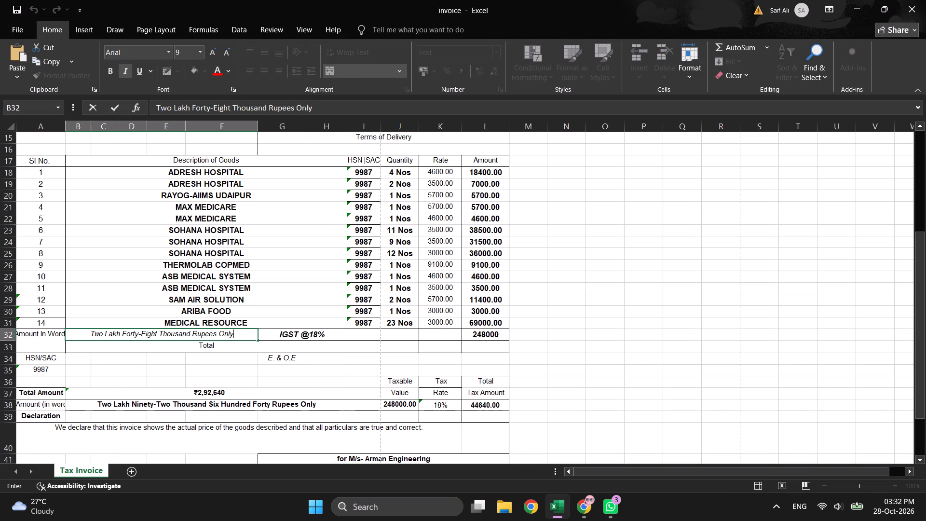
Make the amount-in-words text in cell B32 bold.
drag(234, 333, 184, 333)
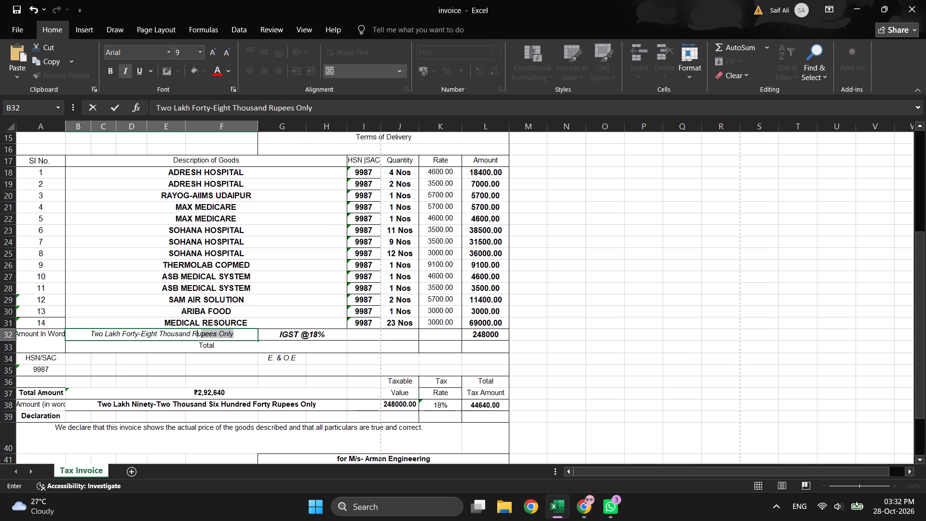
drag(184, 333, 77, 337)
click(83, 319)
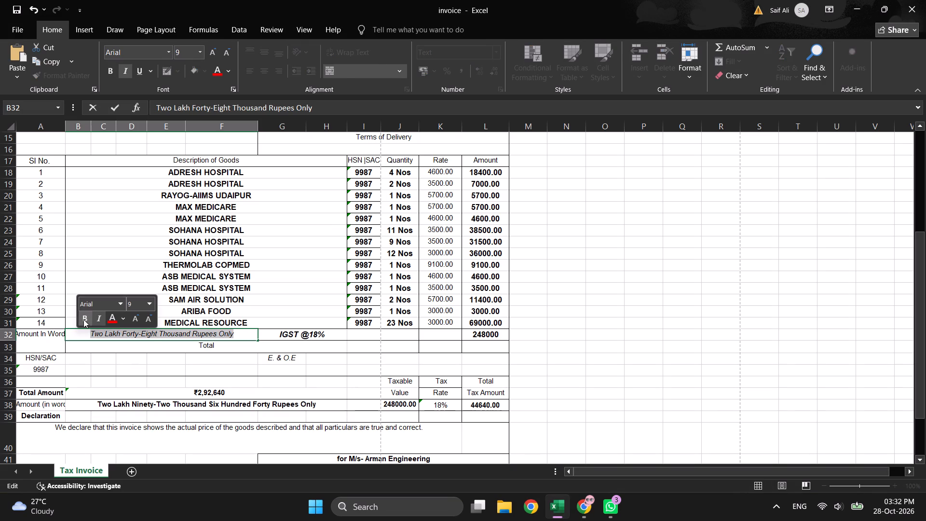
click(605, 318)
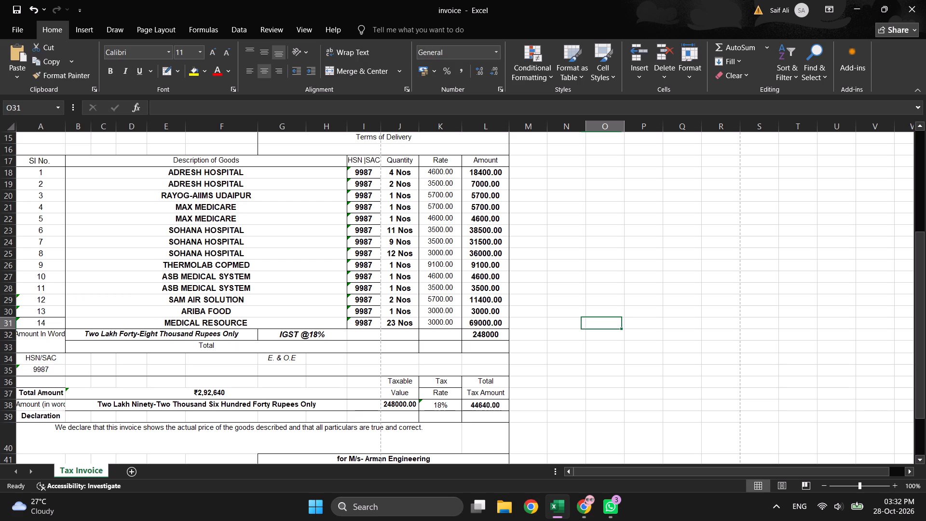
Widen column A slightly so the Amount In Word label in row 32 fits its cell.
click(677, 260)
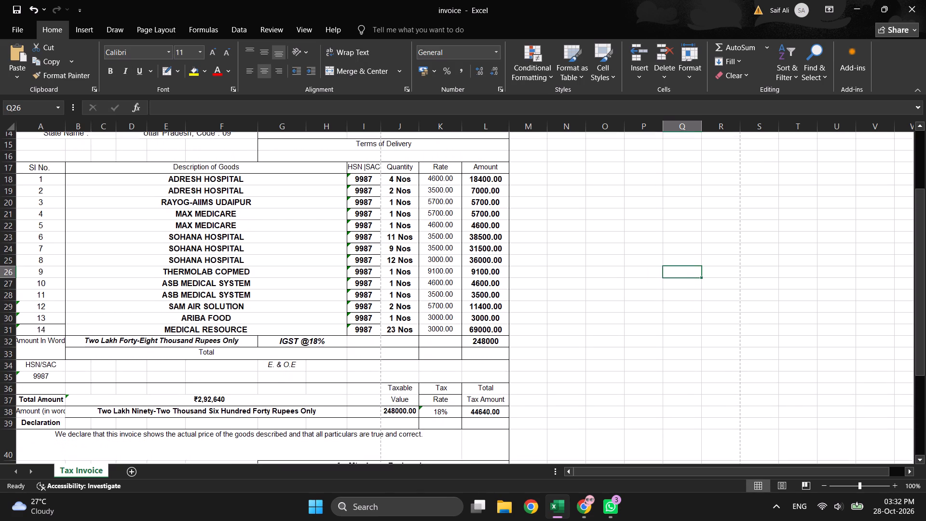
scroll(602, 236, down, 1)
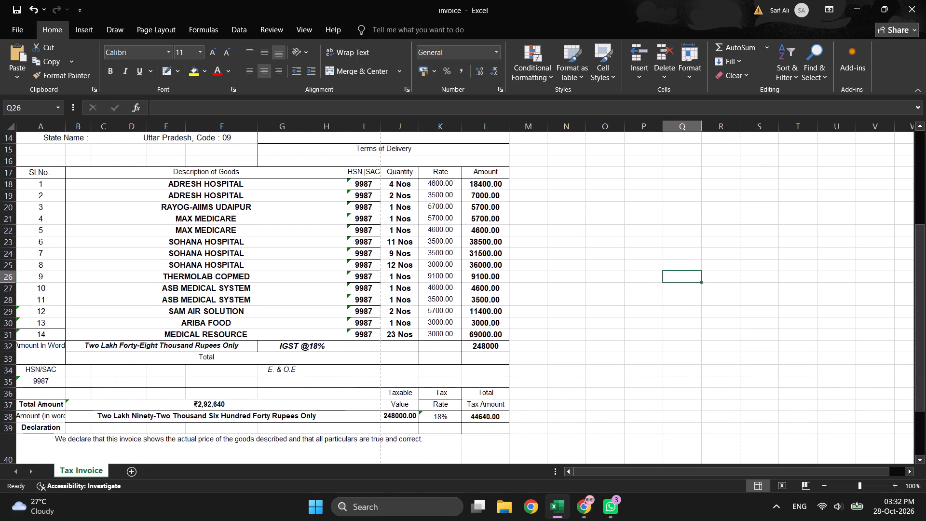
click(107, 376)
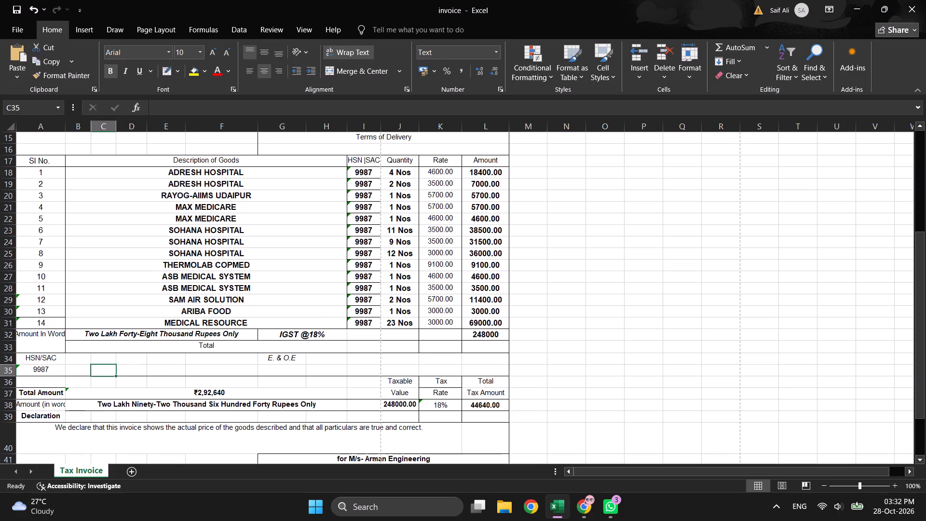
click(49, 369)
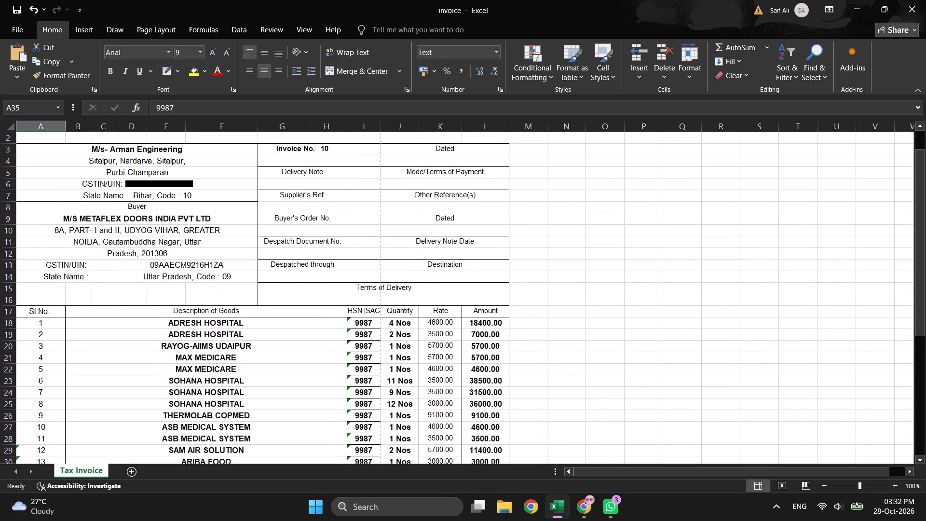
drag(66, 126, 76, 126)
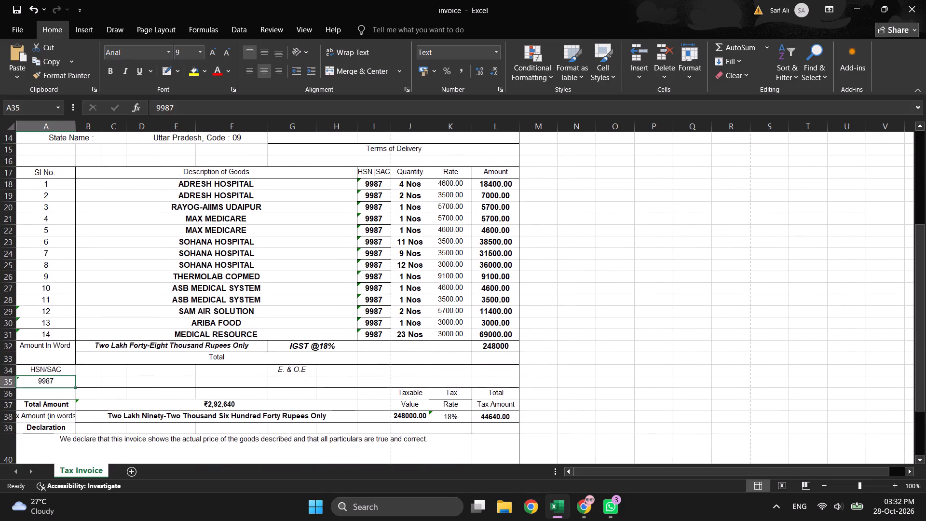
click(616, 362)
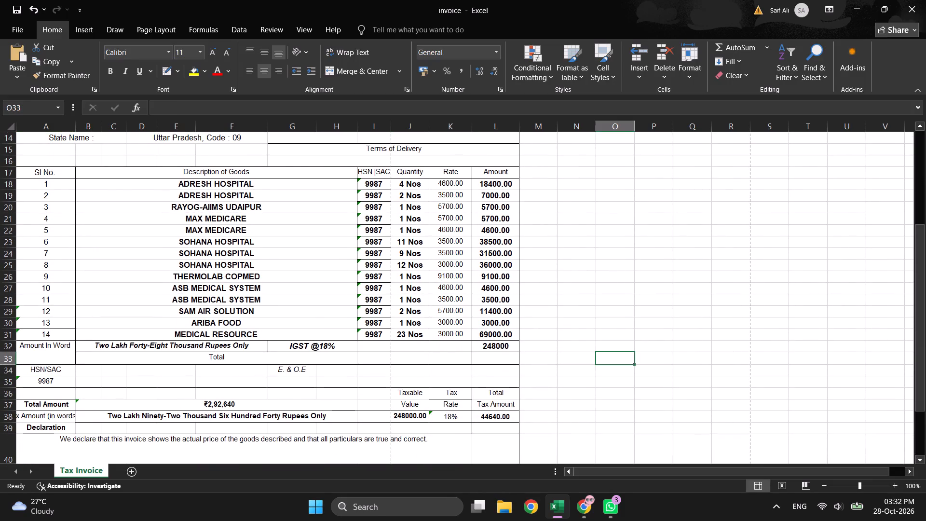
Shorten the label in cell A38 to "Tax Amount :" by removing the "(in words)" part.
click(54, 420)
click(54, 417)
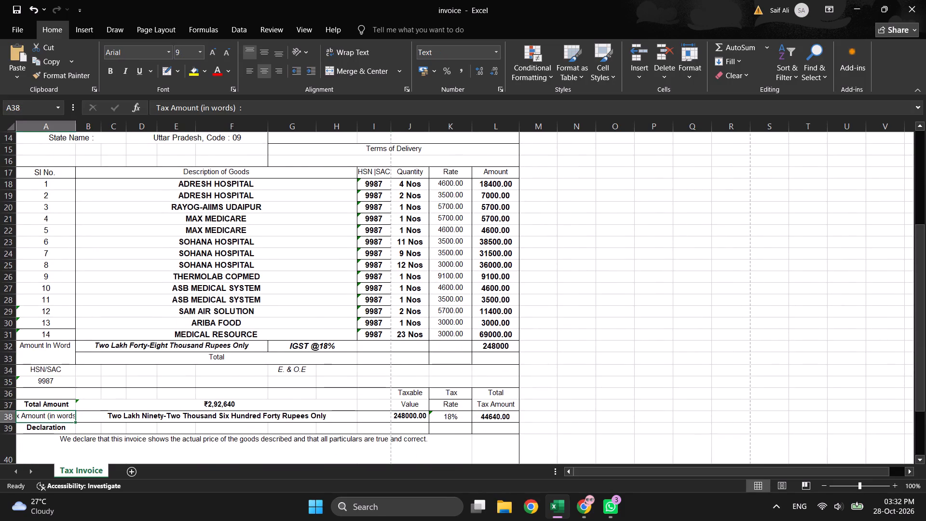
double_click(66, 416)
click(59, 425)
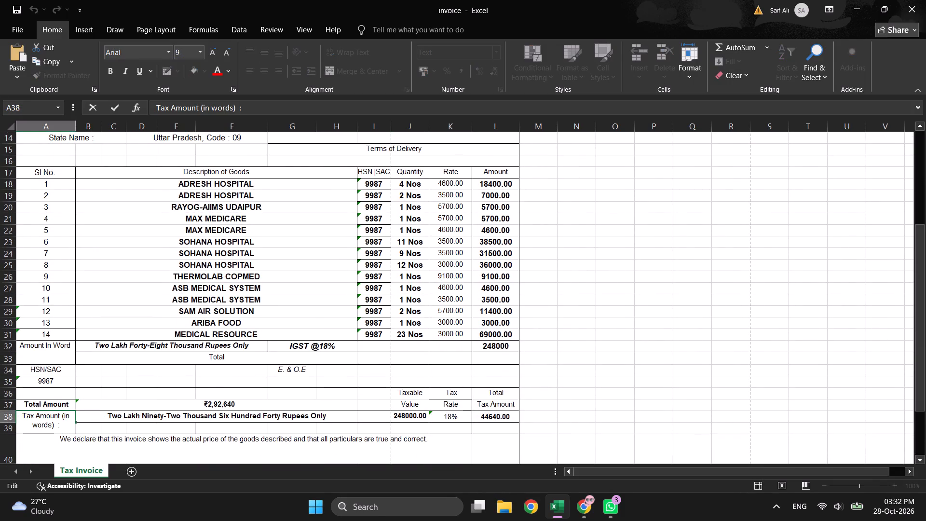
key(BackSpace)
key(BackSpace)
key(BackSpace)
key(BackSpace)
key(BackSpace)
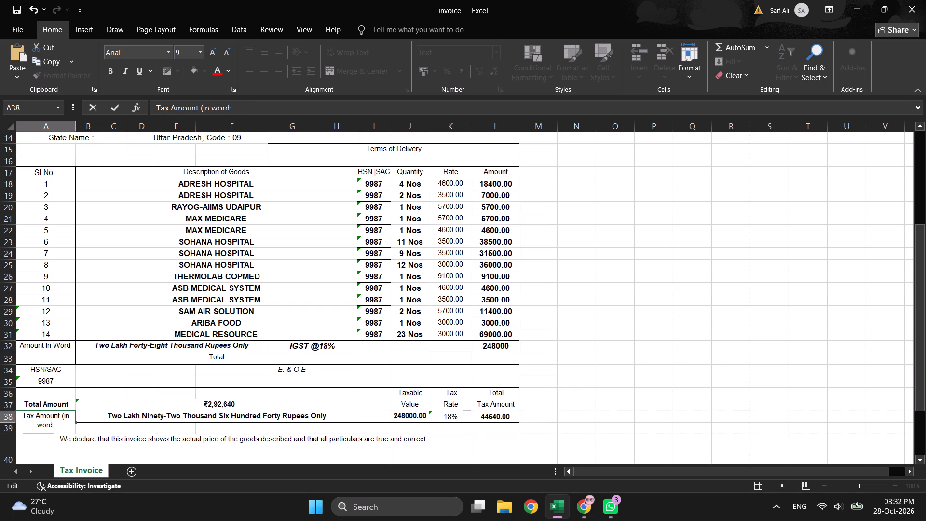
key(BackSpace)
key(BackSpace)
key(BackSpace)
key(BackSpace)
key(BackSpace)
key(BackSpace)
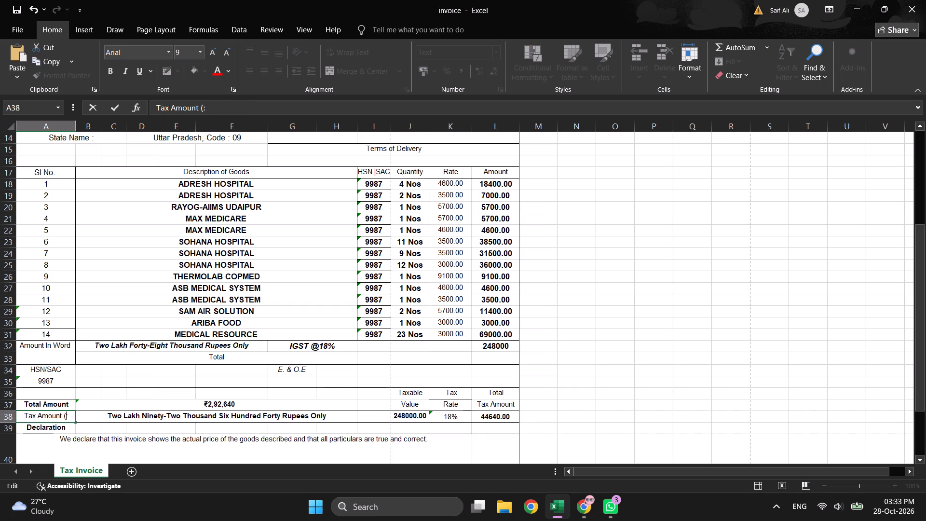
key(BackSpace)
click(621, 362)
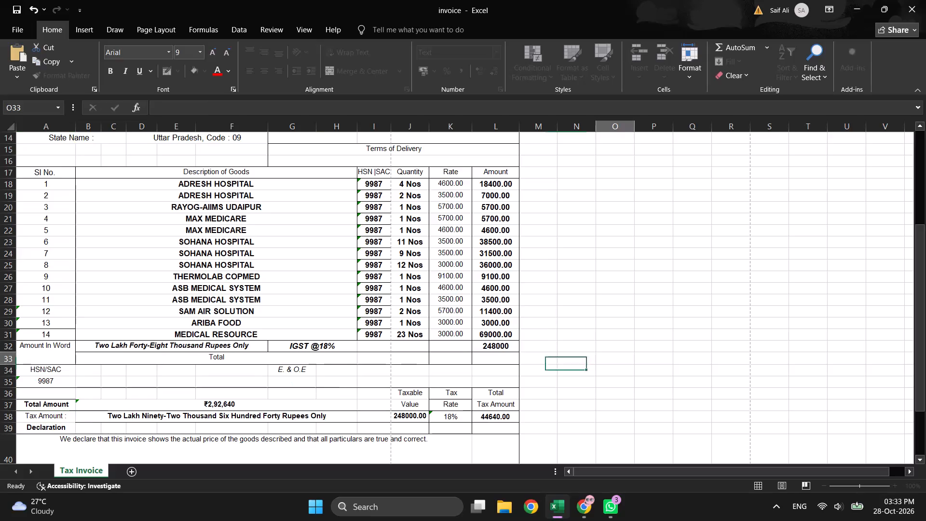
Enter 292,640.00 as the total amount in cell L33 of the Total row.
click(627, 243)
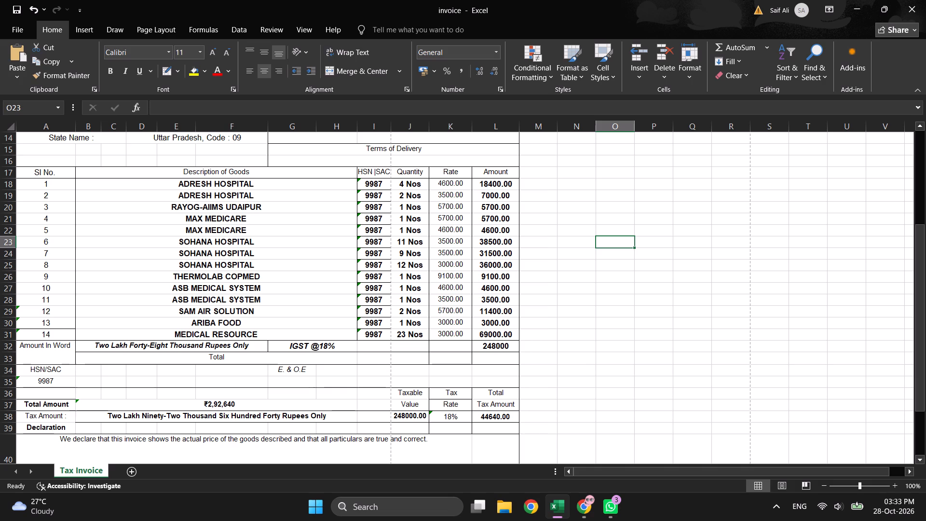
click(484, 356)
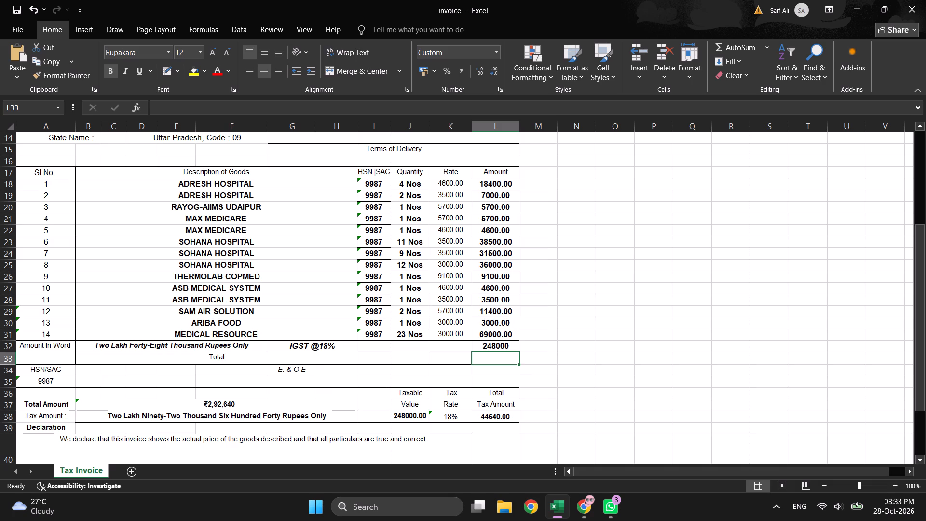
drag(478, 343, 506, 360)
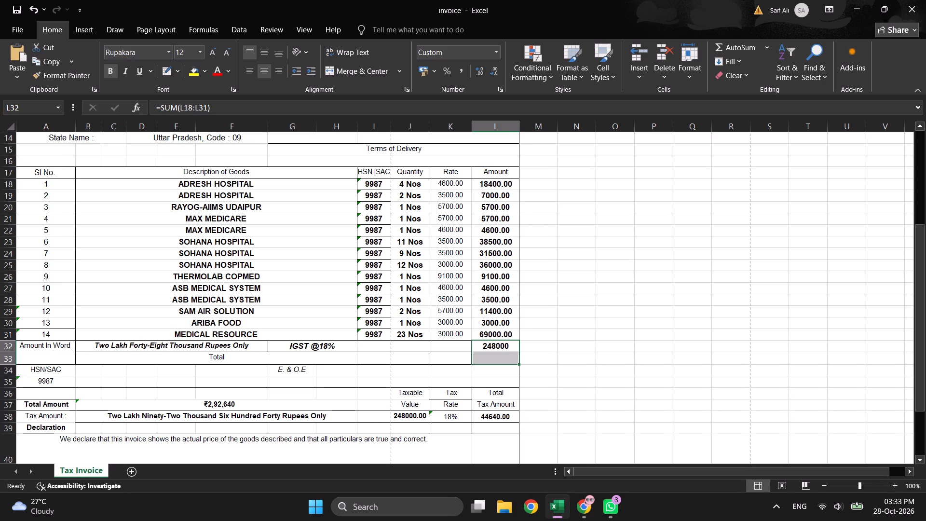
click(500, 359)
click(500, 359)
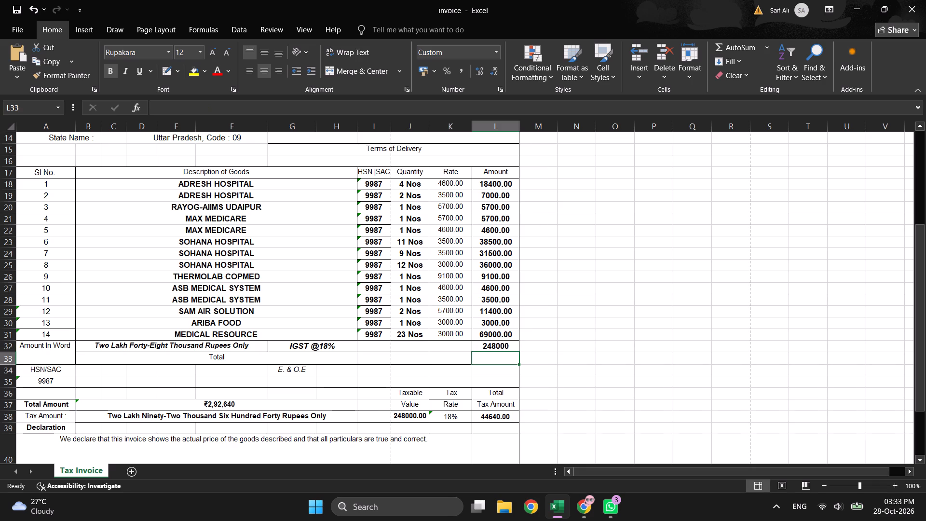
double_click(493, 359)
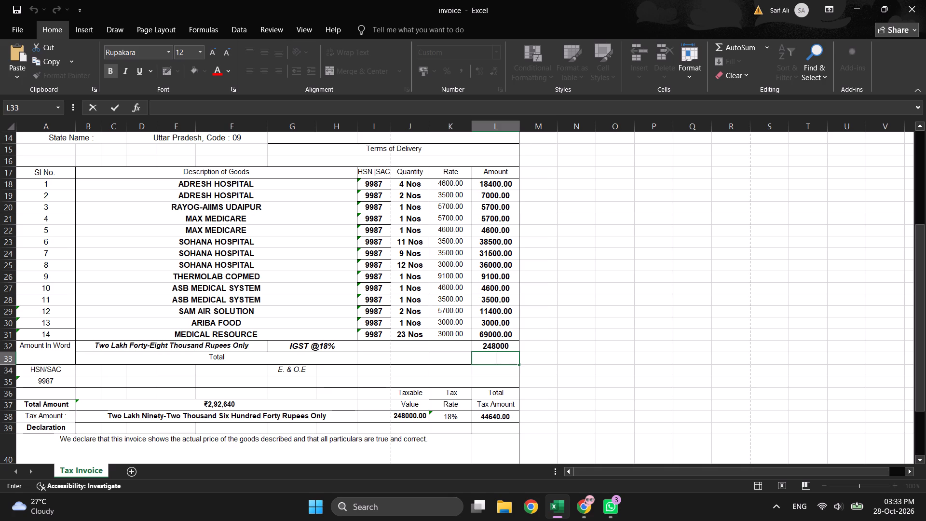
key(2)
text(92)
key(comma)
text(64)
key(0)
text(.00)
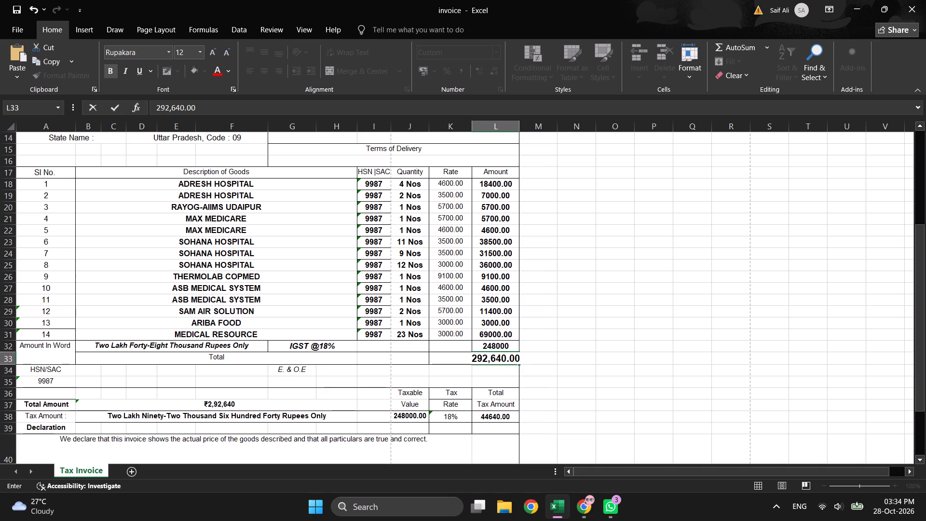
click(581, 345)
Delete cell L33 in the Total row with cells shifted left, and clear the contents of the replacement cell.
click(504, 358)
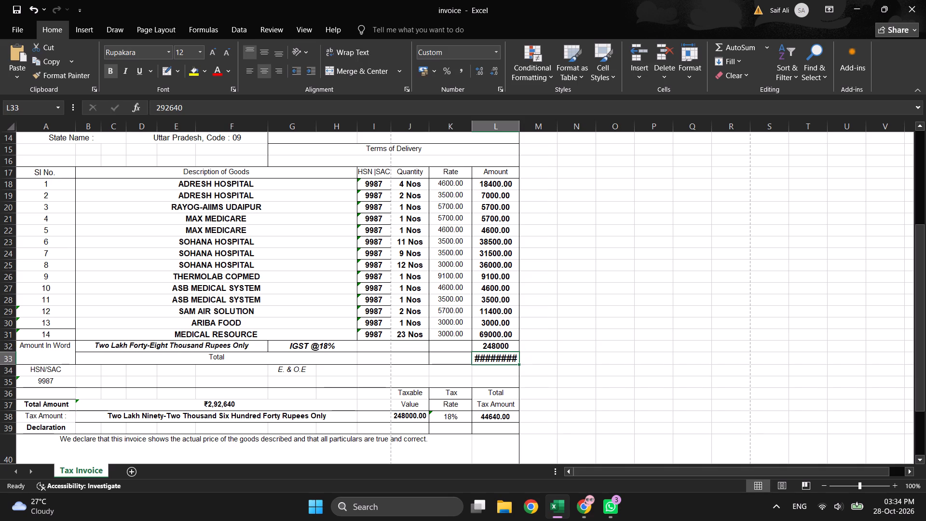
right_click(504, 358)
click(540, 181)
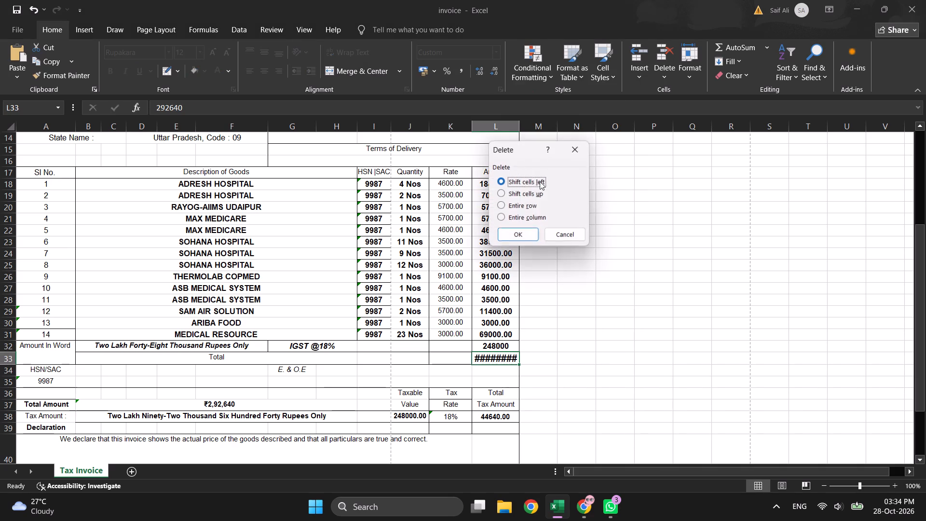
click(519, 234)
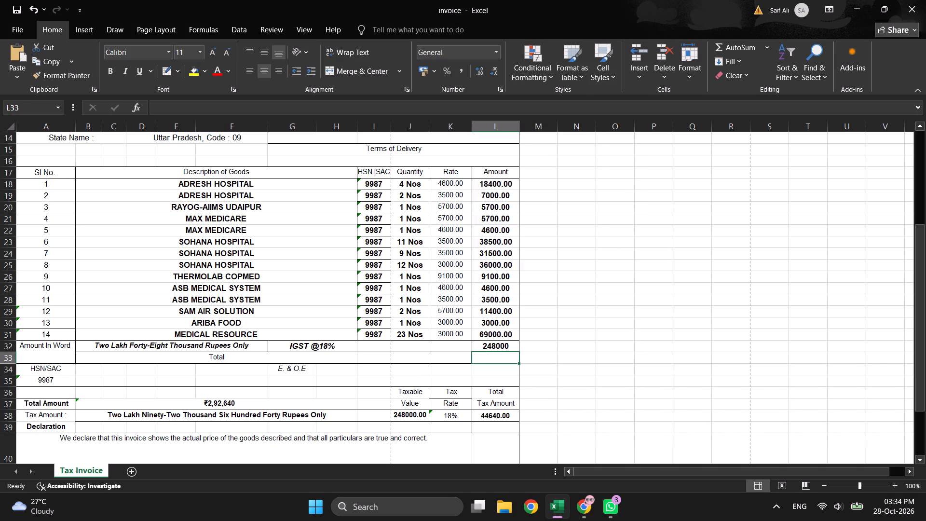
click(483, 358)
click(592, 353)
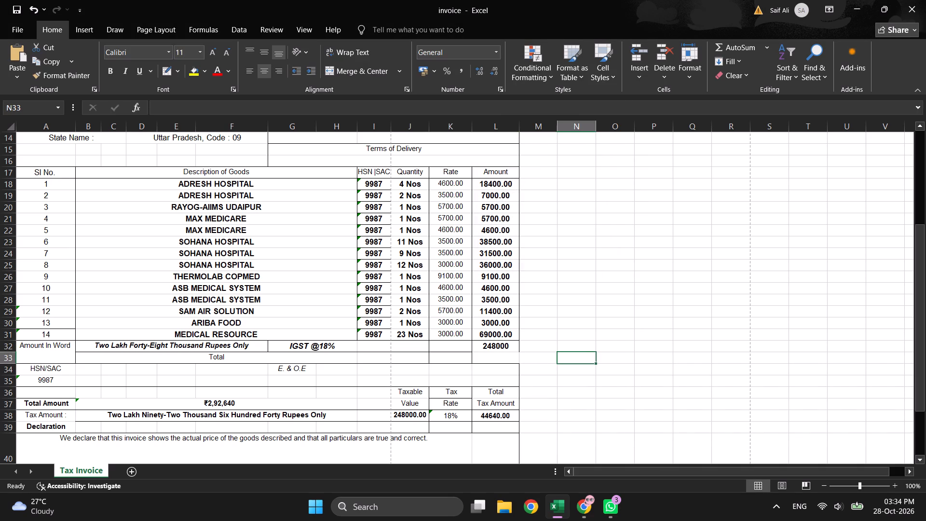
click(496, 357)
right_click(496, 357)
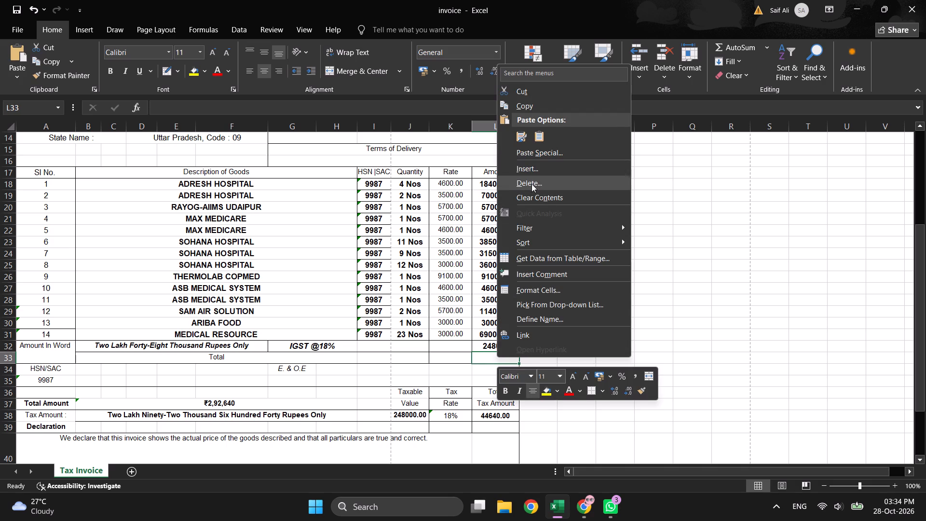
click(542, 201)
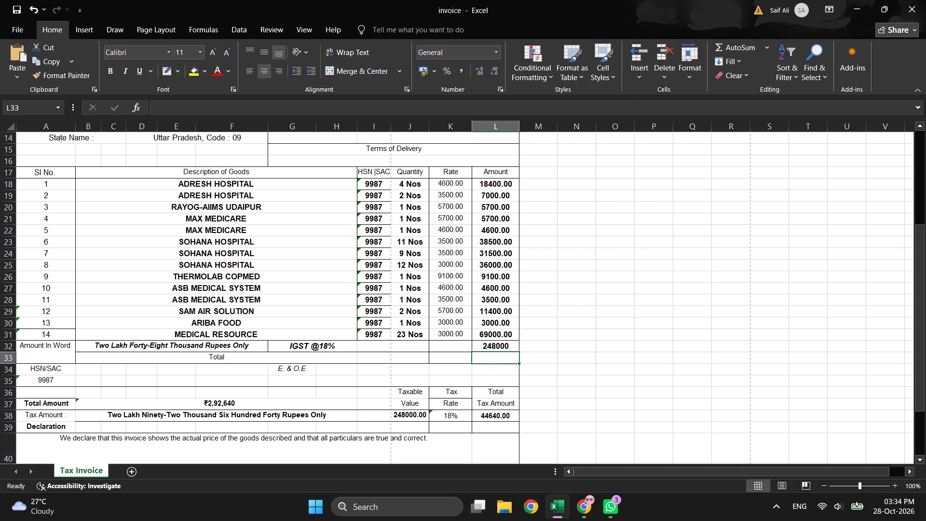
Enter 2,92,640.00 as the total amount in cell L33, using Indian comma grouping.
click(491, 361)
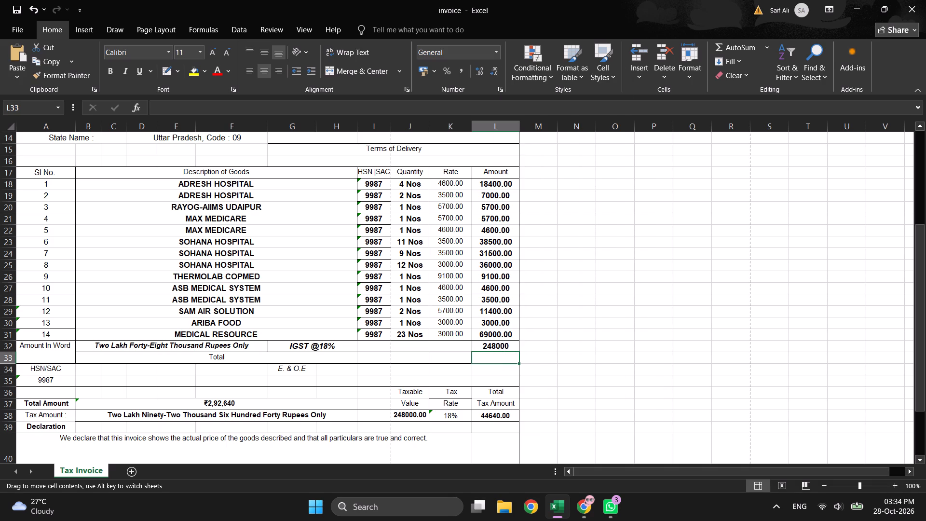
right_click(491, 355)
click(488, 355)
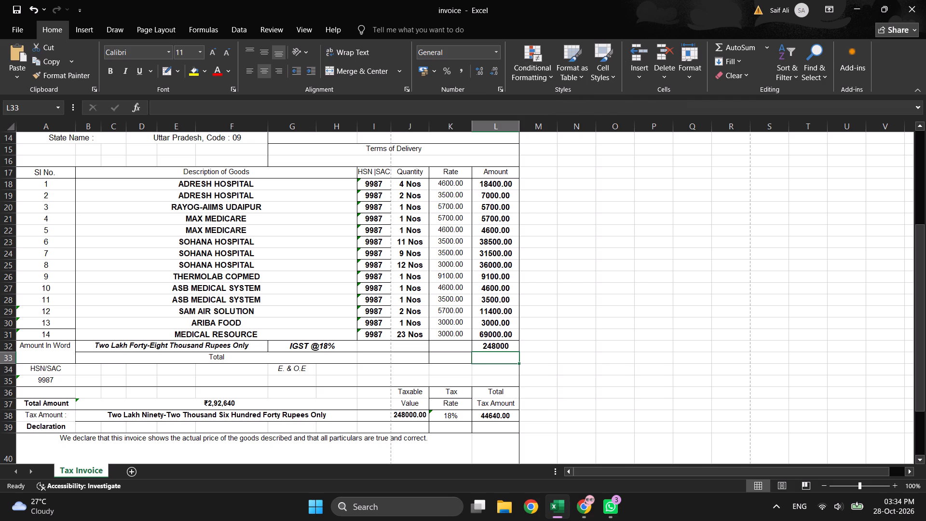
double_click(485, 358)
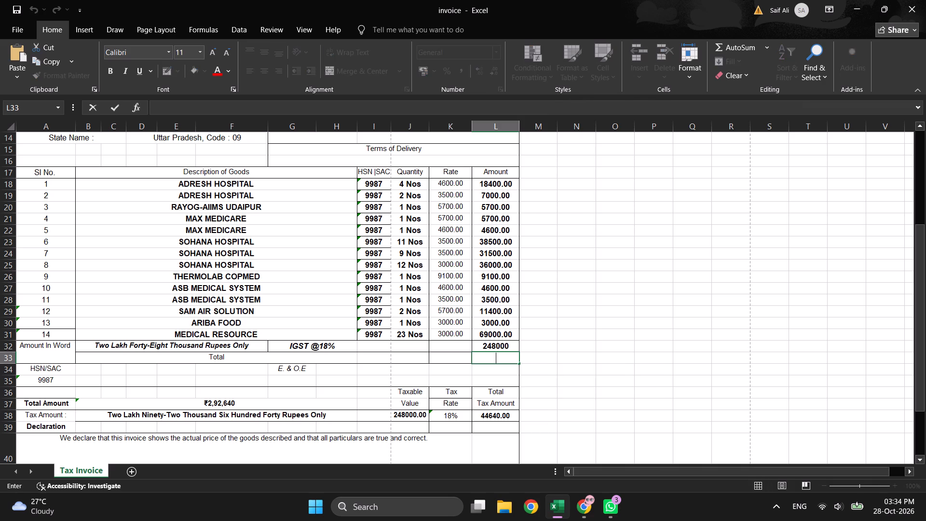
key(2)
text(92)
key(BackSpace)
key(BackSpace)
key(period)
key(BackSpace)
key(comma)
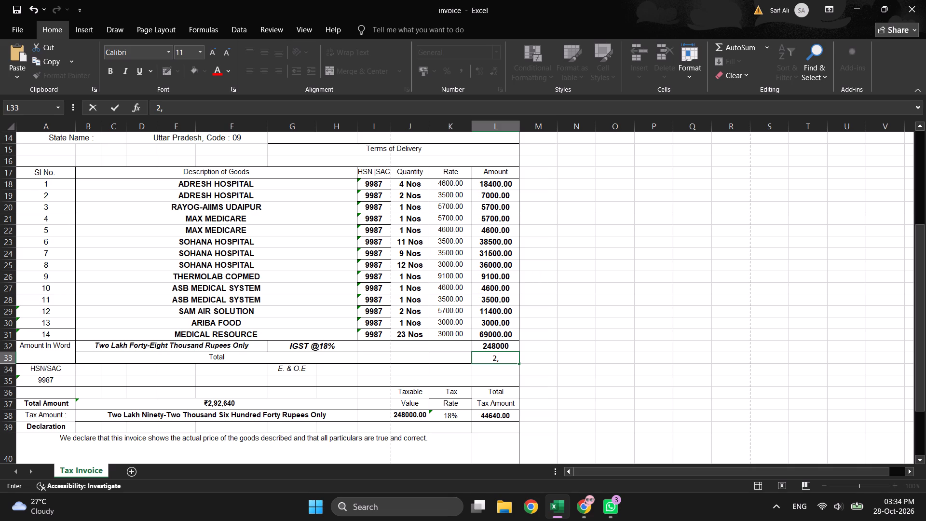
text(92)
text(.6)
text(40)
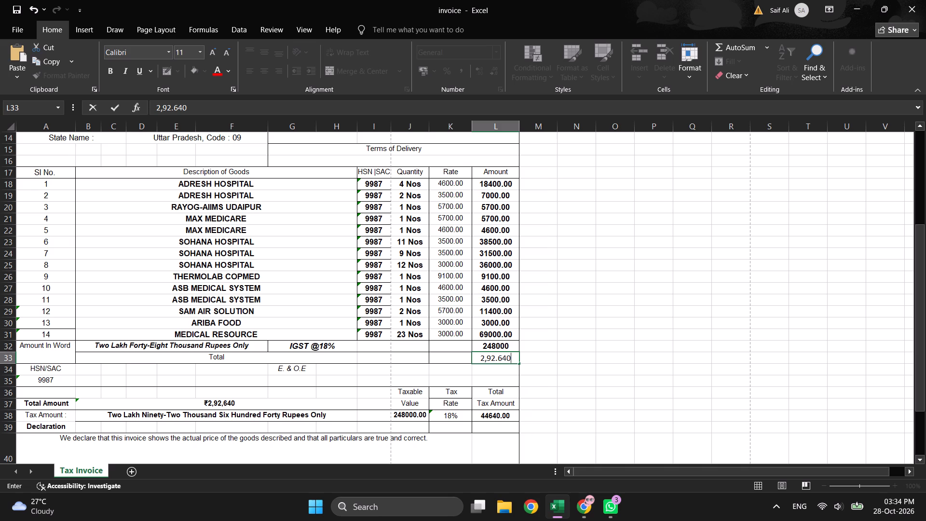
click(498, 358)
key(BackSpace)
key(comma)
click(512, 354)
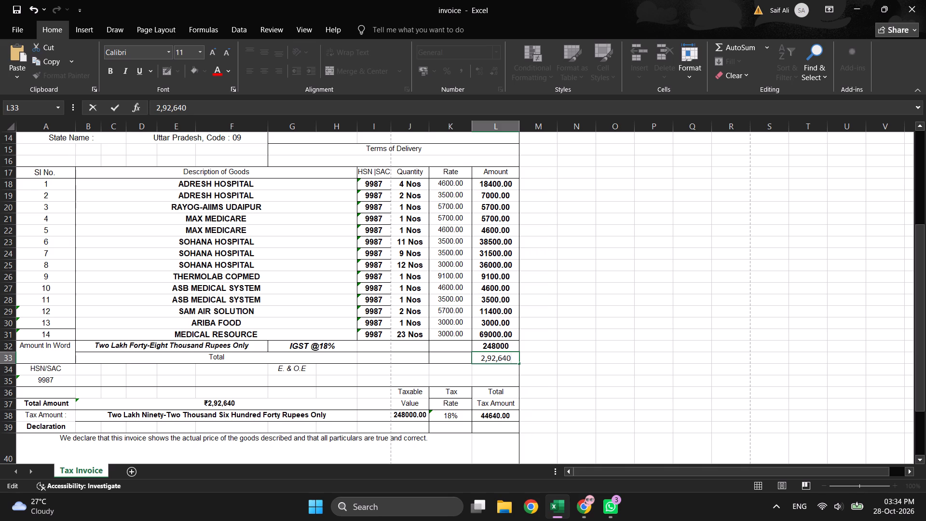
text(.00)
click(572, 349)
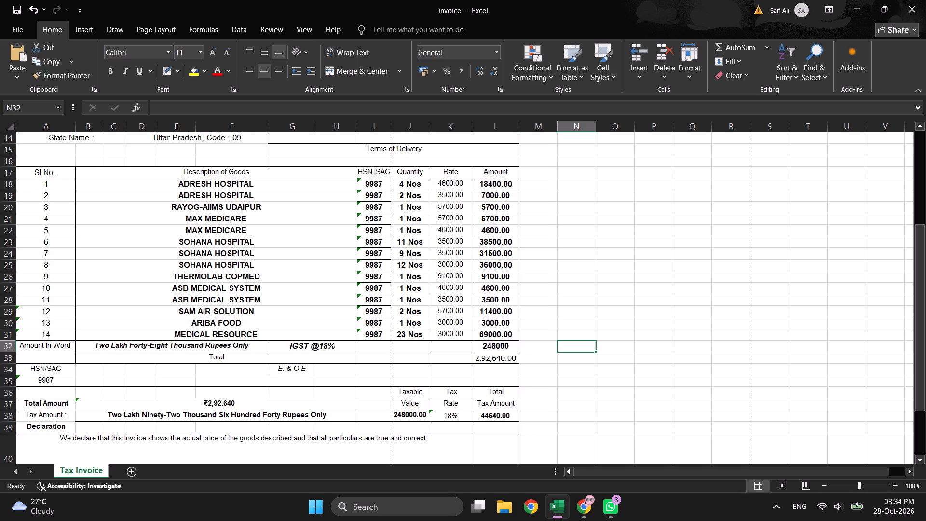
Make the total amount in cell L33 bold.
click(489, 358)
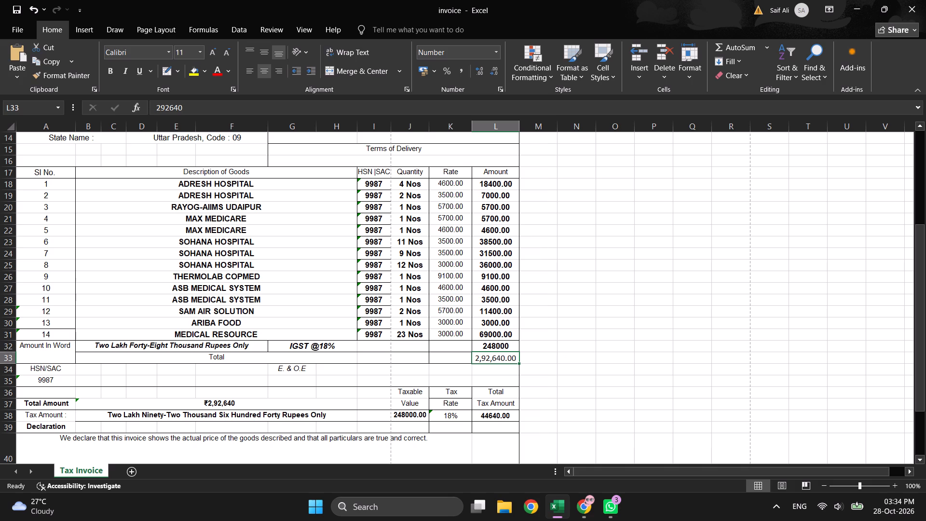
double_click(478, 359)
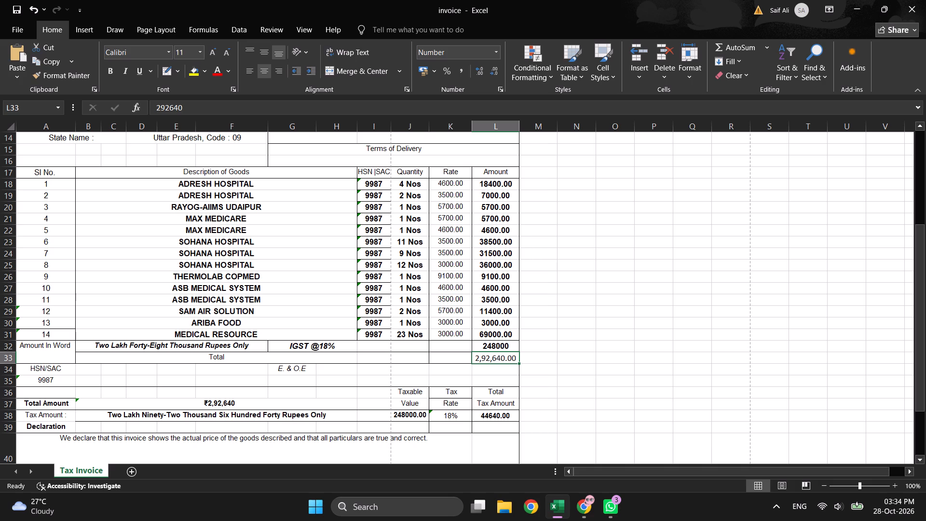
drag(513, 357, 479, 357)
click(475, 352)
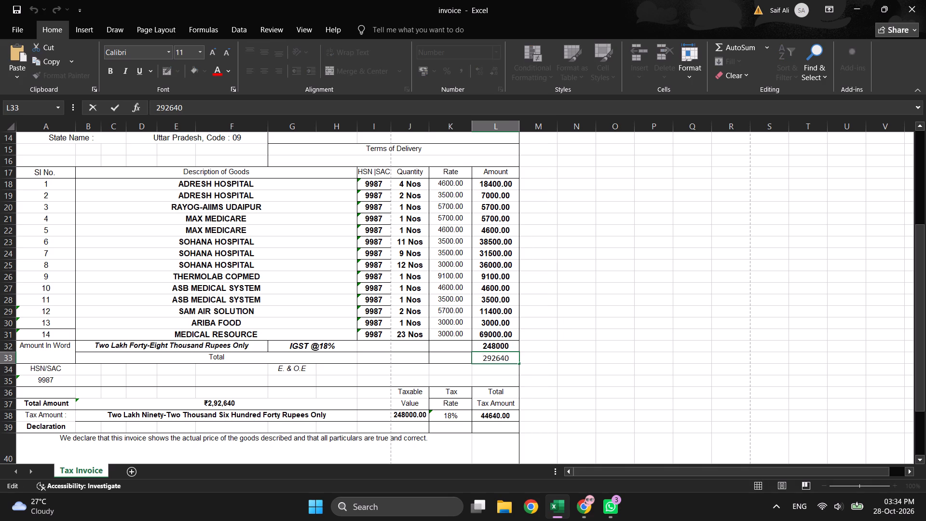
click(545, 351)
click(512, 356)
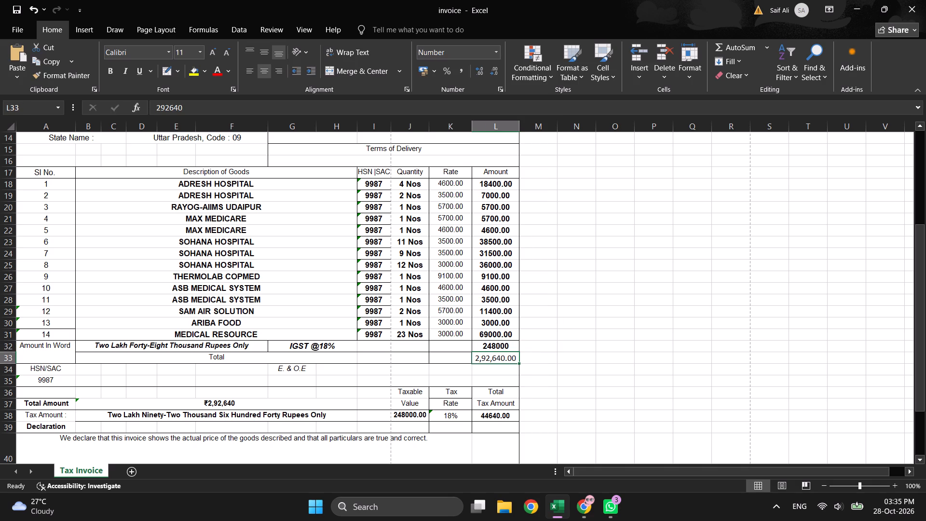
click(109, 69)
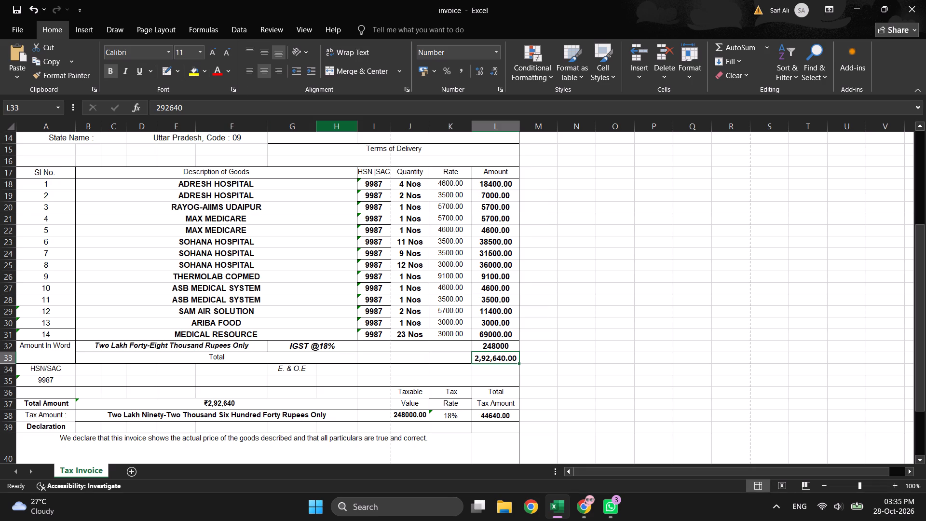
Make the Total label in merged cell B33 bold.
click(210, 356)
click(198, 361)
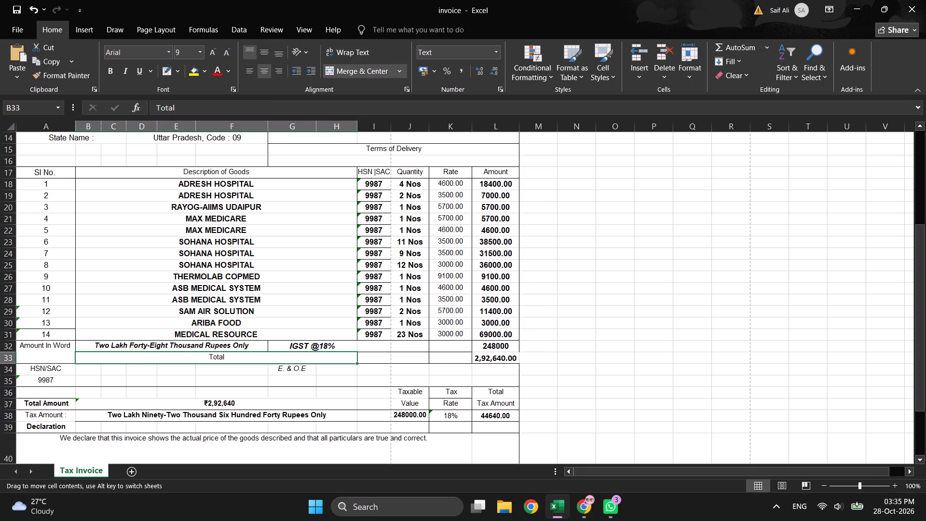
click(208, 358)
drag(203, 357, 219, 357)
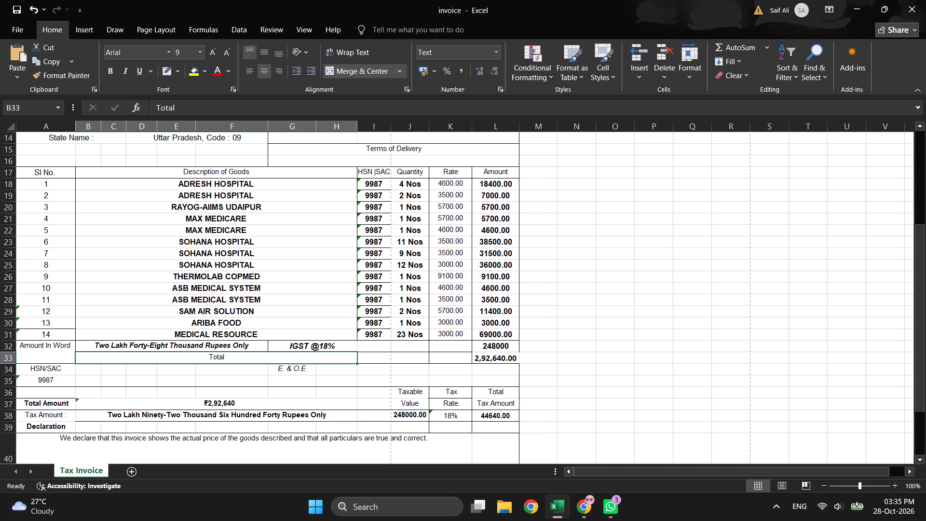
drag(219, 357, 223, 357)
click(223, 357)
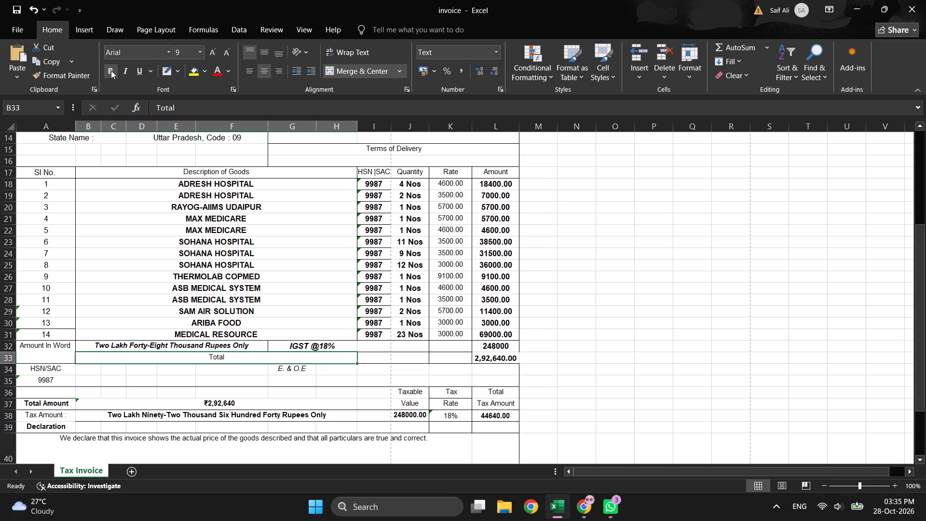
click(111, 70)
Draw borders along the top and right edges of the total amount cell L33.
click(496, 361)
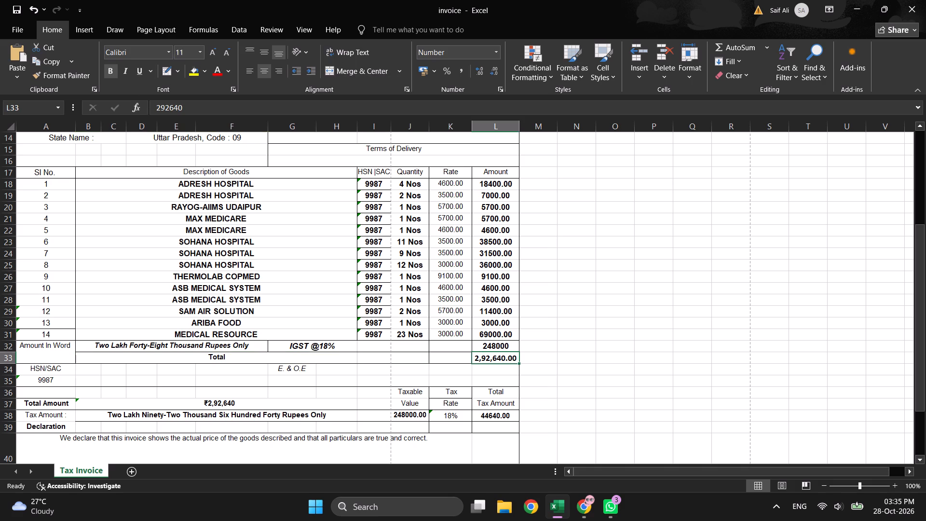
click(177, 70)
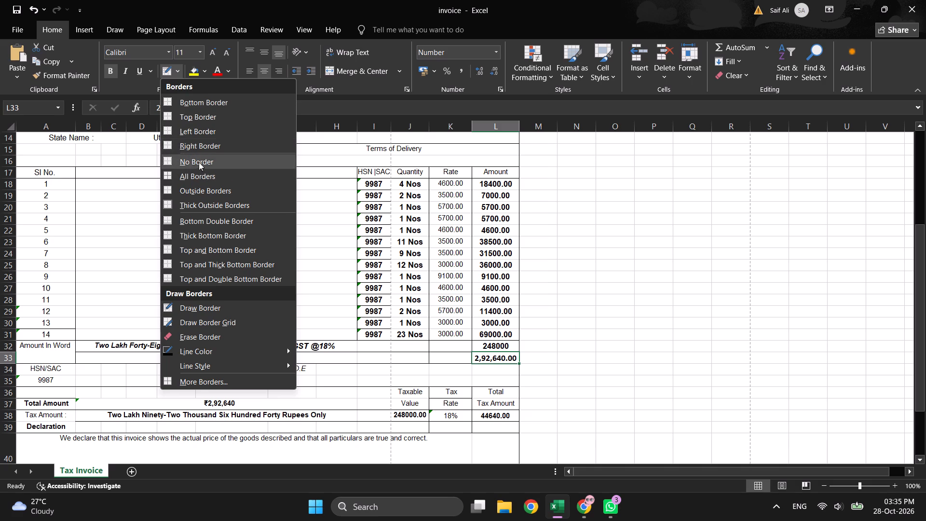
click(194, 308)
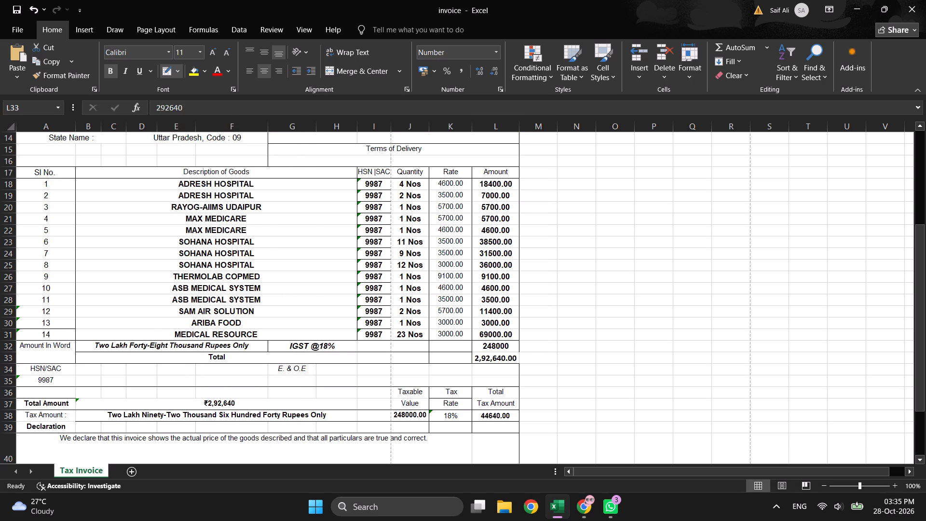
drag(472, 352, 511, 351)
drag(511, 351, 513, 351)
drag(520, 355, 520, 361)
click(166, 69)
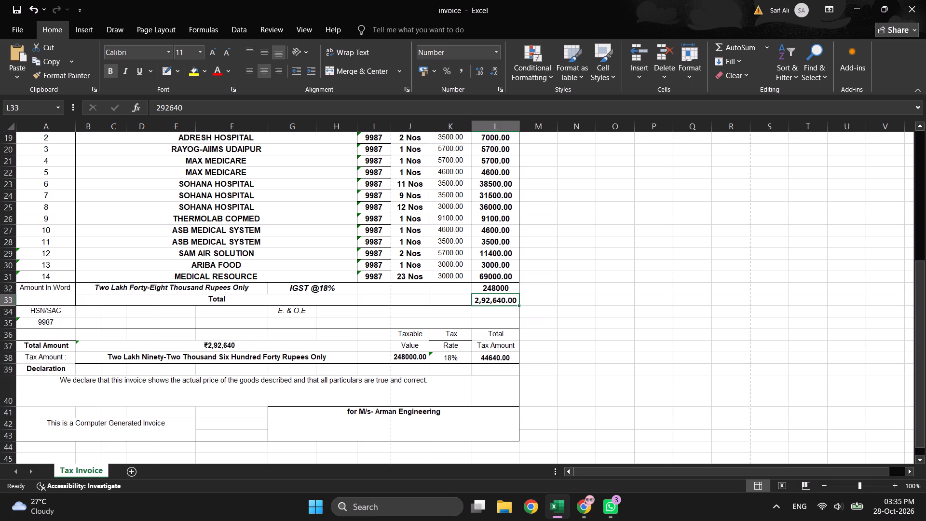
click(594, 306)
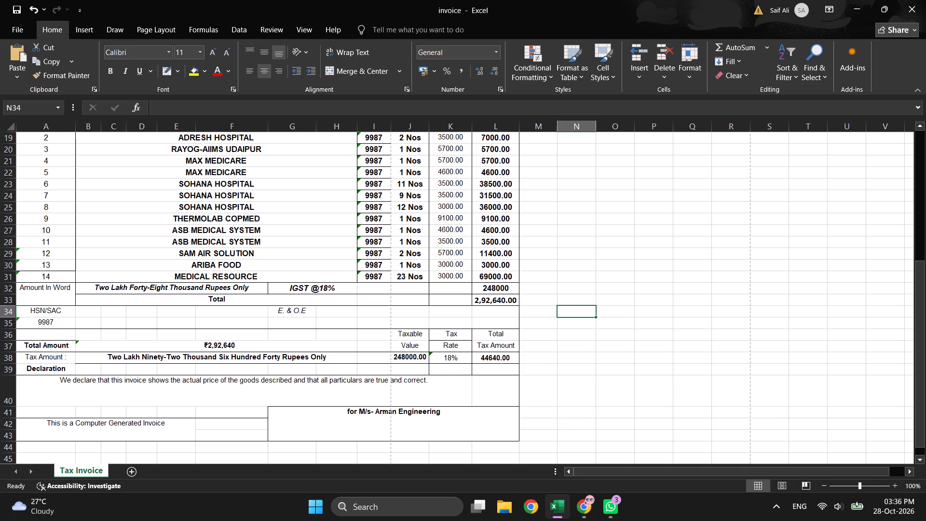
double_click(507, 287)
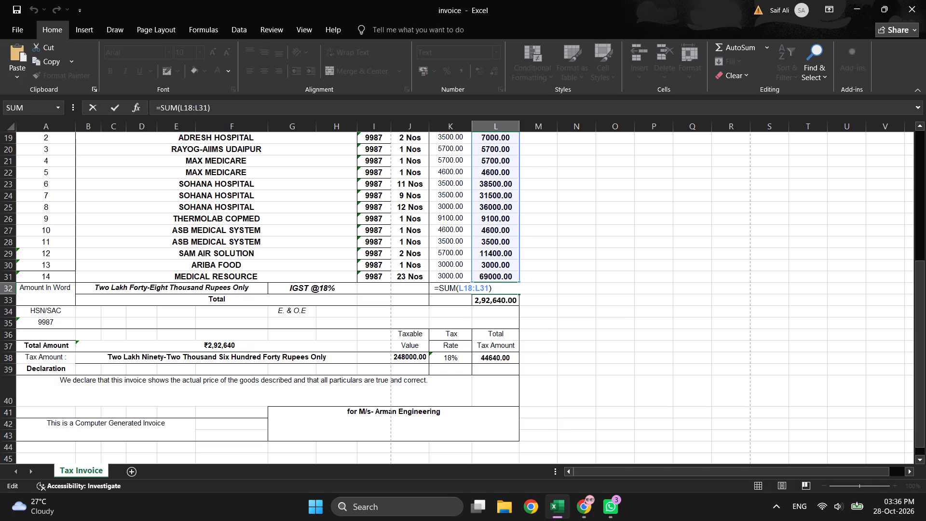
key(BackSpace)
key(BackSpace)
key(BackSpace)
key(BackSpace)
key(BackSpace)
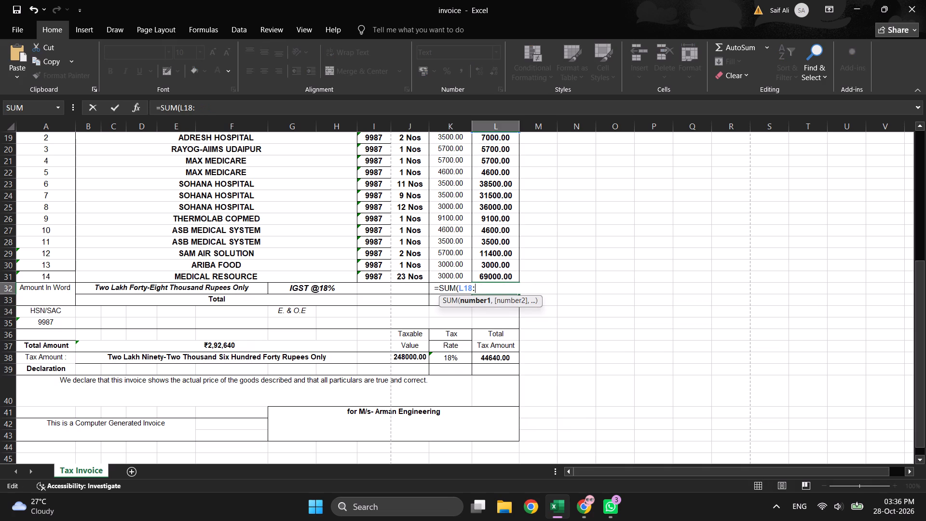
key(BackSpace)
key(BackSpace)
key(BackSpace)
key(BackSpace)
key(BackSpace)
key(BackSpace)
key(BackSpace)
key(BackSpace)
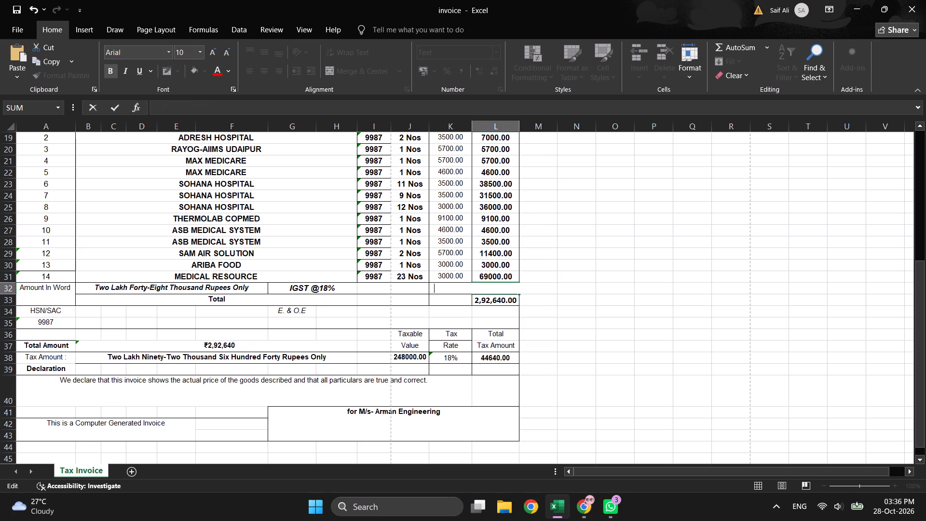
click(611, 292)
double_click(496, 289)
text(44)
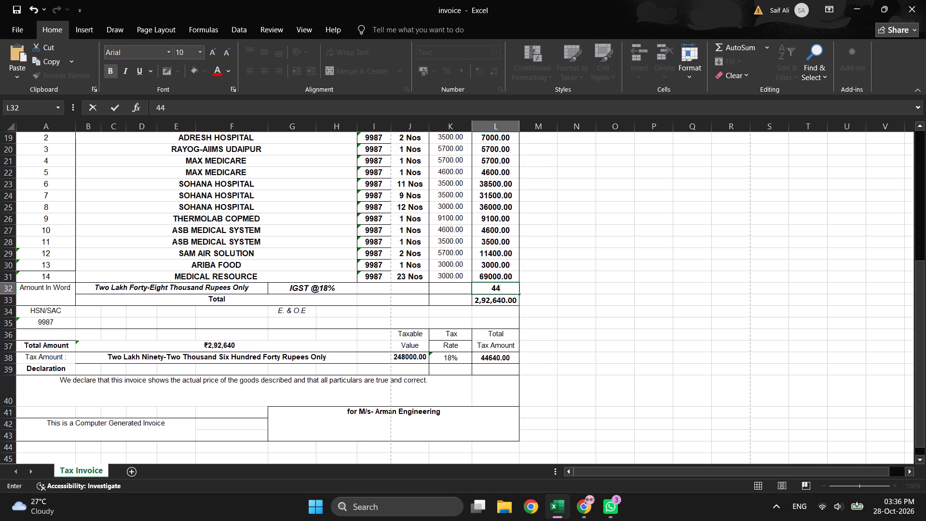
text(640.00)
click(597, 289)
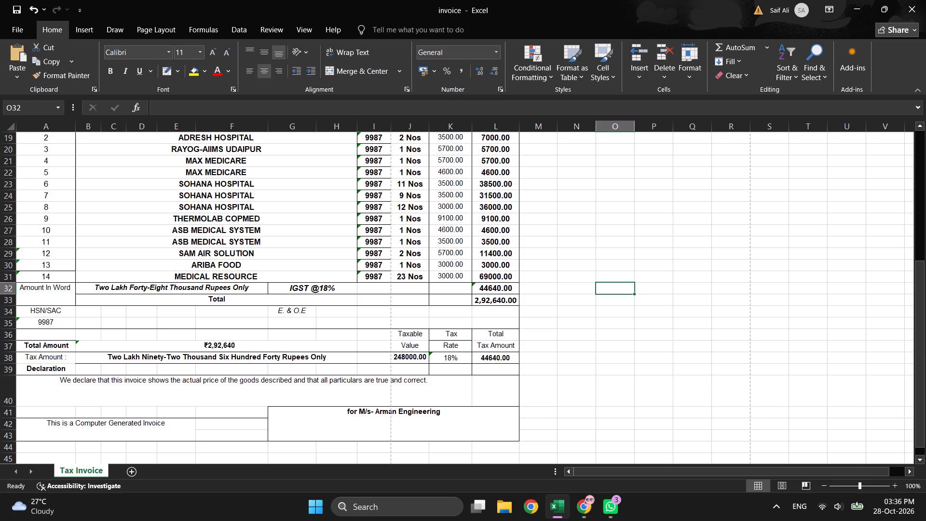
Capture a screenshot snip of the IGST amount in cell L32.
right_click(490, 289)
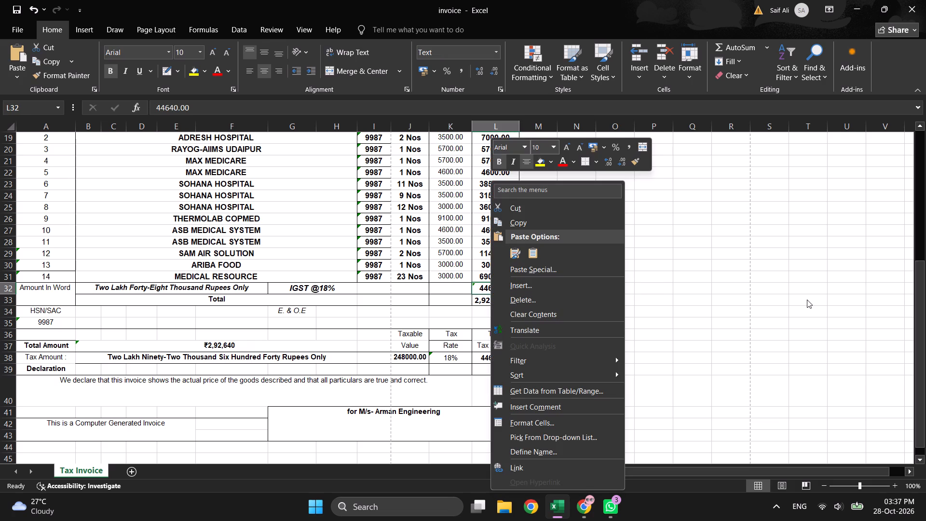
click(807, 300)
key(shift+super+s)
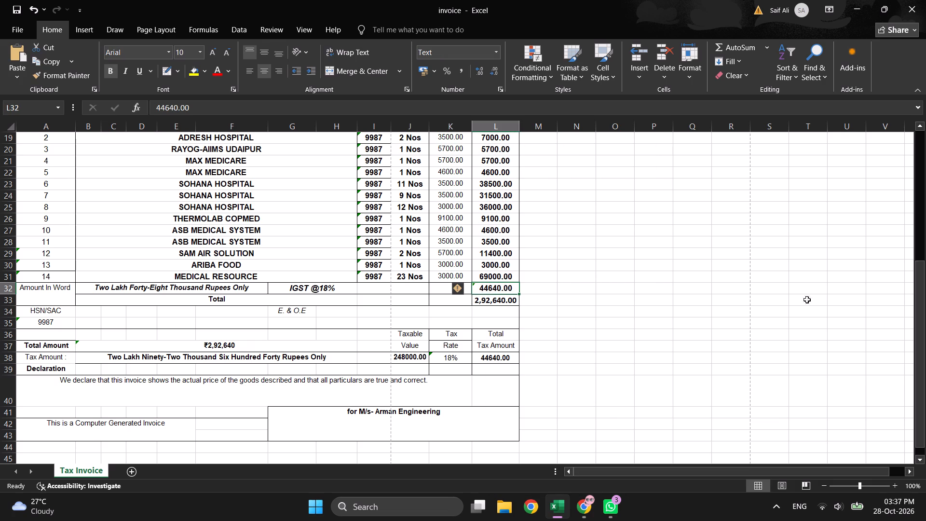
drag(473, 280, 519, 294)
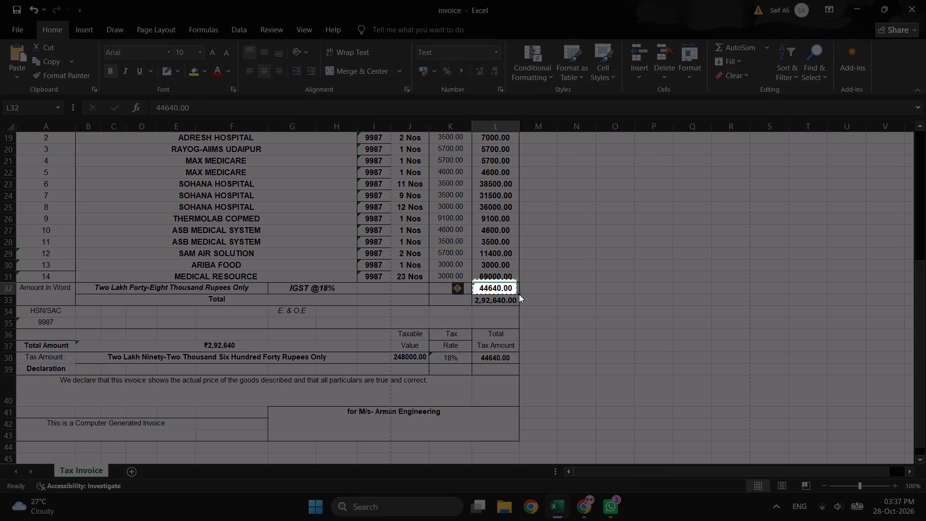
drag(519, 294, 520, 295)
In Chrome, paste the snip into the Google AI Mode chat and send it with the request "isko bhi letter me likho".
click(581, 508)
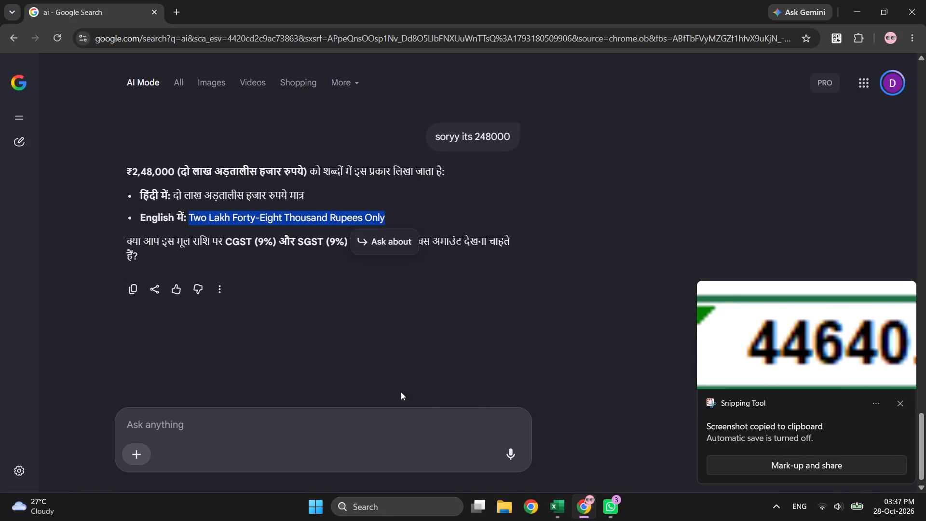
click(313, 416)
key(ctrl+v)
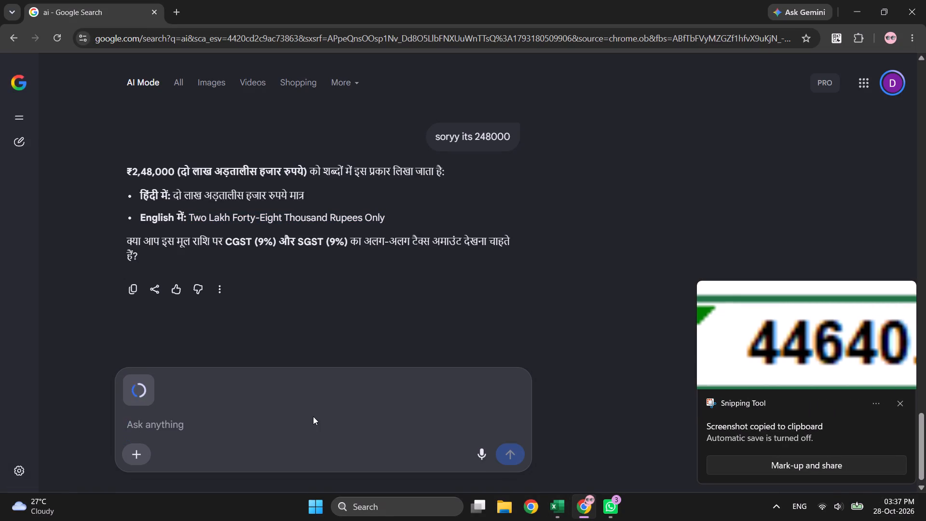
text(isko bhi num)
key(BackSpace)
key(BackSpace)
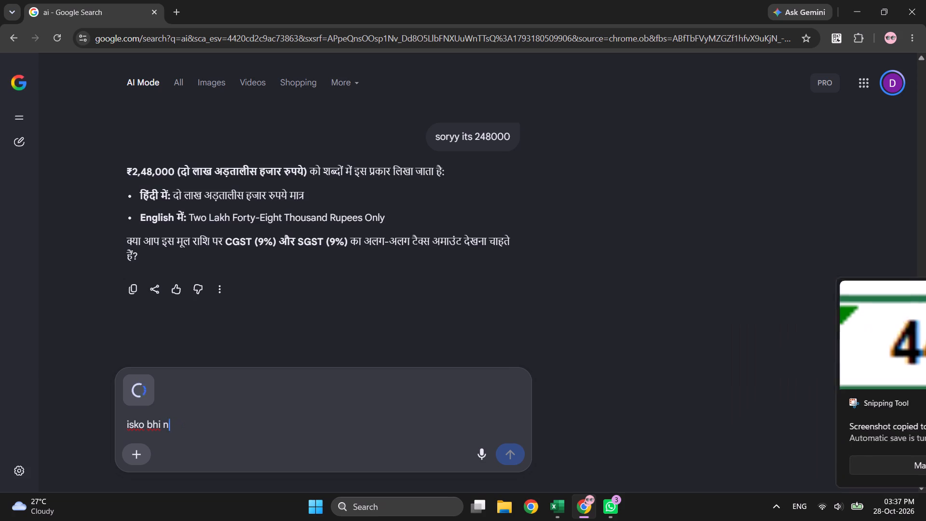
key(BackSpace)
text(digit me)
key(BackSpace)
key(BackSpace)
key(BackSpace)
key(BackSpace)
key(BackSpace)
key(BackSpace)
key(BackSpace)
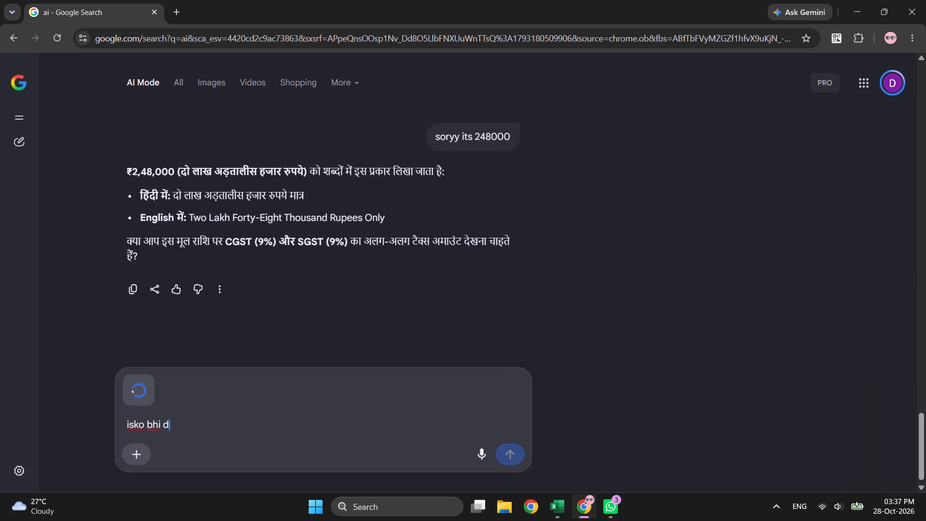
key(BackSpace)
text(letter me likho)
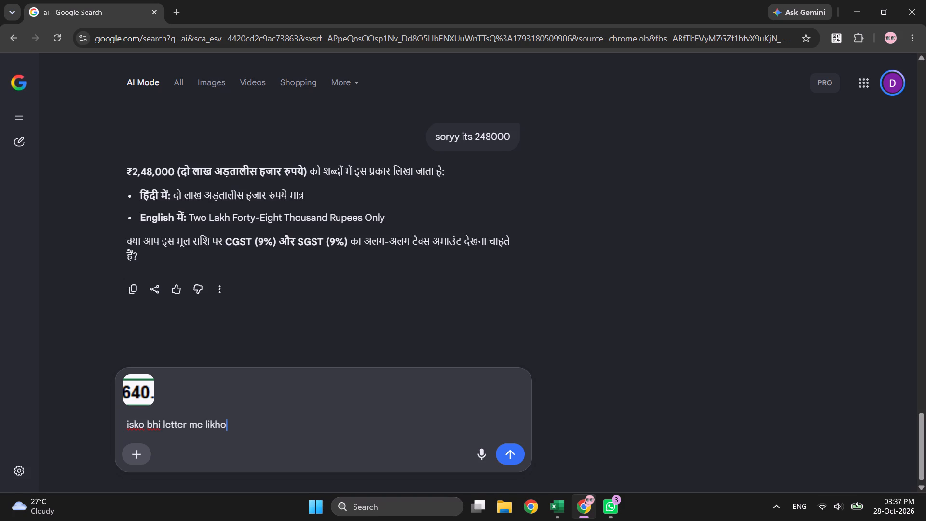
key(Return)
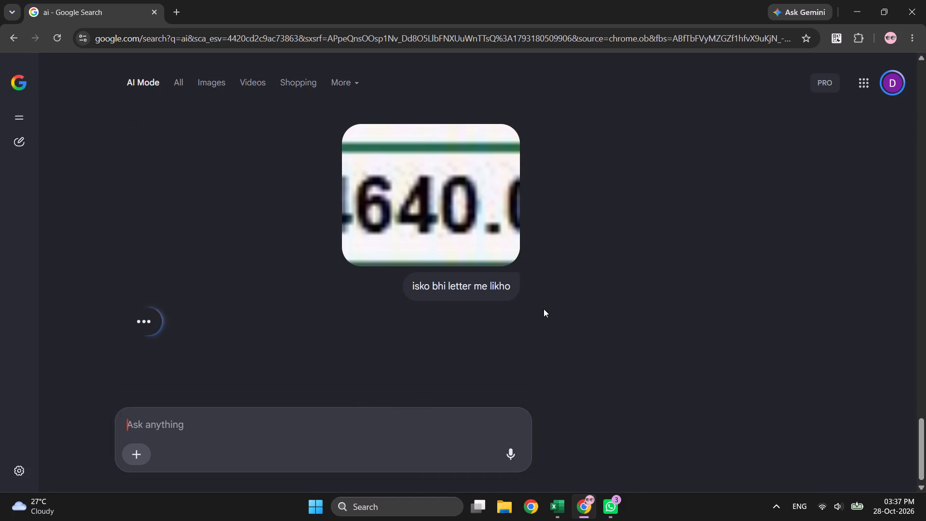
Copy the English wording "Forty-Four Thousand Six Hundred Forty Rupees Only" from the AI reply.
scroll(414, 318, down, 2)
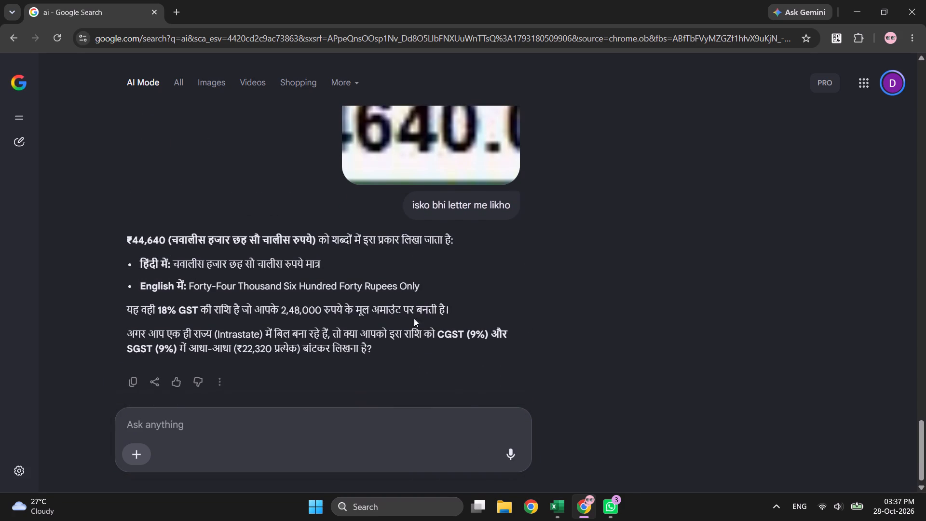
drag(189, 286, 313, 280)
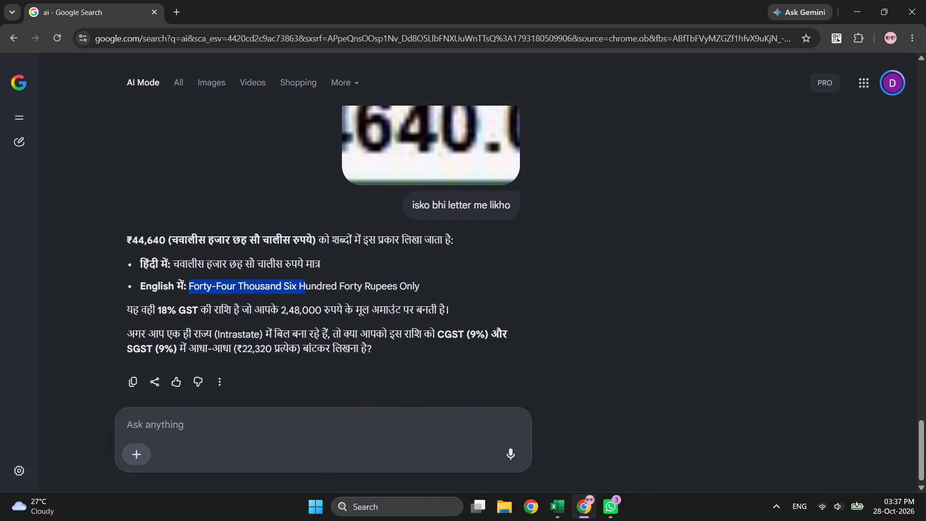
drag(313, 280, 417, 279)
right_click(398, 284)
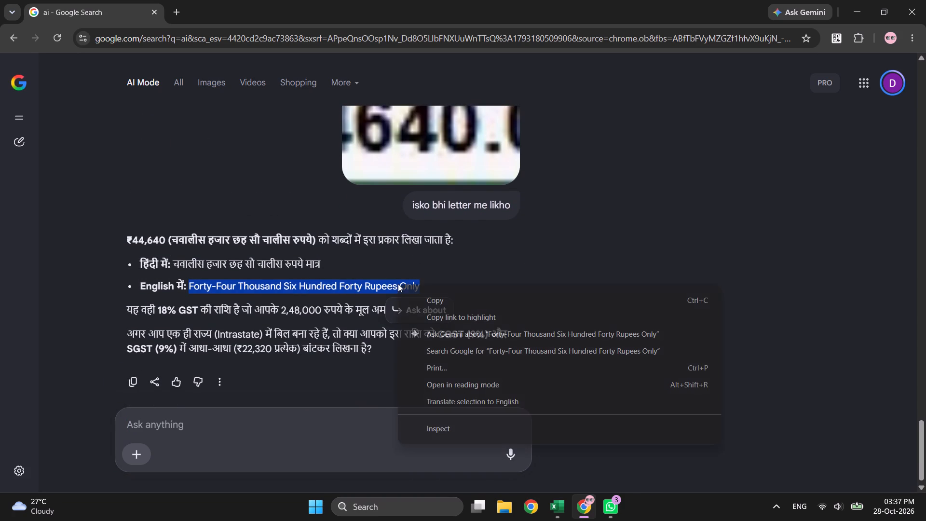
click(431, 298)
Back in Excel, replace the amount in words in cell B32 with "Forty-Four Thousand Six Hundred Forty Rupees Only".
click(559, 506)
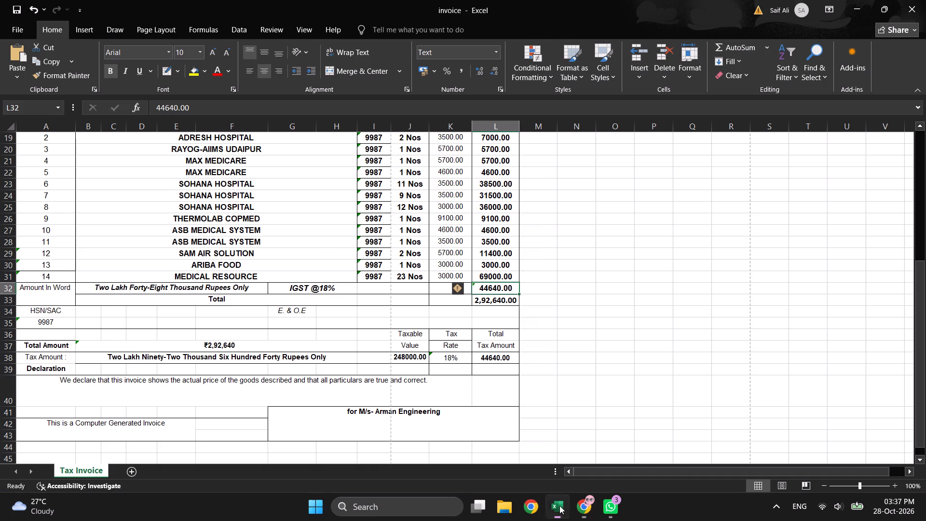
click(97, 290)
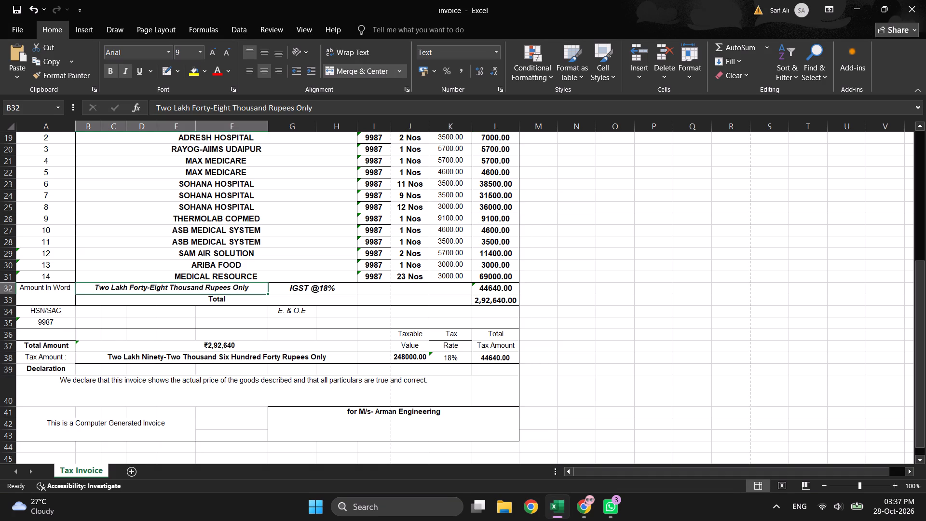
click(88, 288)
click(88, 288)
click(88, 288)
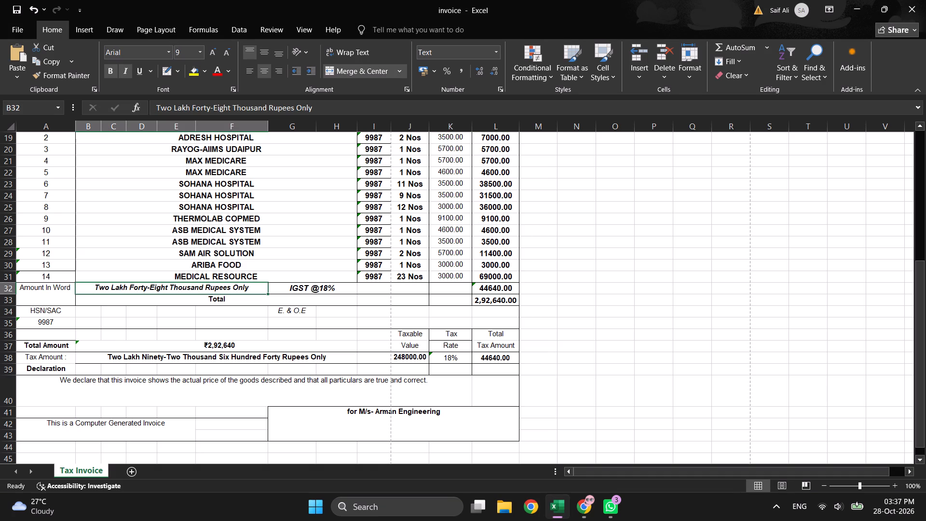
double_click(92, 288)
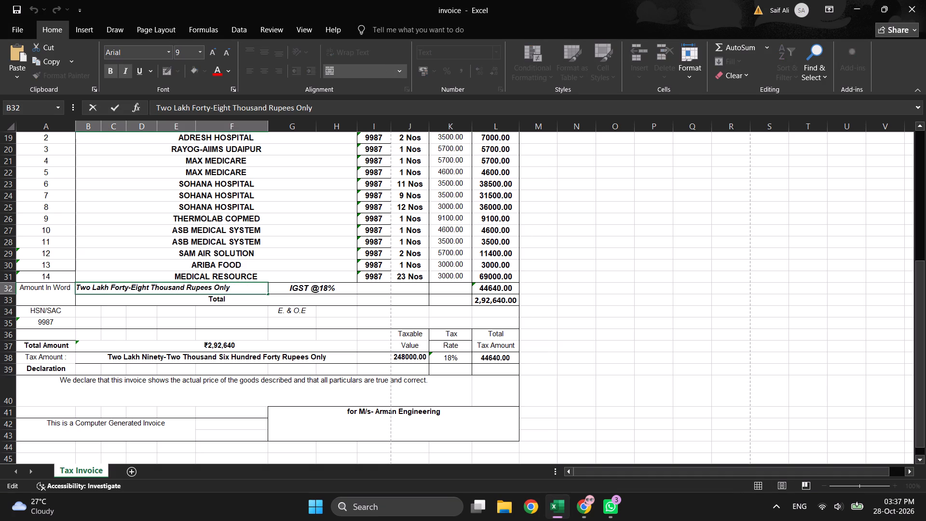
drag(231, 290, 75, 291)
key(ctrl+v)
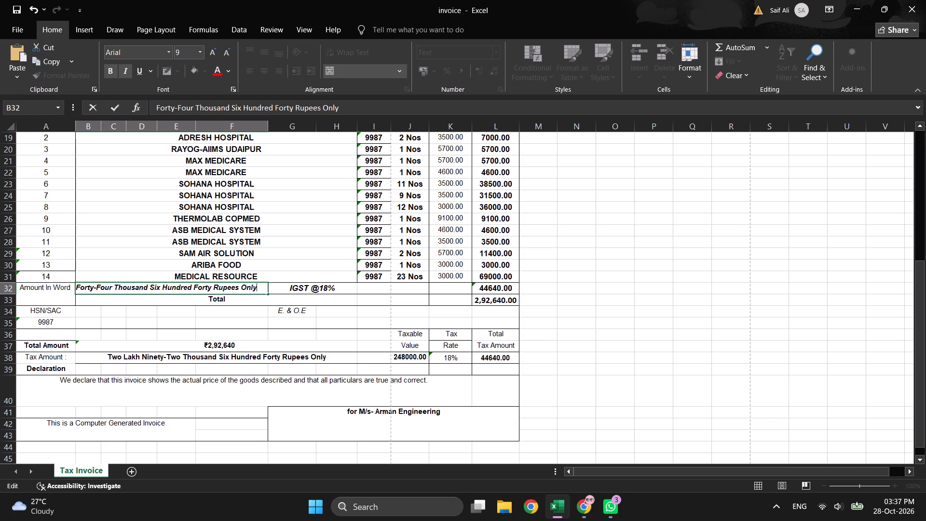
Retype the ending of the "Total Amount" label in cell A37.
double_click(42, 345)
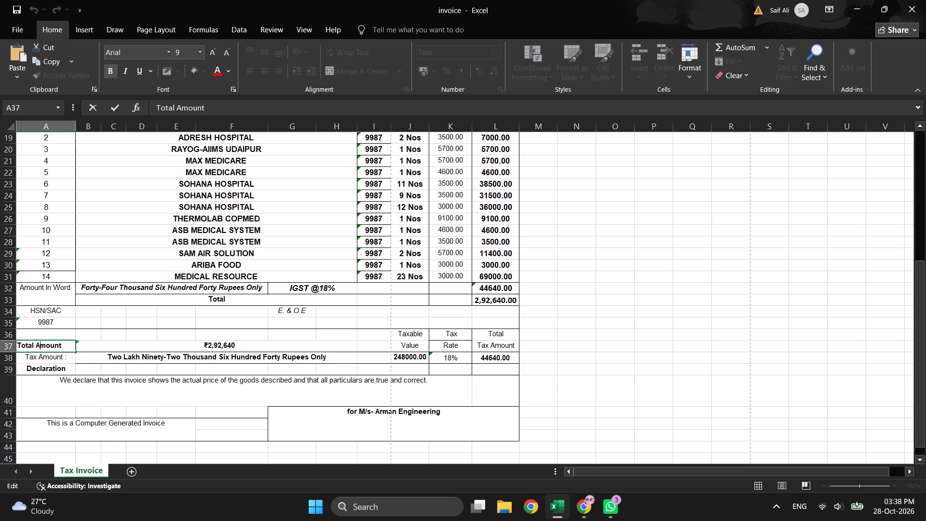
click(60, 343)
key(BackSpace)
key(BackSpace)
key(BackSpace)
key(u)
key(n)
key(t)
Change the label in cell A38 to "Amount Word :".
click(62, 357)
double_click(41, 357)
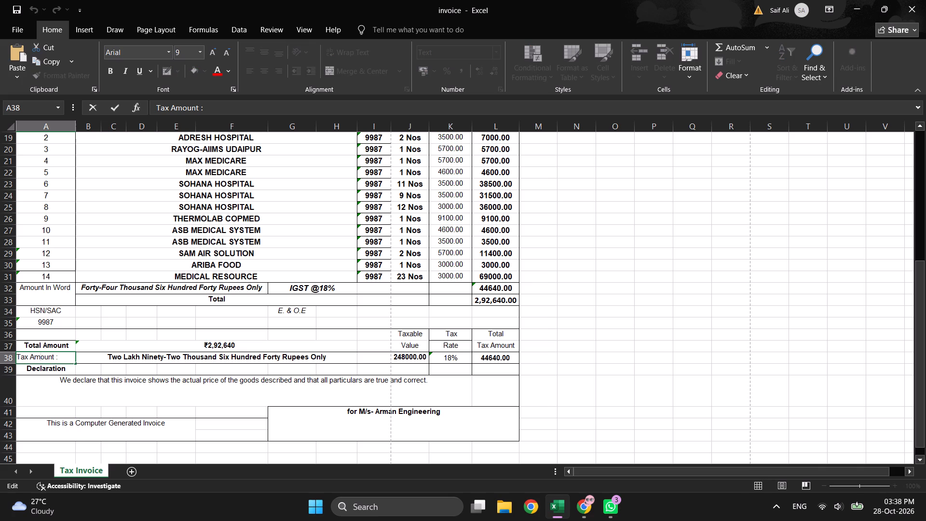
click(29, 356)
key(BackSpace)
key(BackSpace)
key(BackSpace)
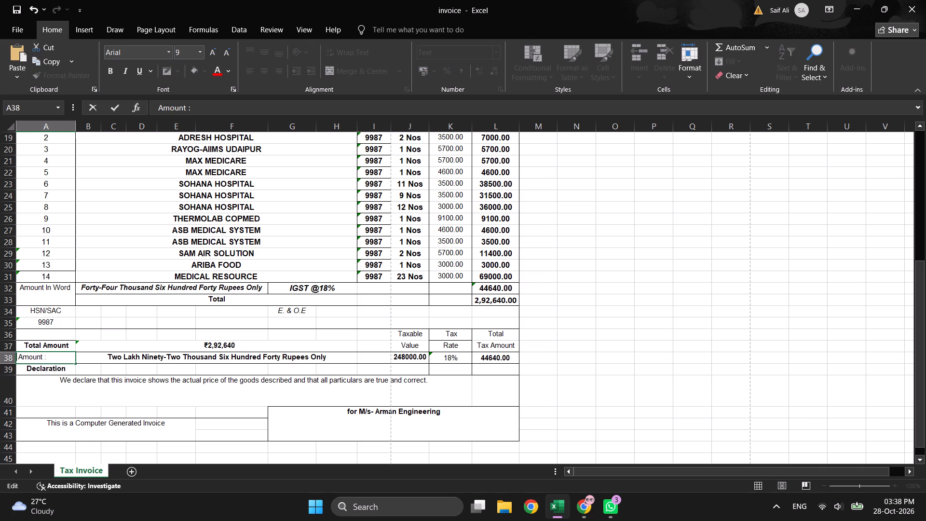
click(42, 355)
key(space)
text(ord)
click(115, 353)
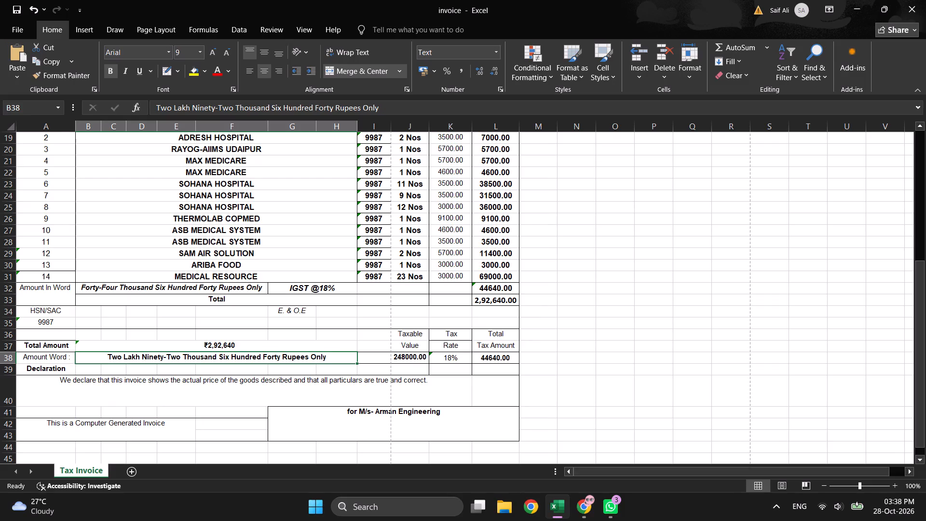
Save the invoice as a PDF named invoice10 on the Desktop, with standard optimization and opening after publishing.
scroll(521, 375, down, 2)
scroll(521, 375, up, 8)
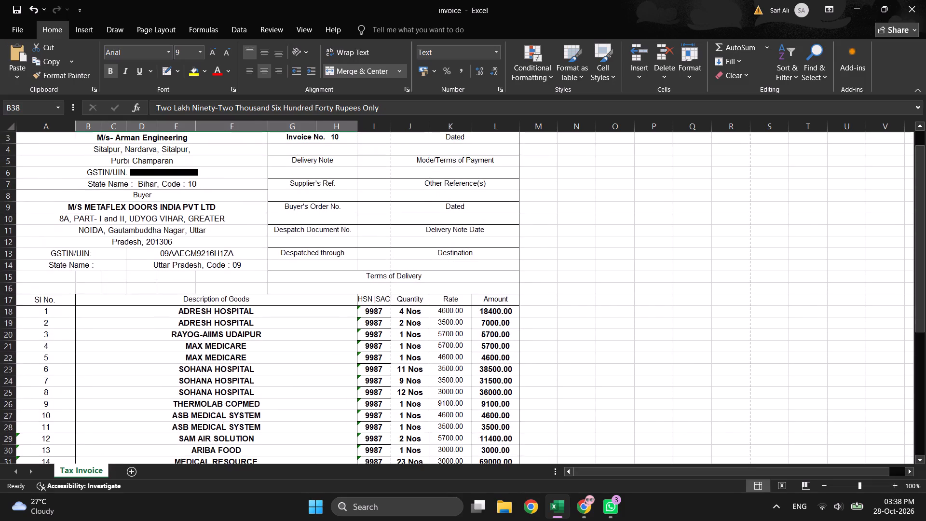
scroll(521, 375, up, 2)
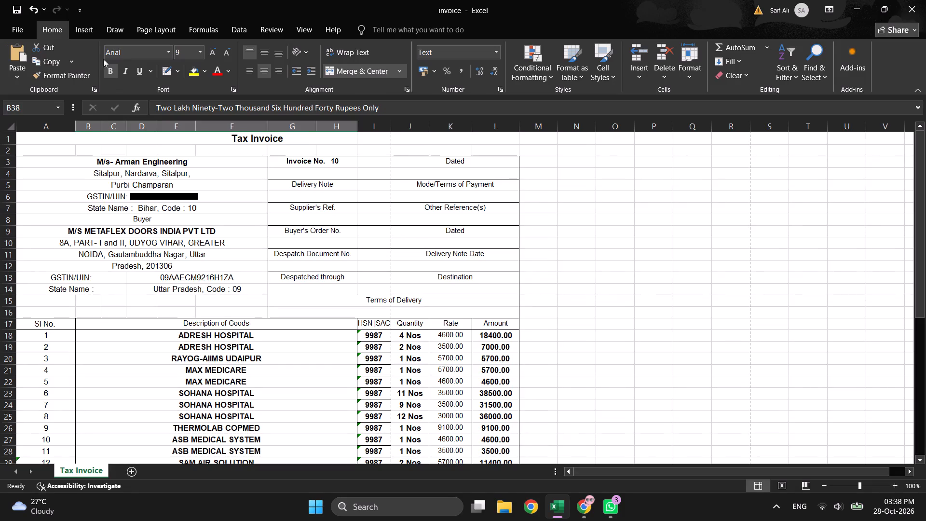
click(20, 28)
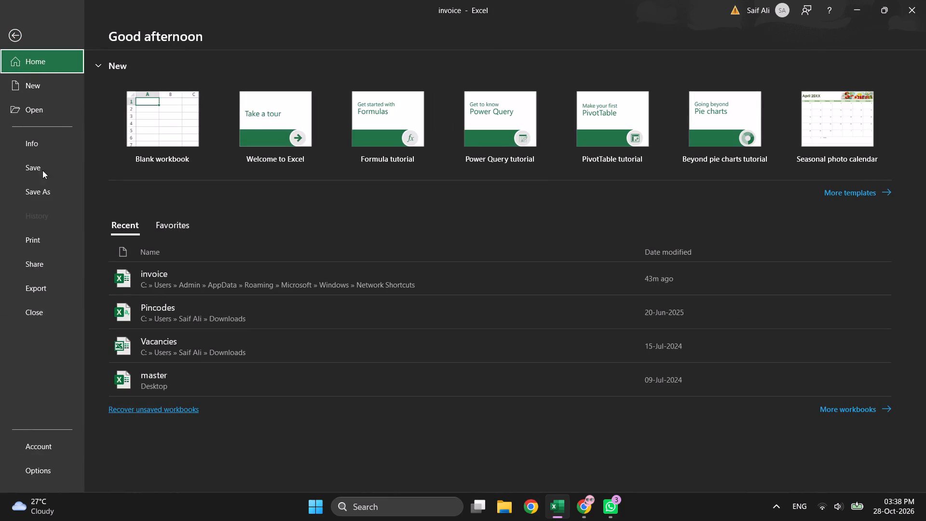
click(42, 190)
click(371, 236)
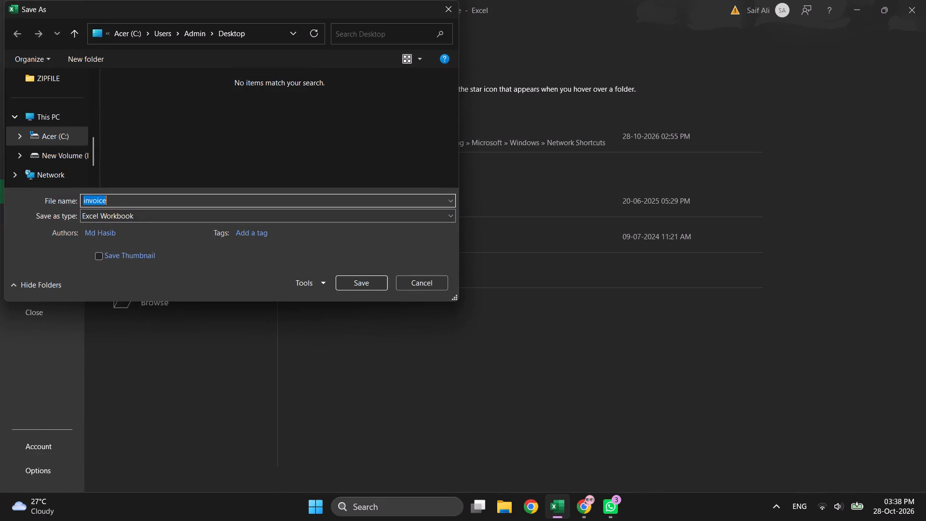
click(205, 200)
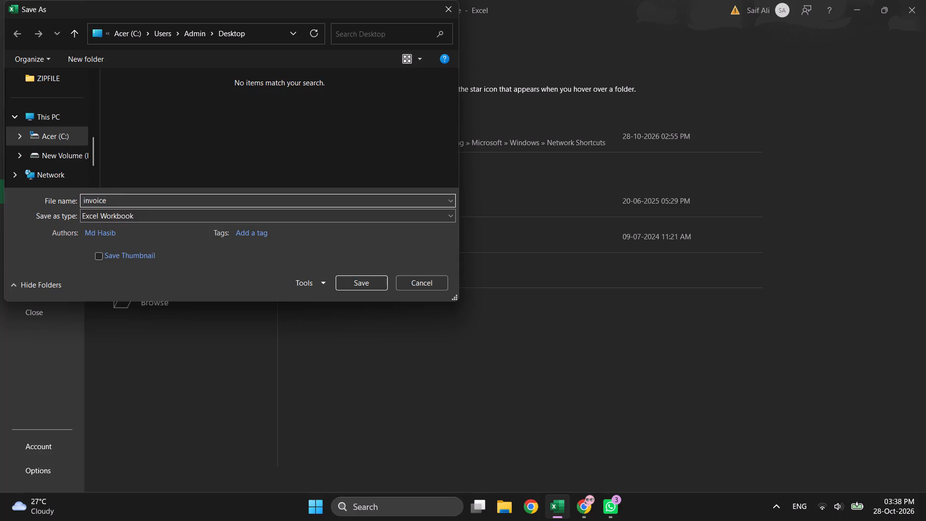
text(10)
click(199, 216)
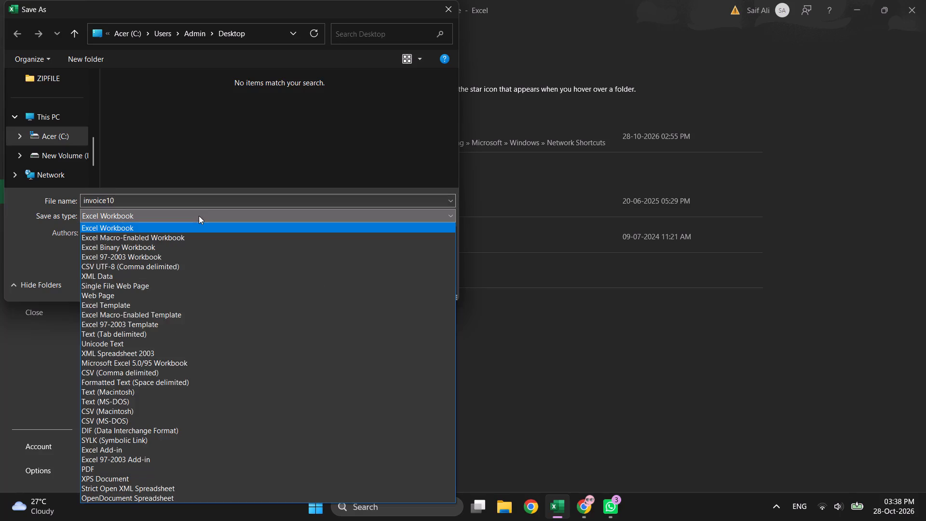
click(98, 467)
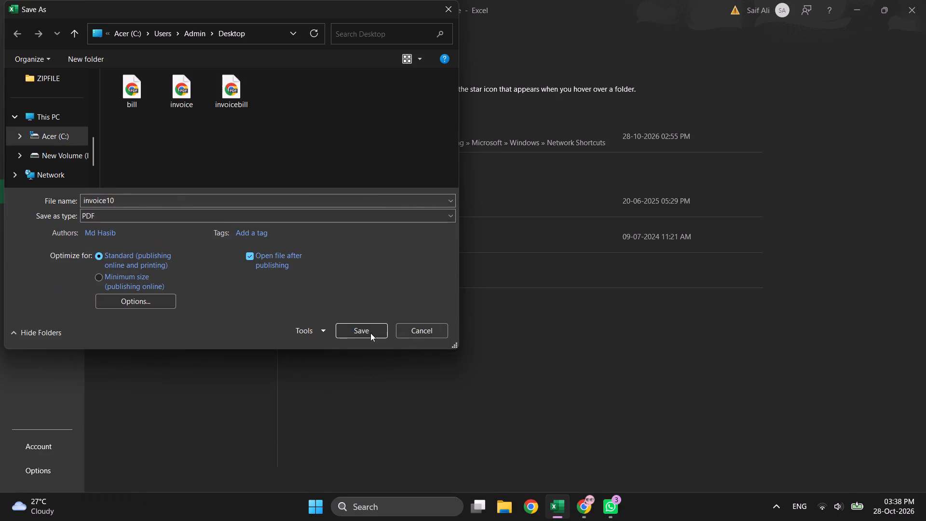
click(367, 332)
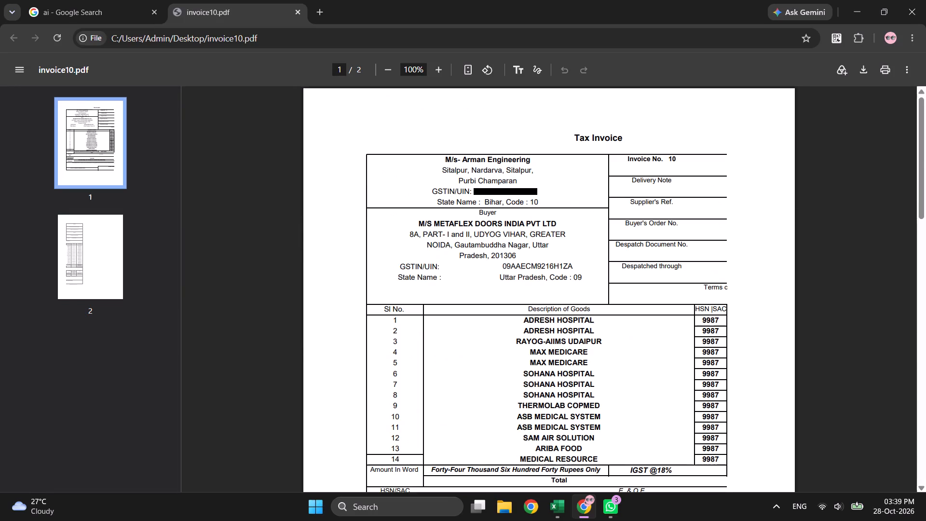
In Chrome, close the Google AI search tab, keep invoice10.pdf open, and return to the Excel workbook.
click(155, 12)
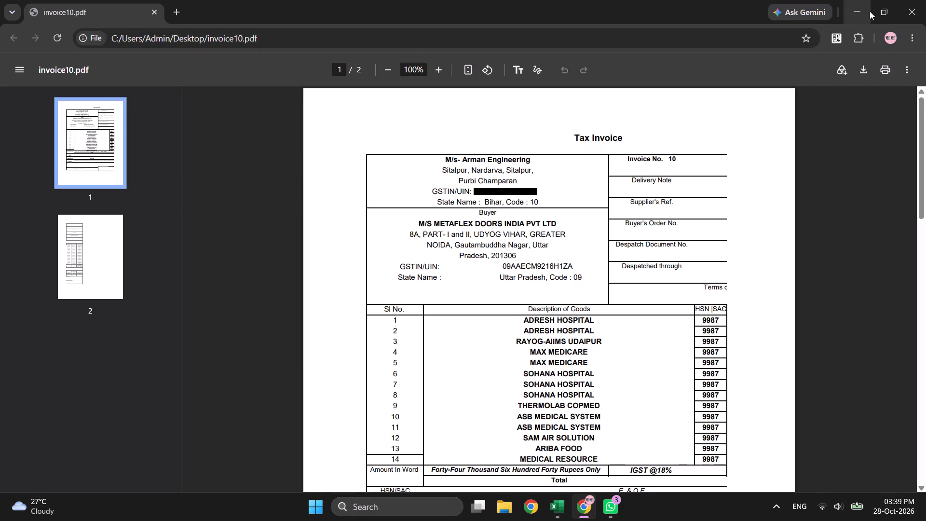
click(870, 11)
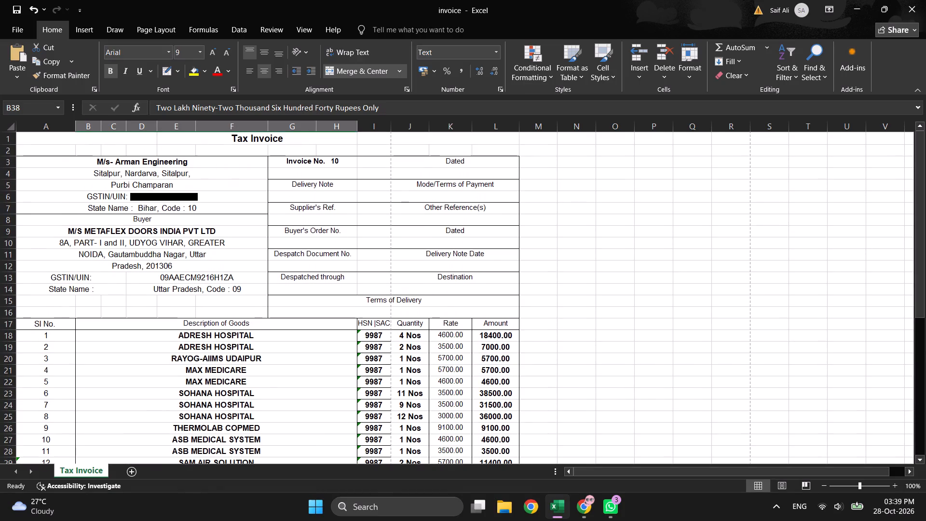
Narrow column F to about half its width so the invoice takes less page width.
click(264, 125)
click(258, 126)
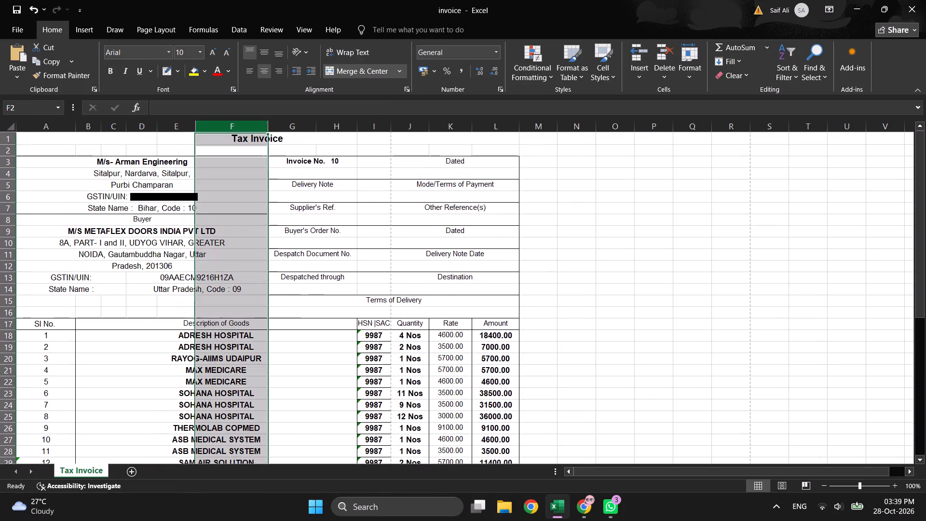
drag(268, 125, 234, 131)
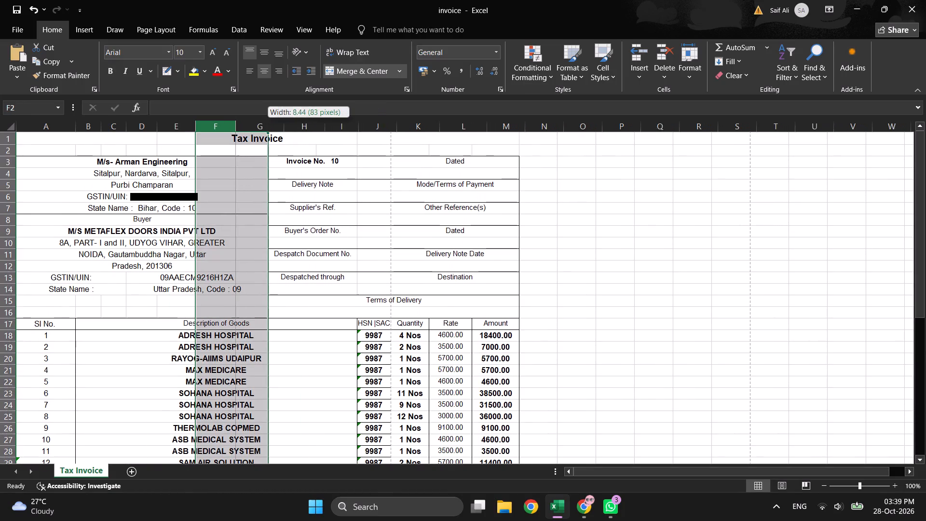
drag(234, 131, 230, 132)
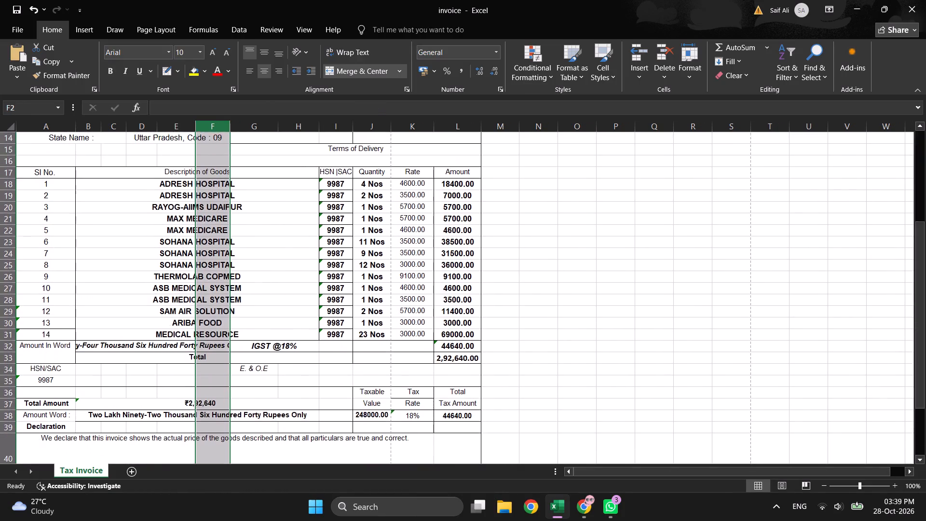
click(523, 265)
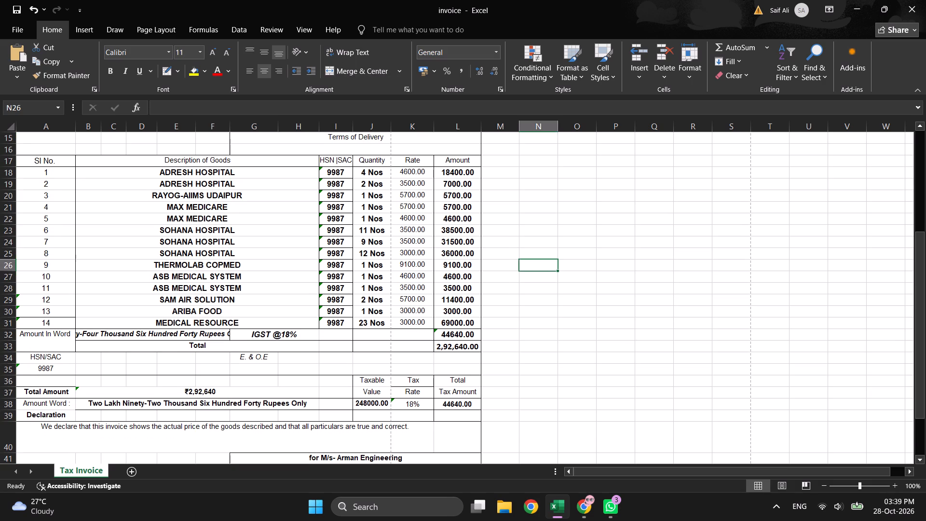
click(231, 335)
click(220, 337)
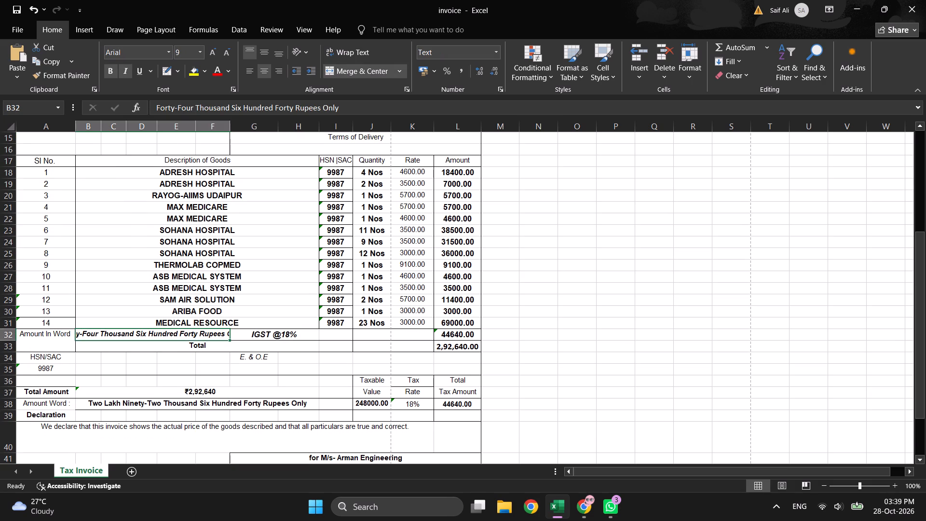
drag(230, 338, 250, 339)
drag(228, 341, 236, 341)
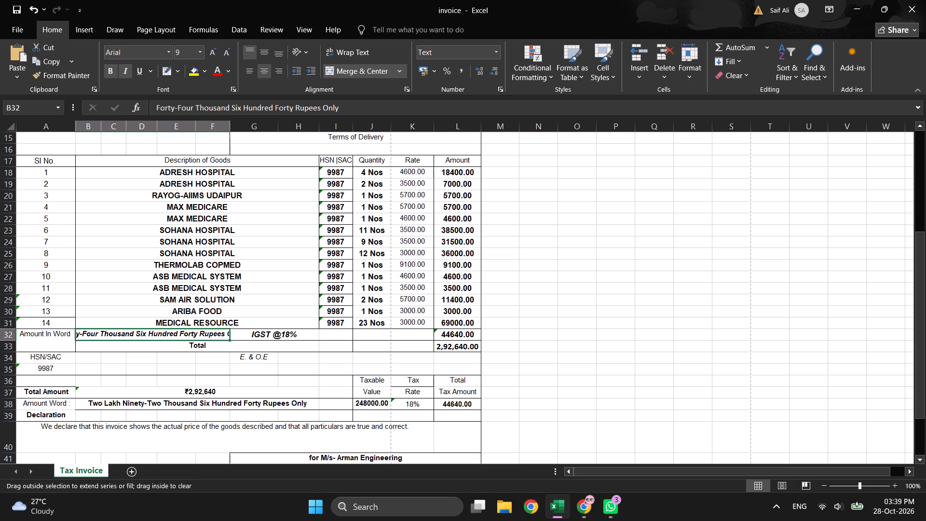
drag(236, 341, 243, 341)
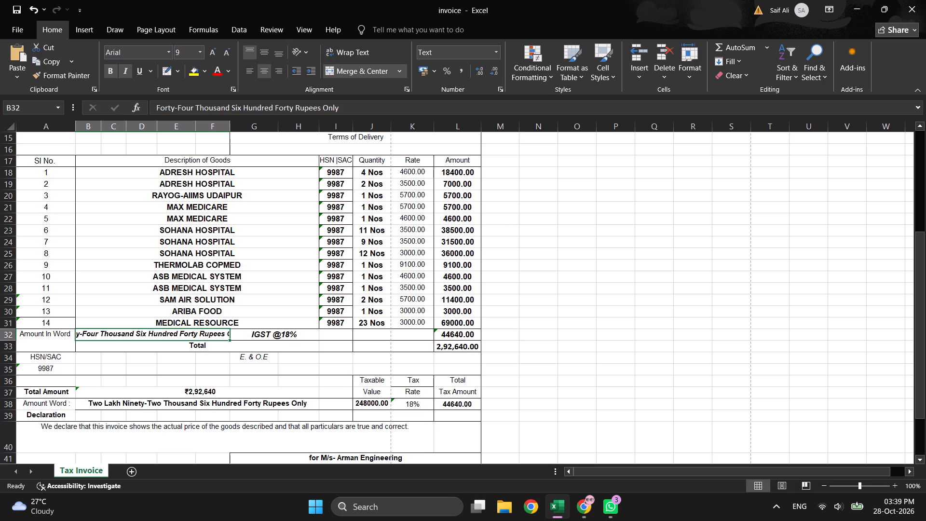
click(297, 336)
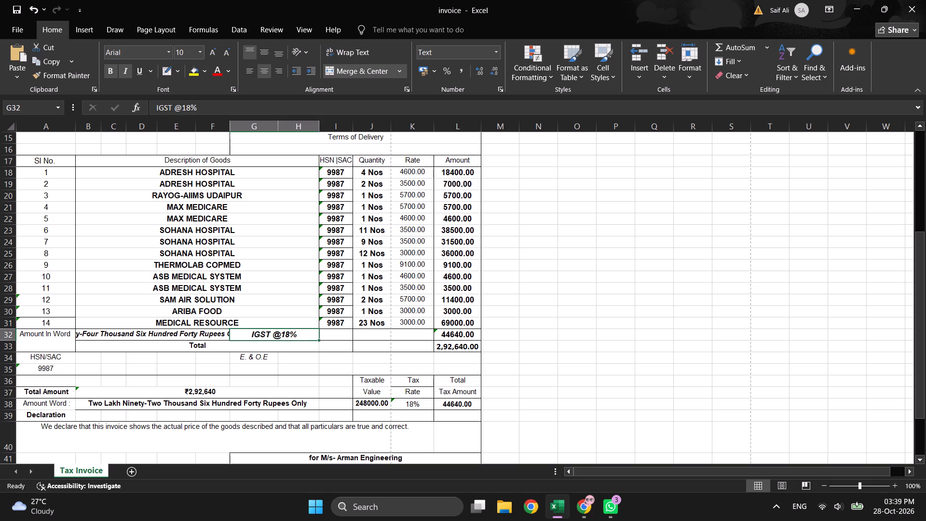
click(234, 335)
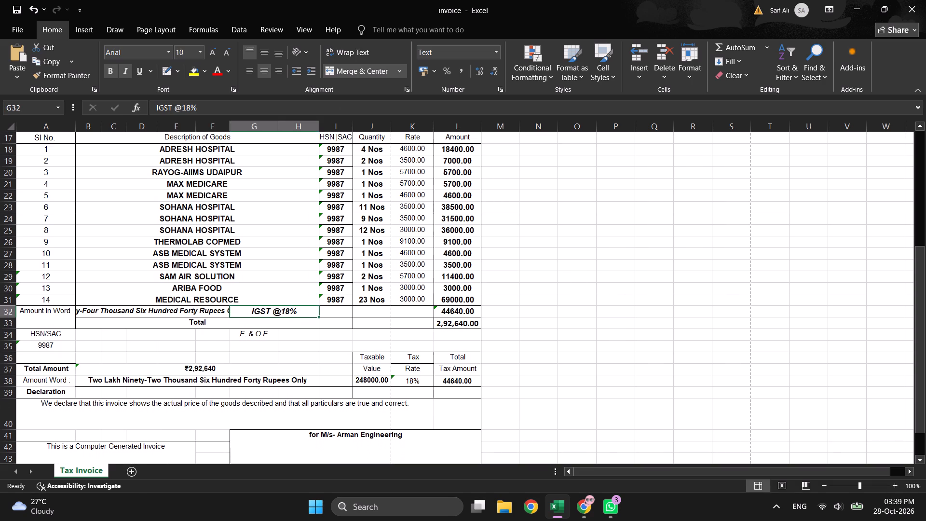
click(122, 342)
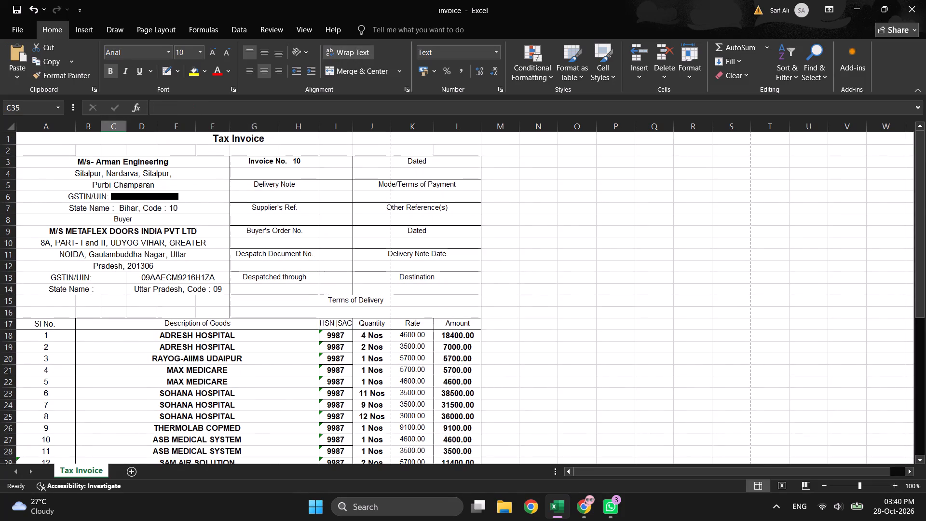
Narrow column G to a little over half its width.
scroll(267, 315, up, 1)
click(279, 126)
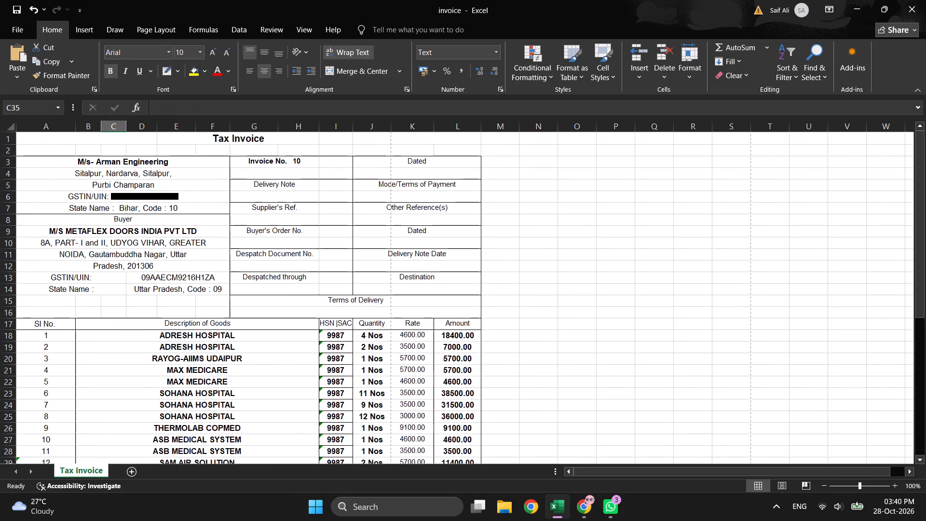
click(273, 127)
click(268, 126)
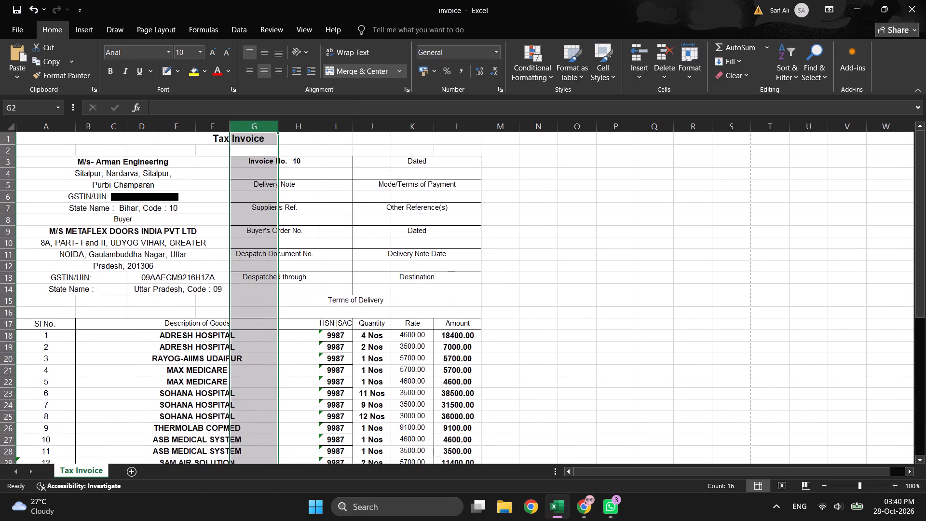
drag(278, 125, 258, 126)
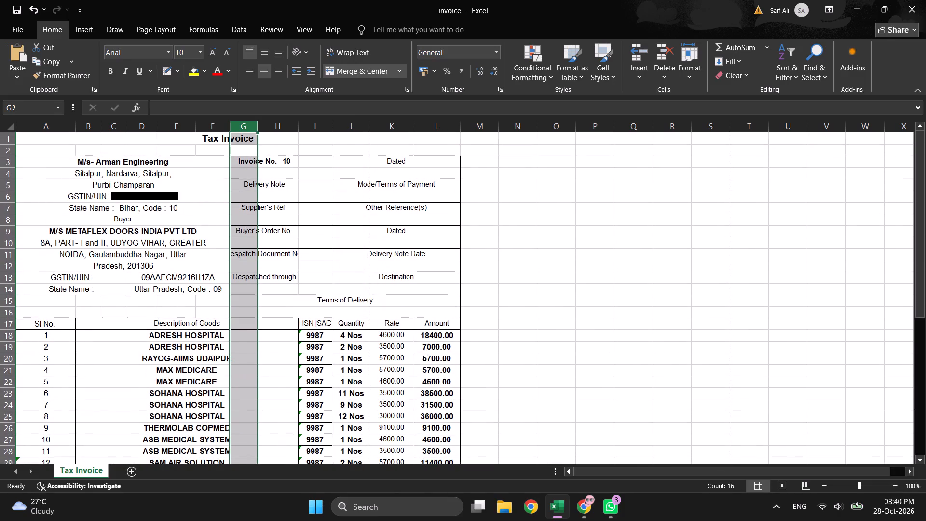
Narrow column H to a width of about 3.9 so the invoice takes less page width.
click(291, 127)
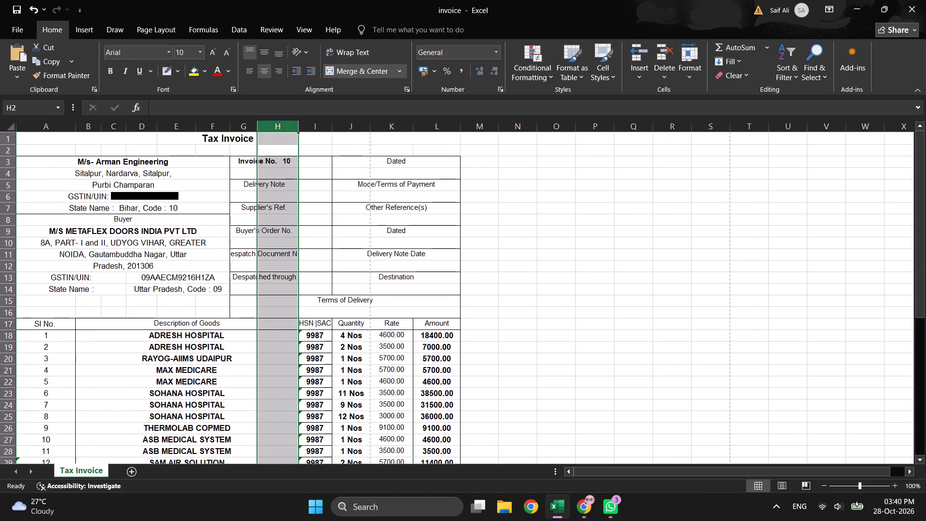
drag(300, 127, 279, 129)
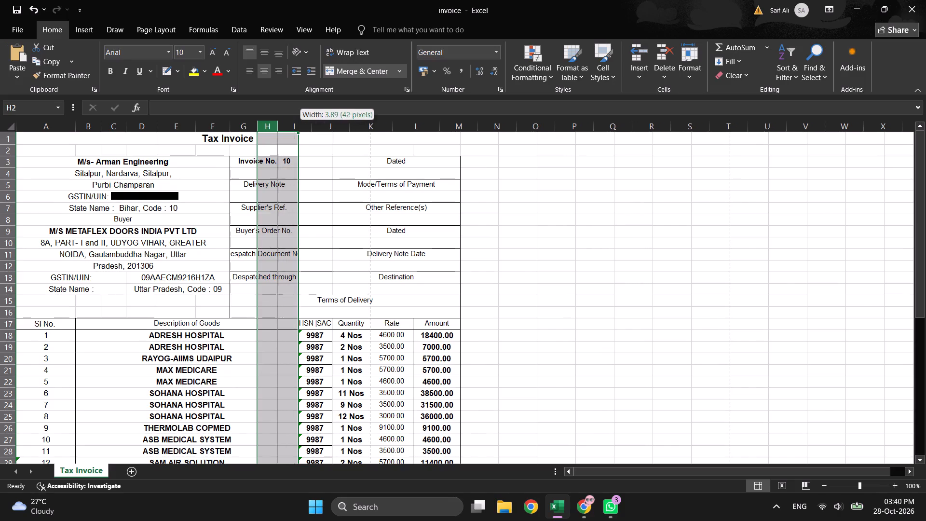
drag(279, 129, 278, 129)
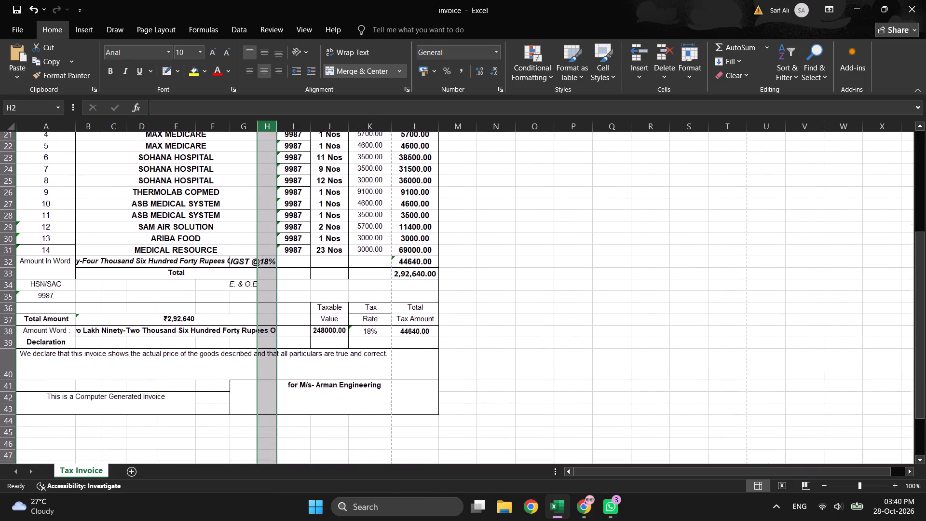
click(479, 195)
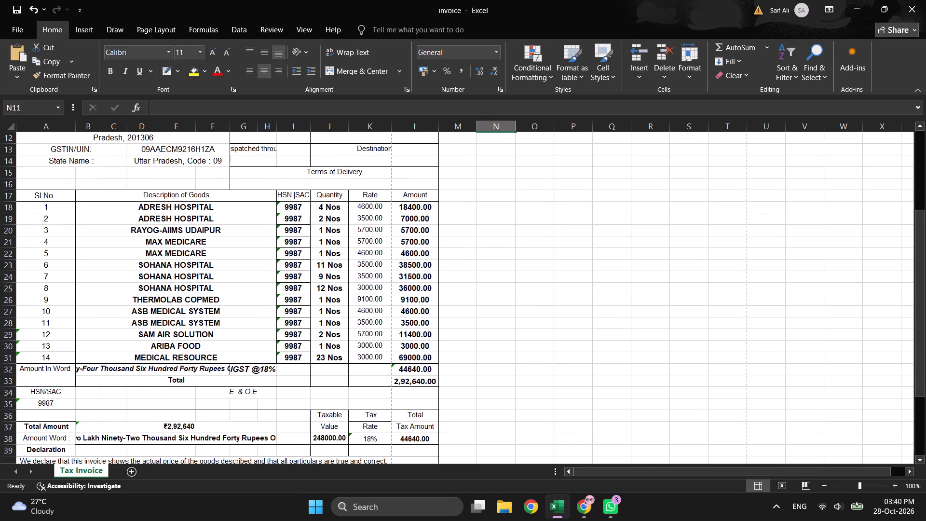
click(251, 124)
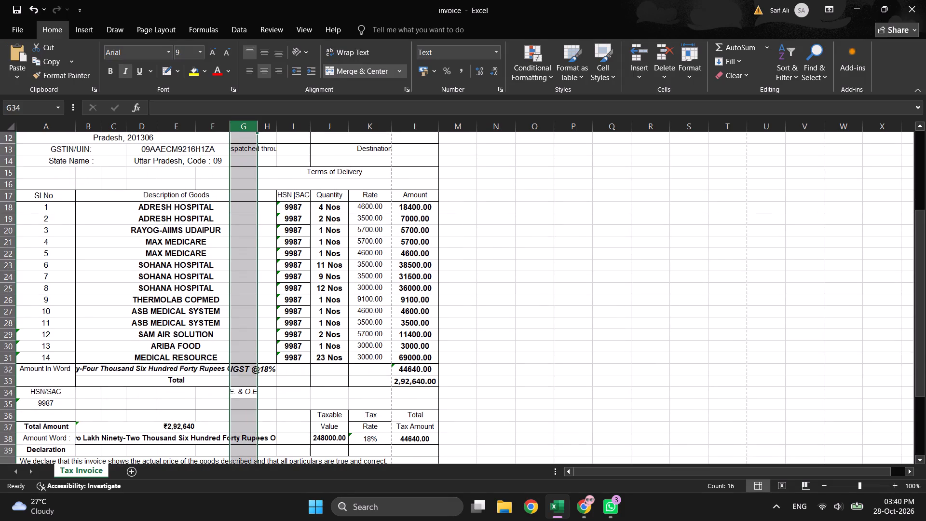
drag(258, 126, 275, 128)
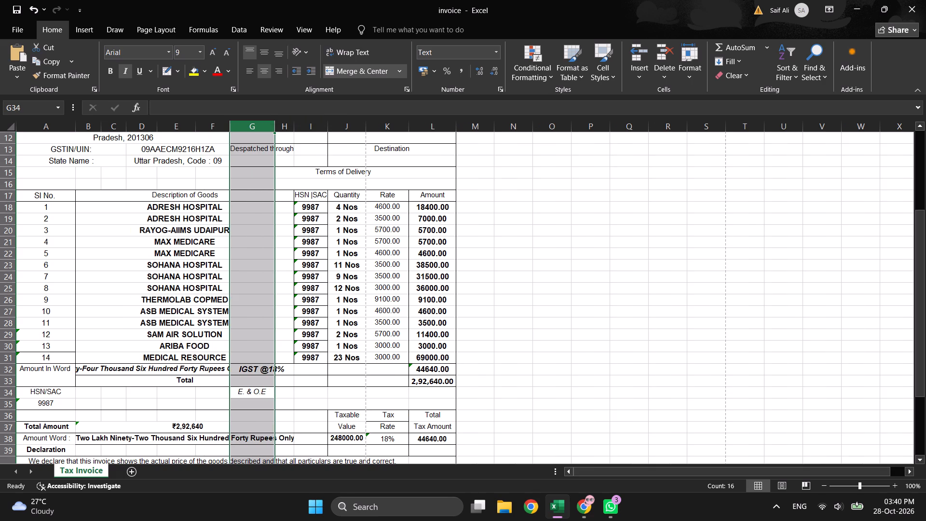
click(589, 304)
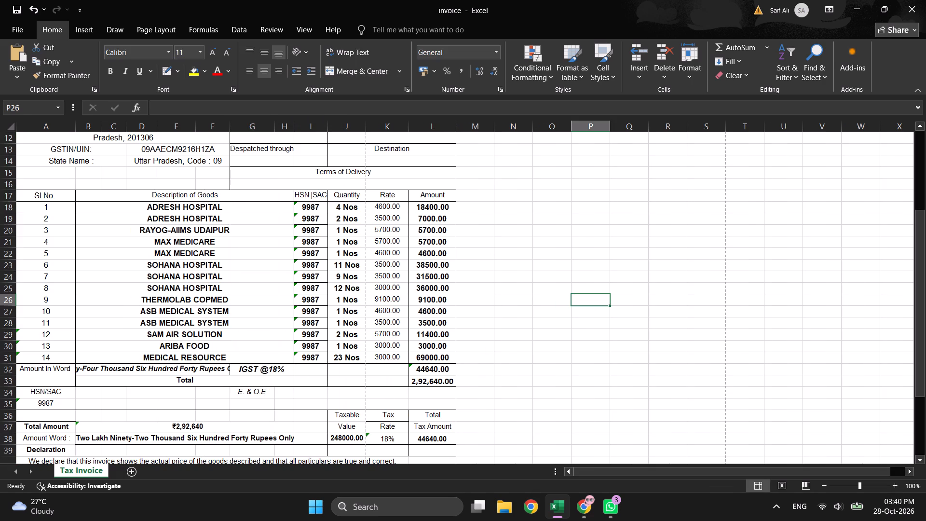
click(266, 129)
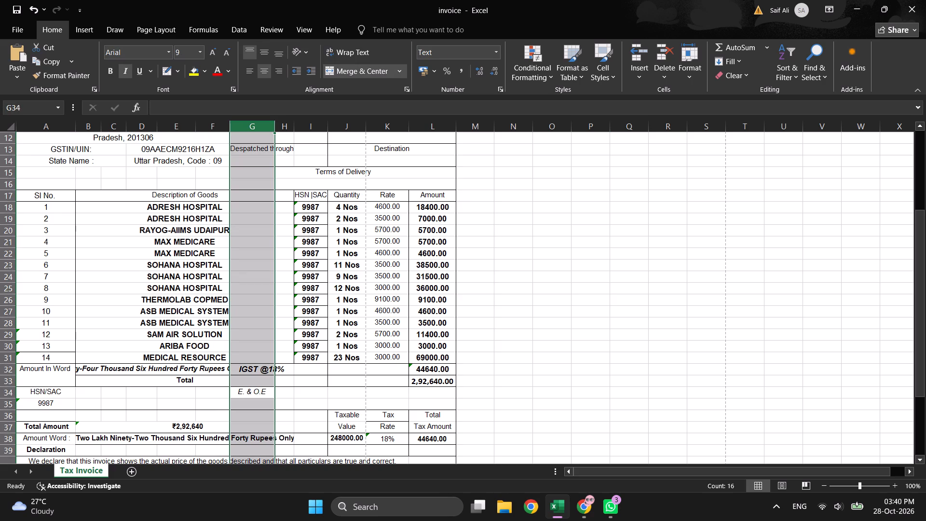
drag(275, 128, 268, 128)
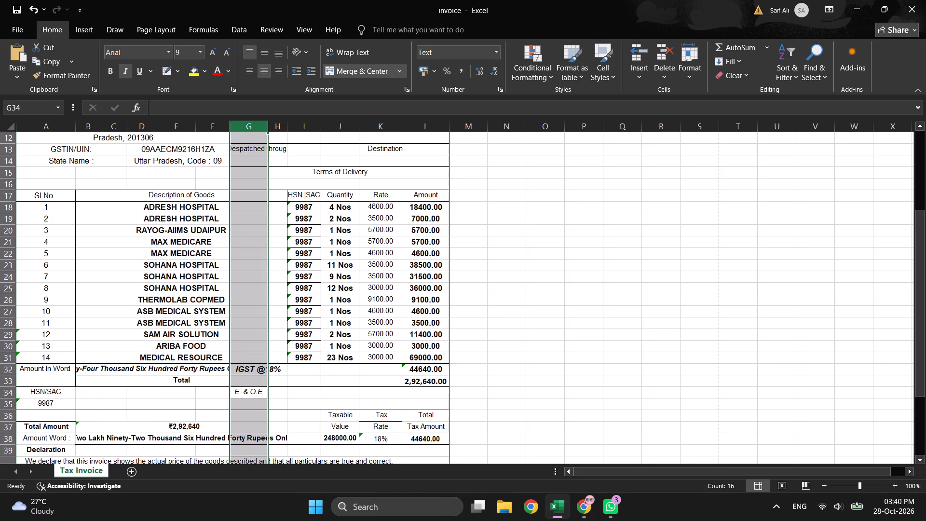
click(525, 281)
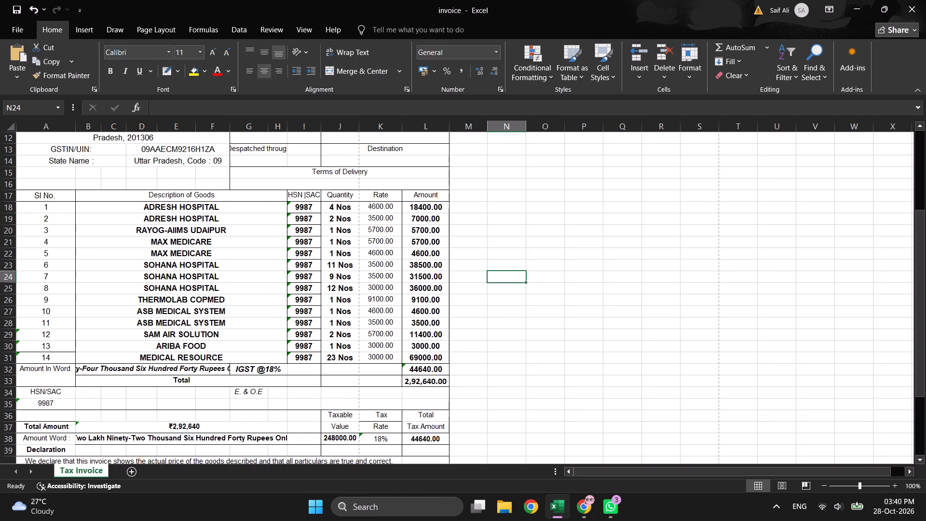
click(266, 129)
click(259, 124)
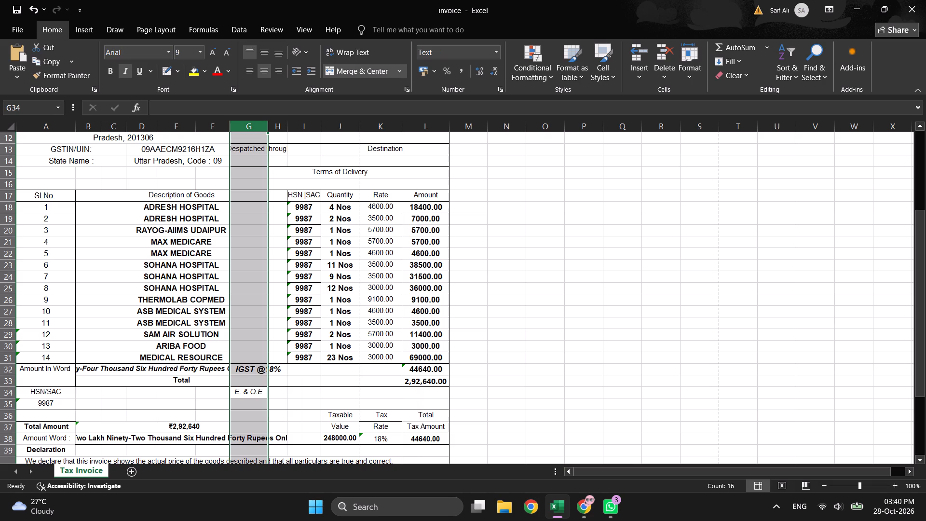
drag(268, 126, 261, 127)
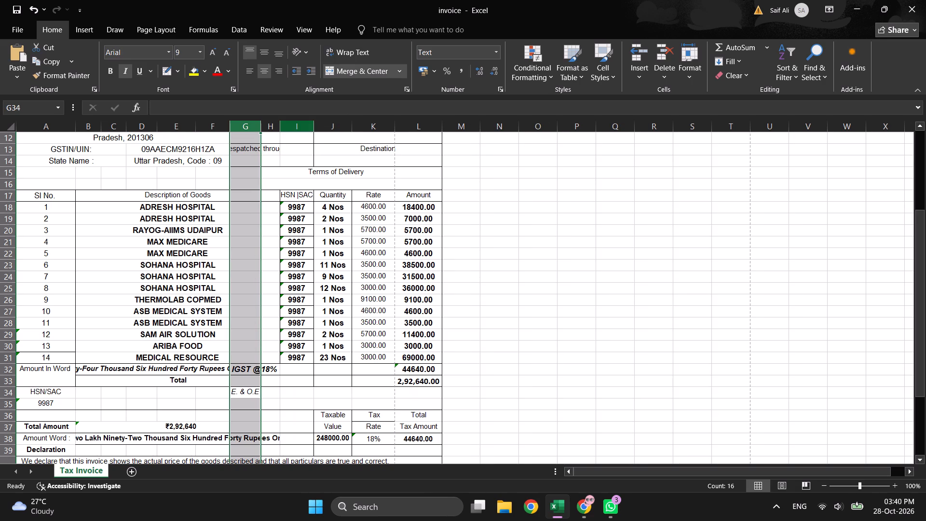
click(502, 295)
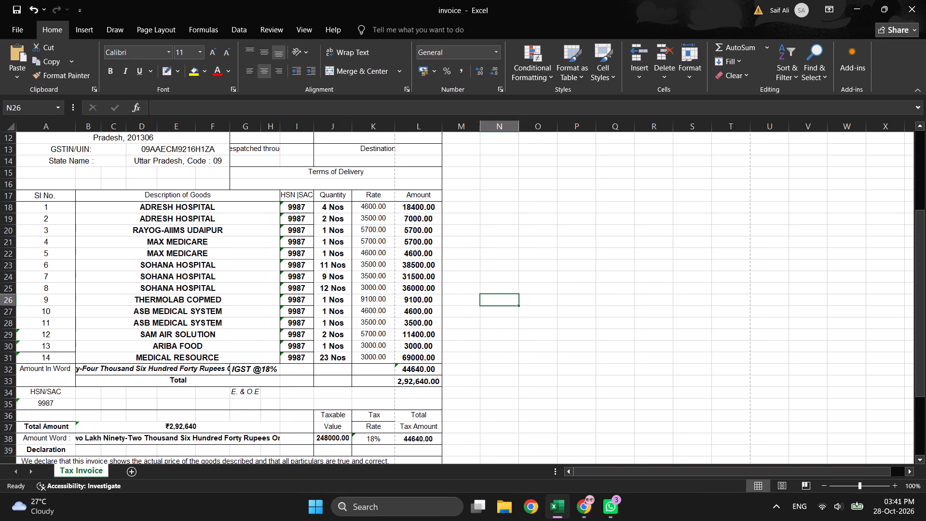
Widen column F to nearly twice its width so "Forty-Four Thousand Six Hundred Forty Rupees Only" fits in row 32.
click(229, 127)
click(221, 126)
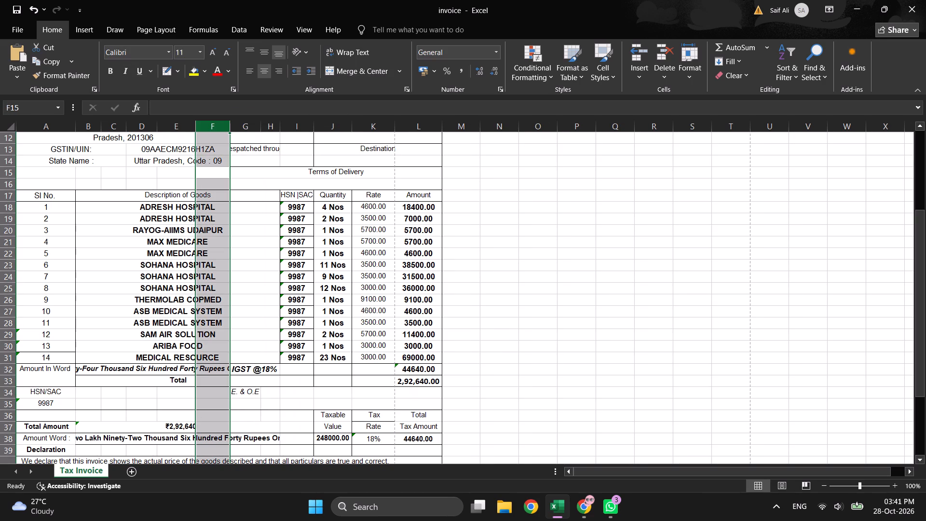
drag(229, 125, 242, 125)
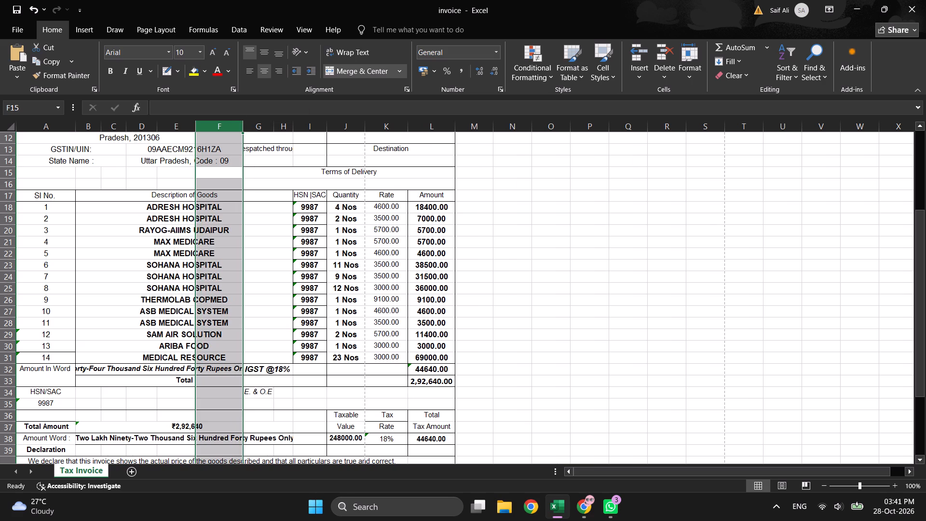
drag(244, 125, 267, 125)
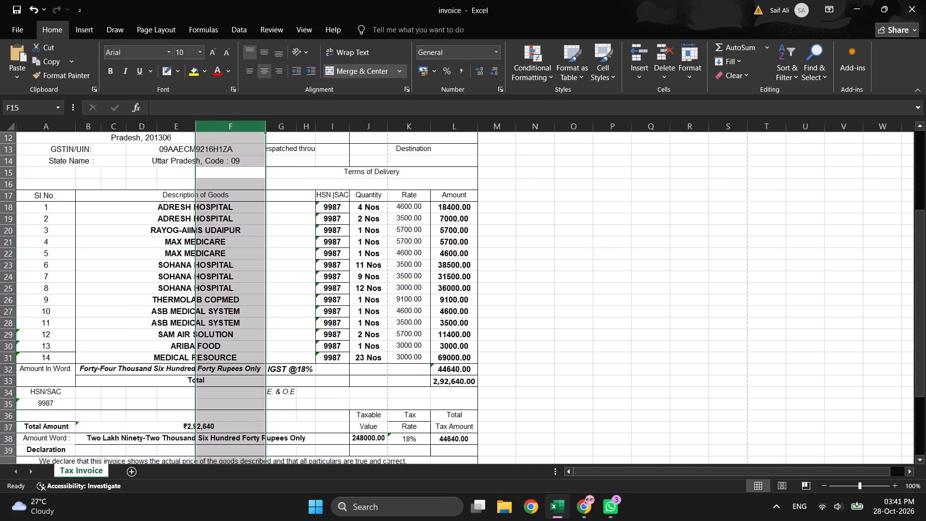
drag(265, 125, 262, 125)
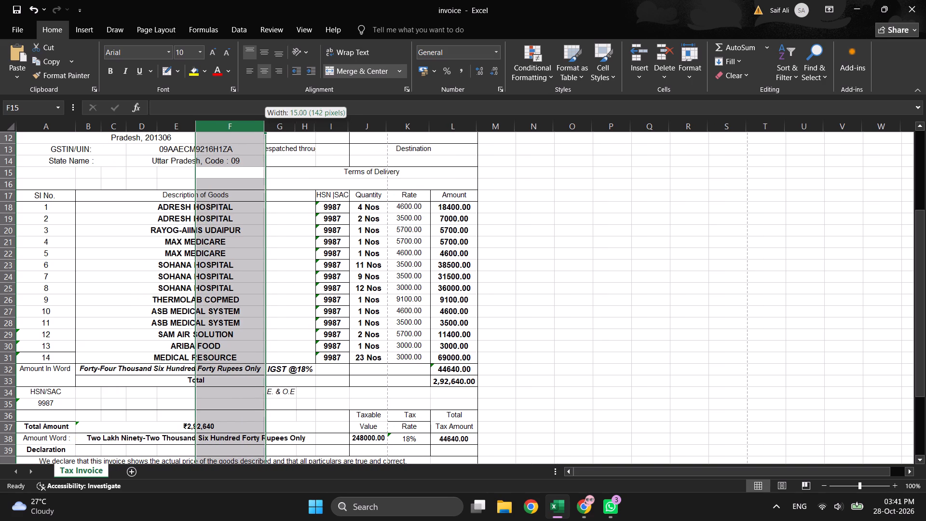
drag(262, 125, 259, 125)
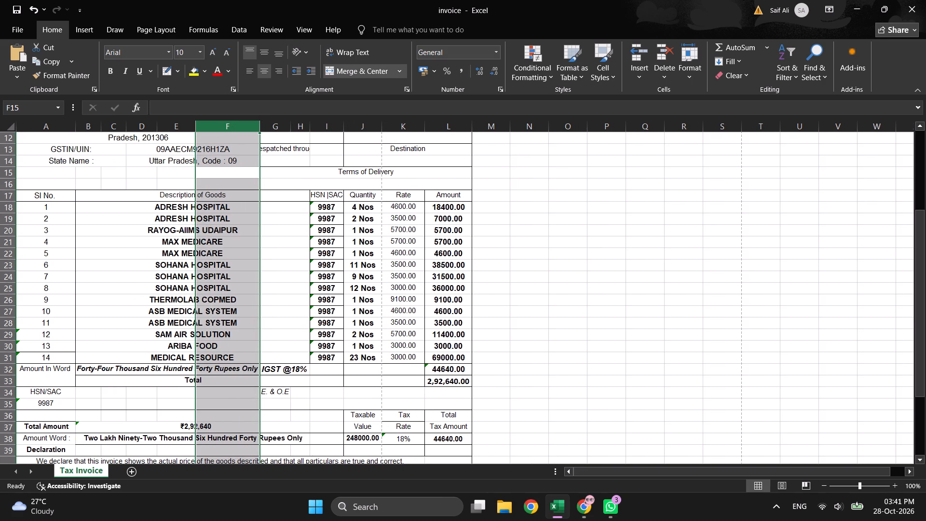
click(517, 263)
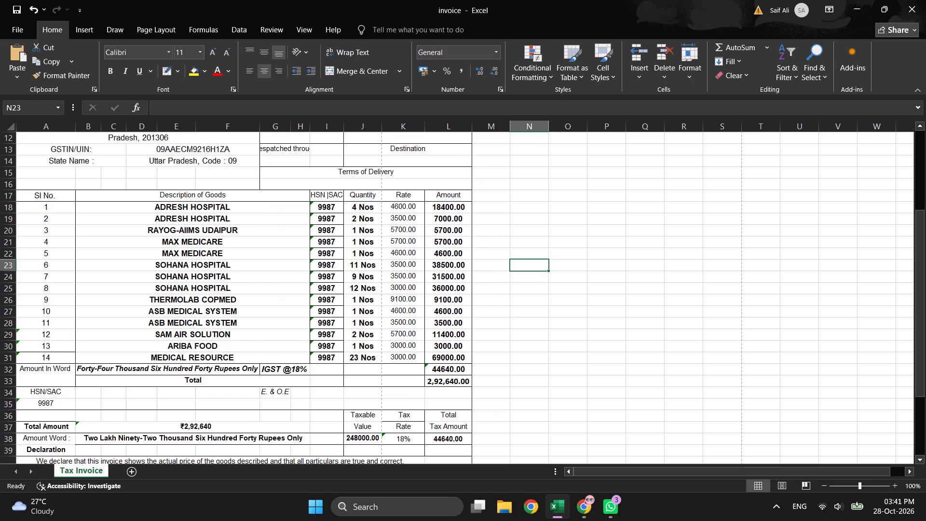
click(331, 123)
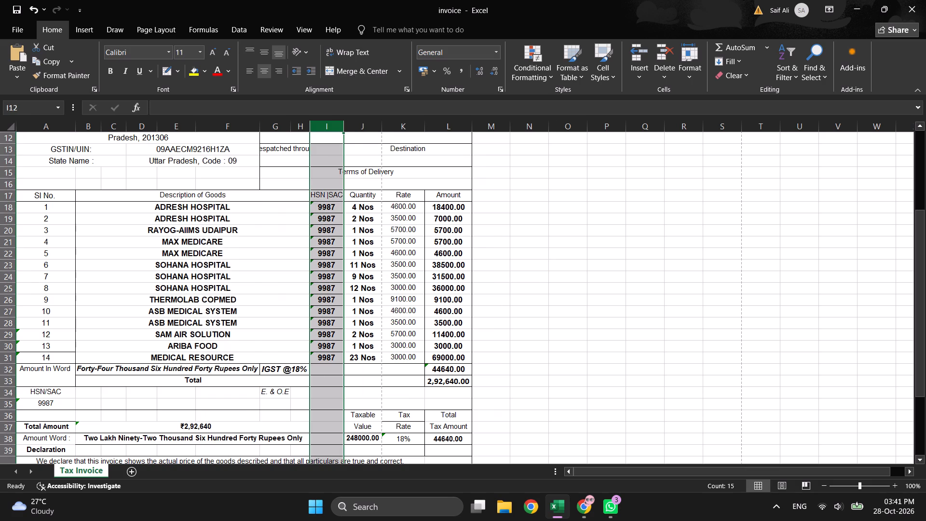
drag(311, 126, 314, 126)
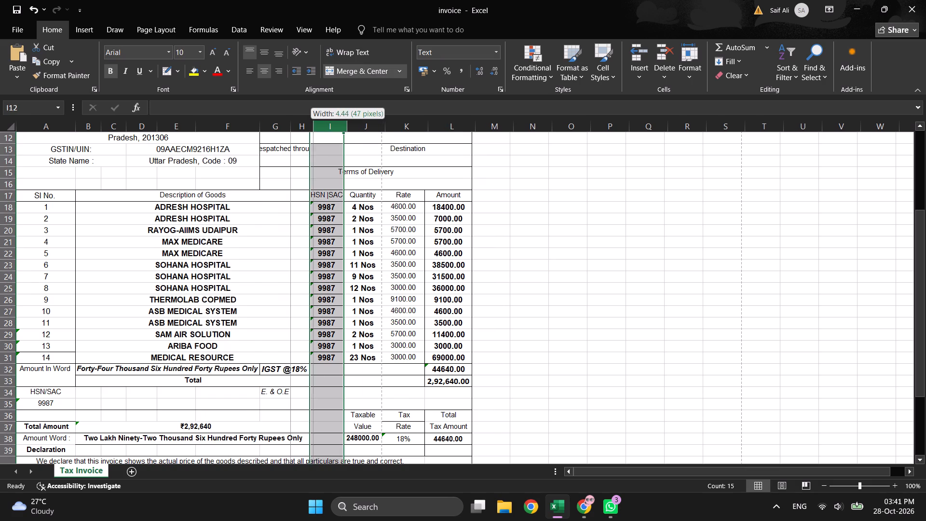
drag(314, 126, 315, 126)
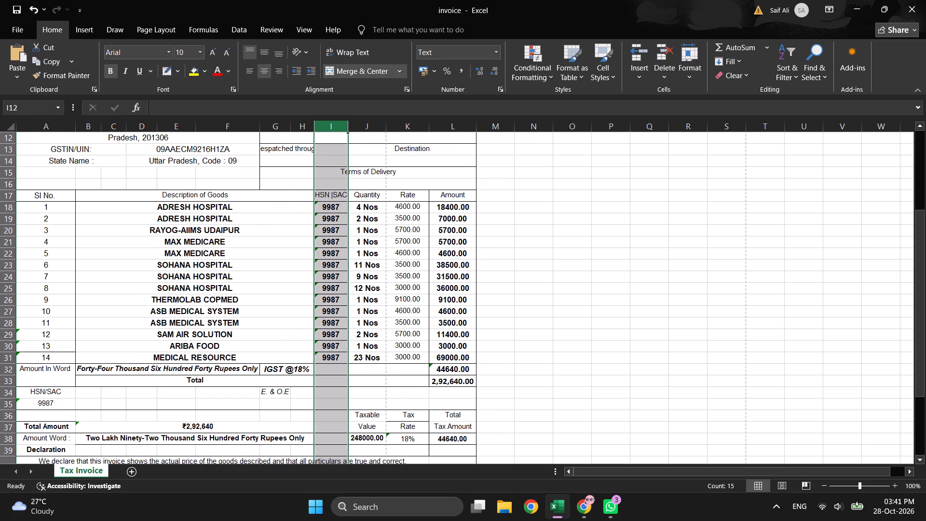
click(552, 199)
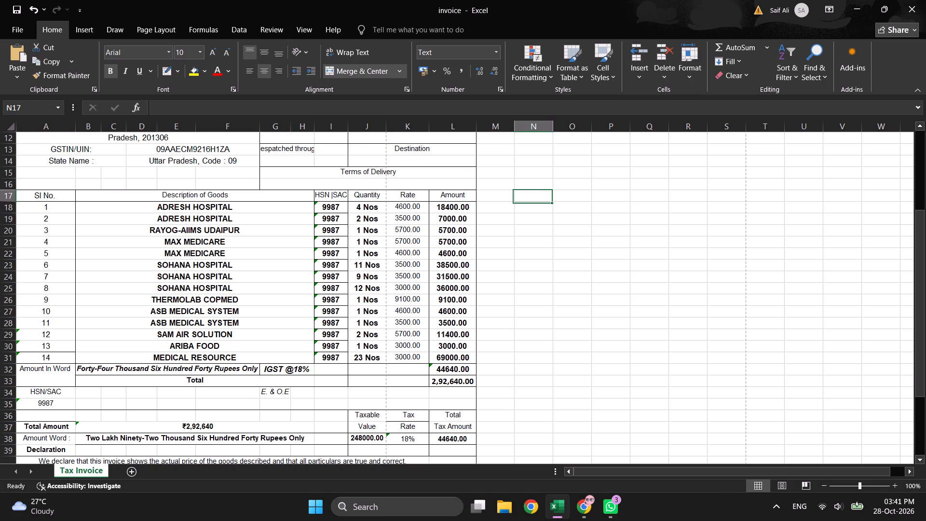
Narrow the Rate column K by about a quarter and the Amount column L by about a sixth.
click(416, 129)
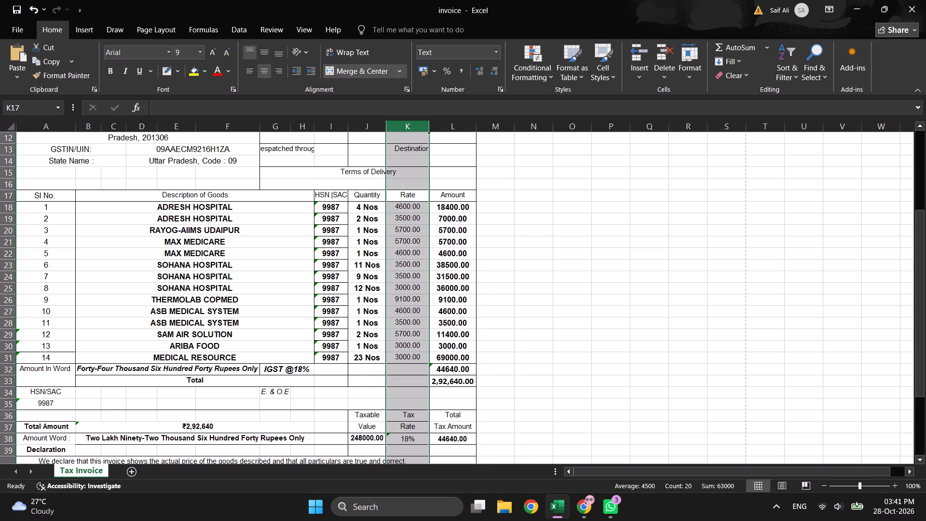
drag(429, 126, 420, 129)
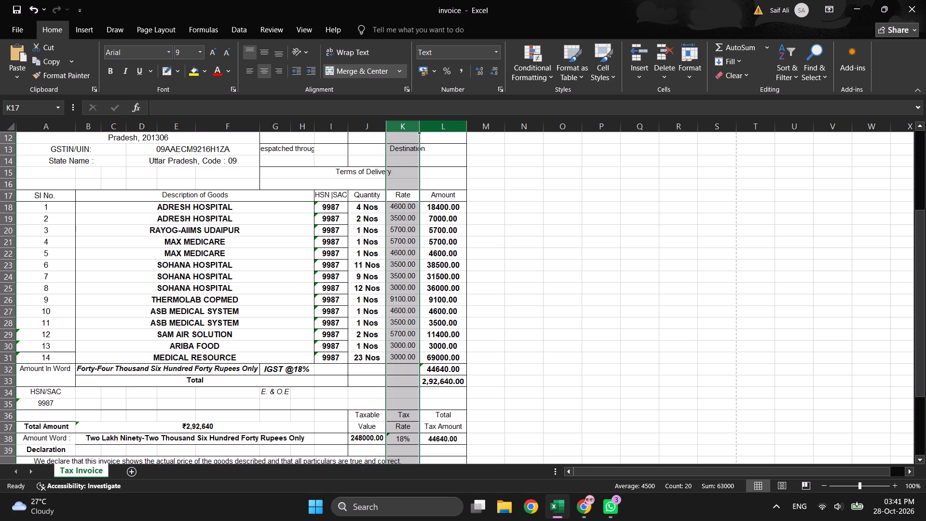
click(451, 127)
drag(466, 127, 459, 128)
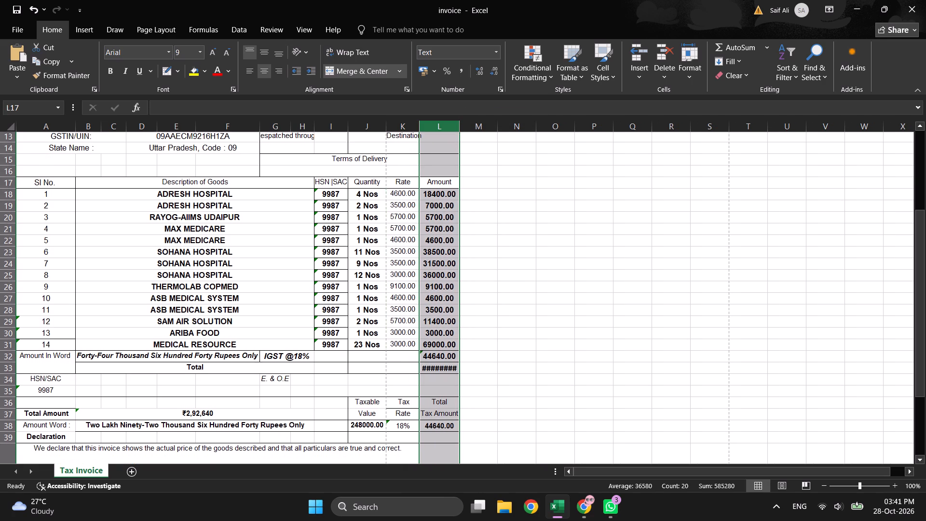
click(522, 252)
click(509, 355)
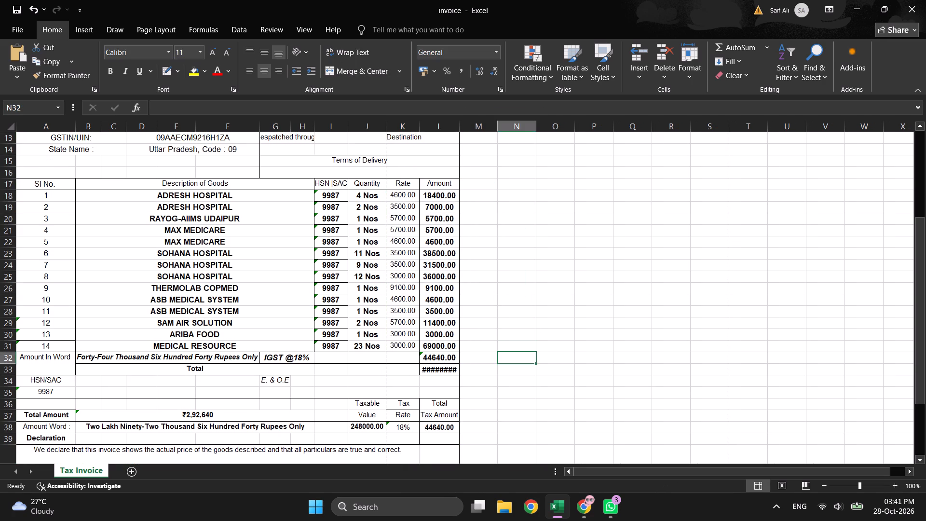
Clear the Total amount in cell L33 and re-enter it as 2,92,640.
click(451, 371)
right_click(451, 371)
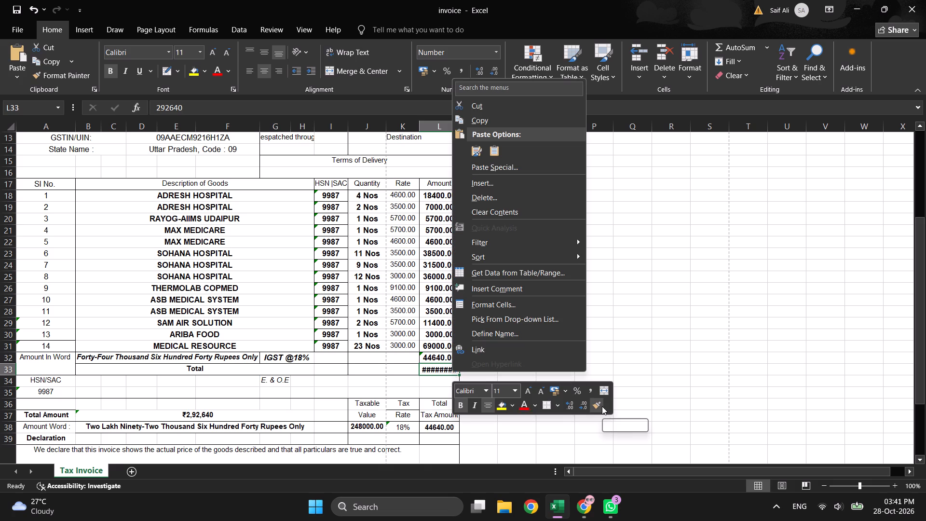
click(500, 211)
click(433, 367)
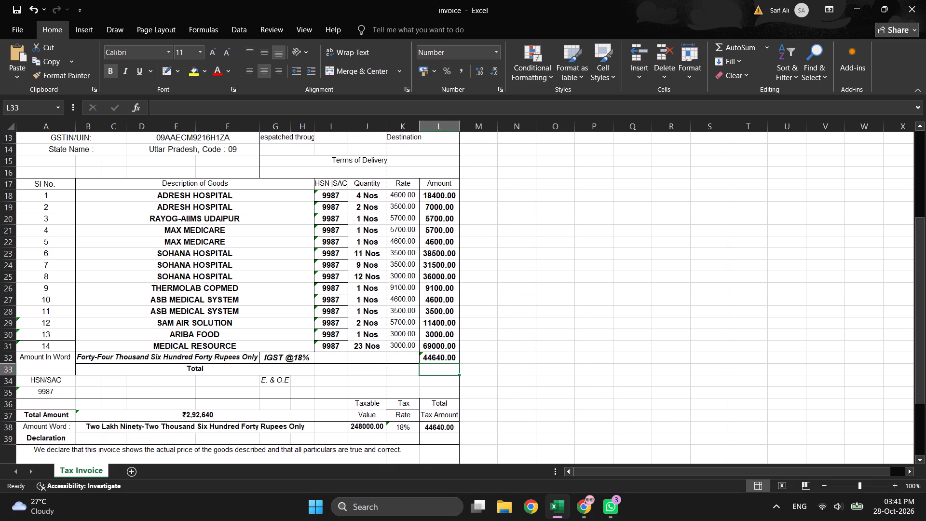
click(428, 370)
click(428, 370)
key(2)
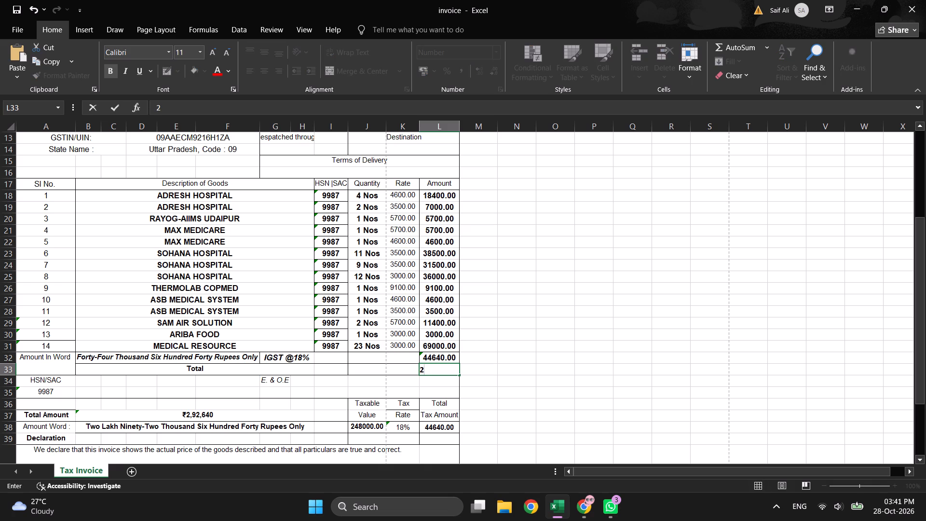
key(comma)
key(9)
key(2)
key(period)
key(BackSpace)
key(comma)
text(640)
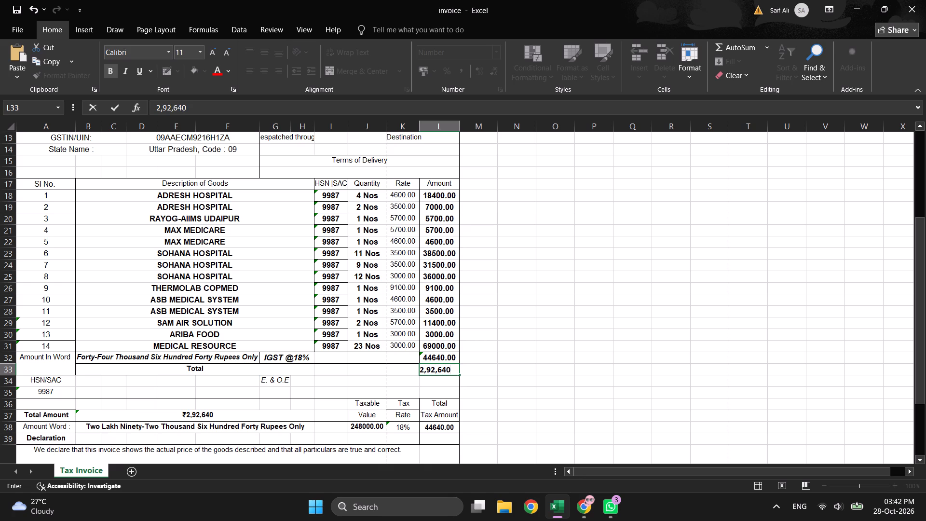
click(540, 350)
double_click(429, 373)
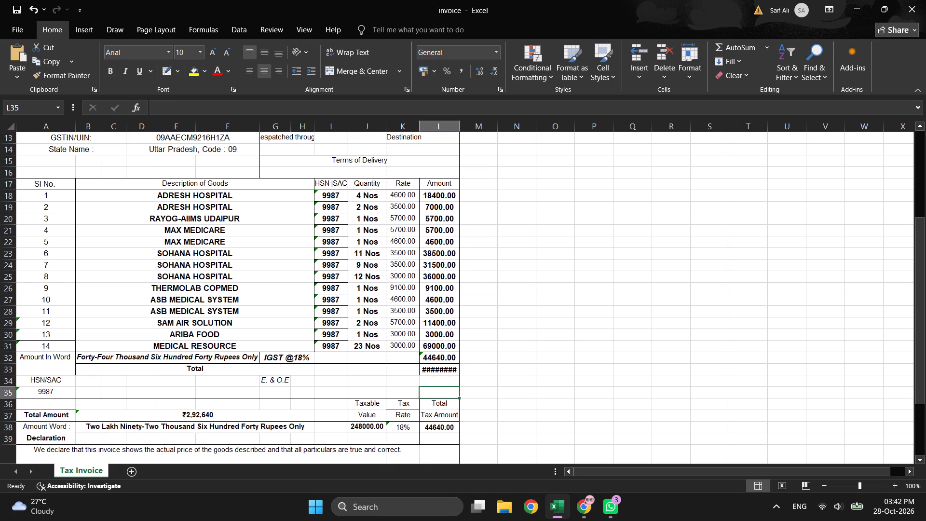
Clear the contents of the Total amount cell L33.
right_click(429, 368)
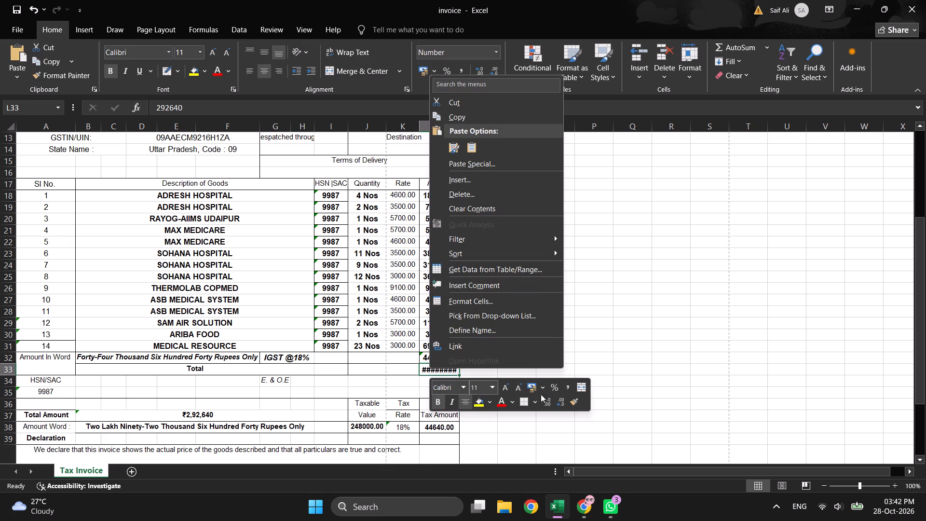
click(635, 361)
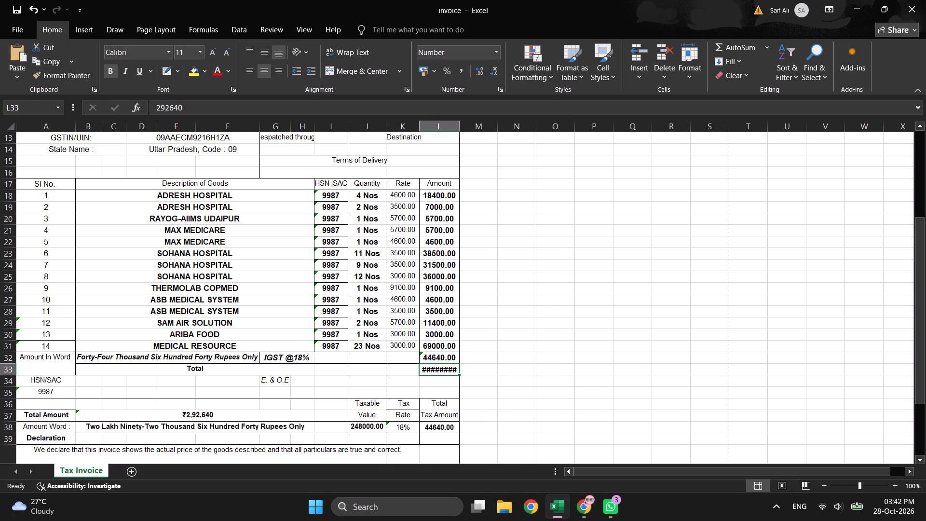
right_click(449, 368)
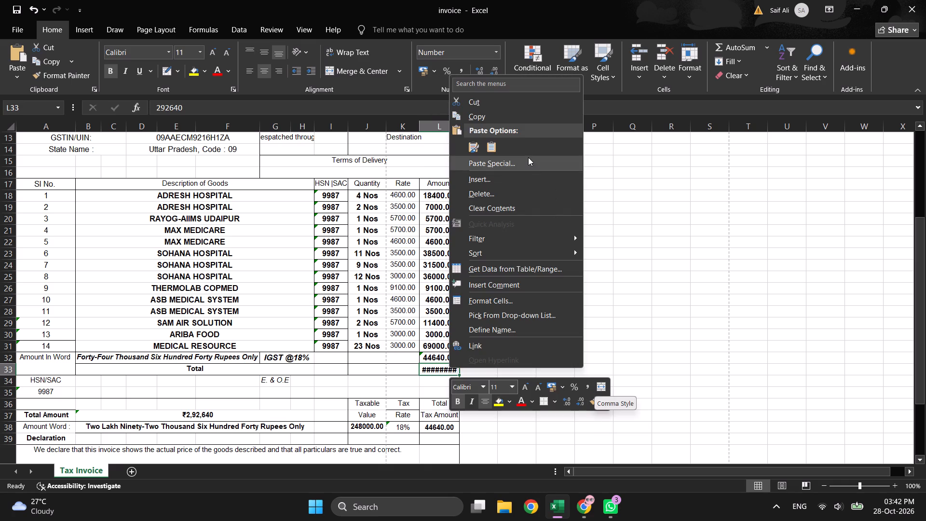
click(498, 210)
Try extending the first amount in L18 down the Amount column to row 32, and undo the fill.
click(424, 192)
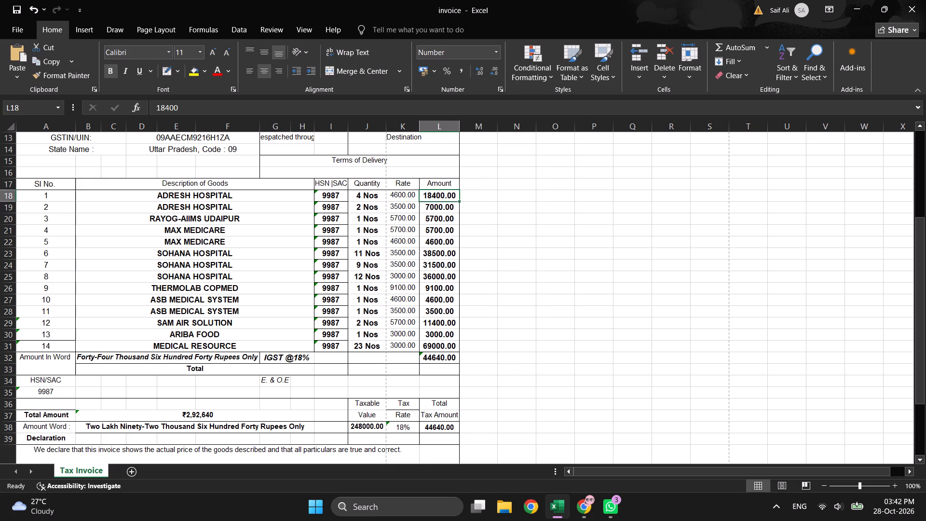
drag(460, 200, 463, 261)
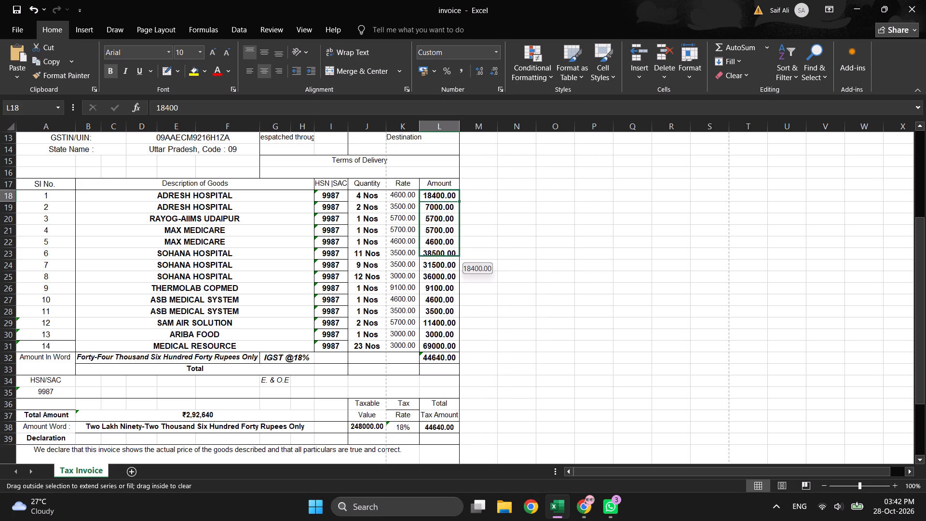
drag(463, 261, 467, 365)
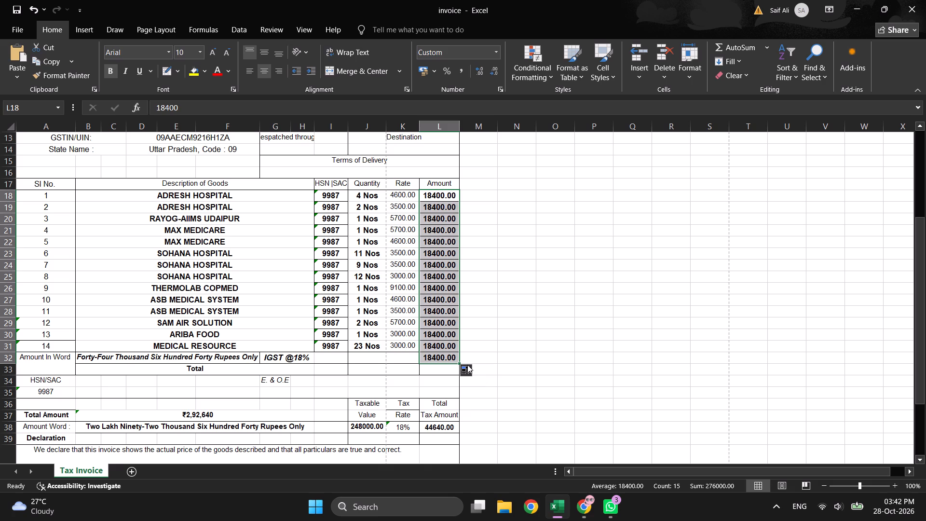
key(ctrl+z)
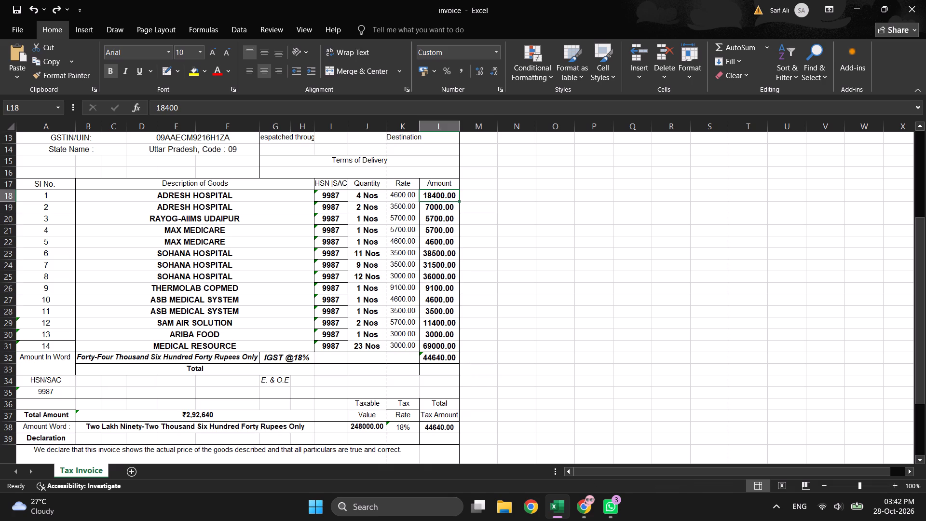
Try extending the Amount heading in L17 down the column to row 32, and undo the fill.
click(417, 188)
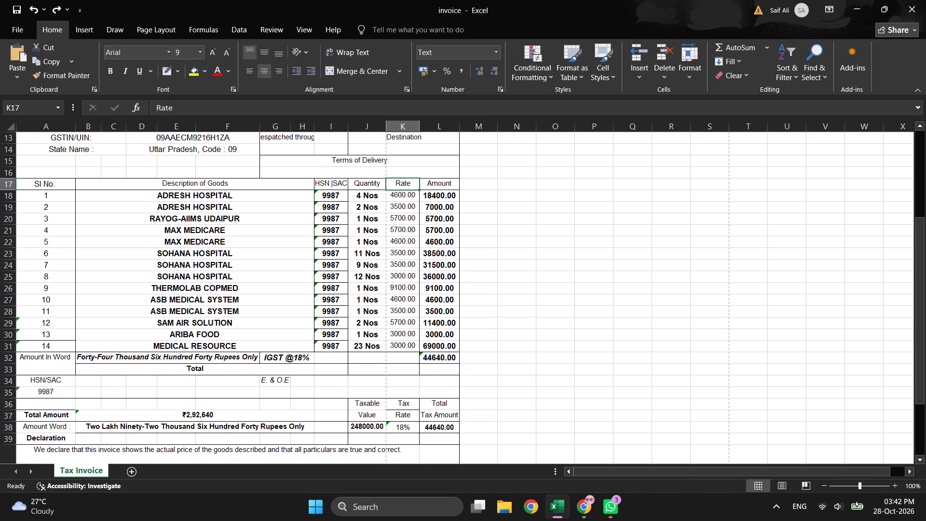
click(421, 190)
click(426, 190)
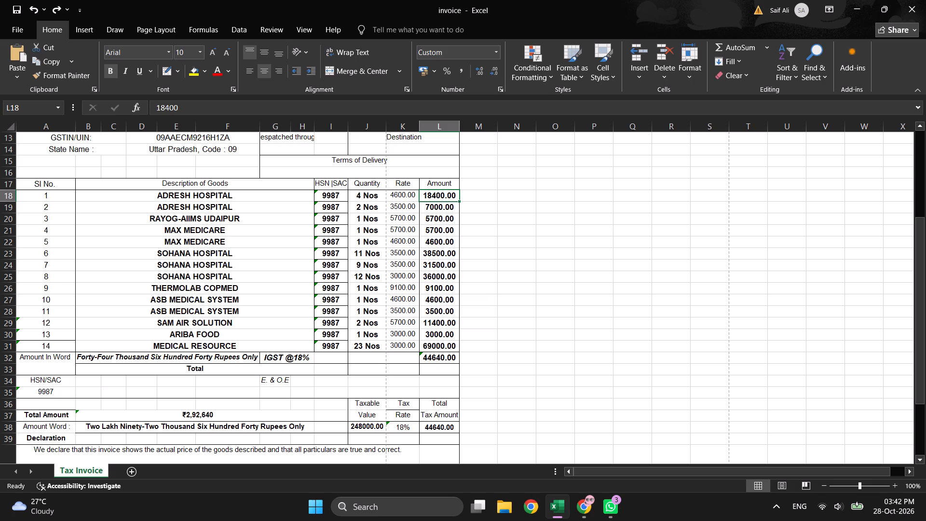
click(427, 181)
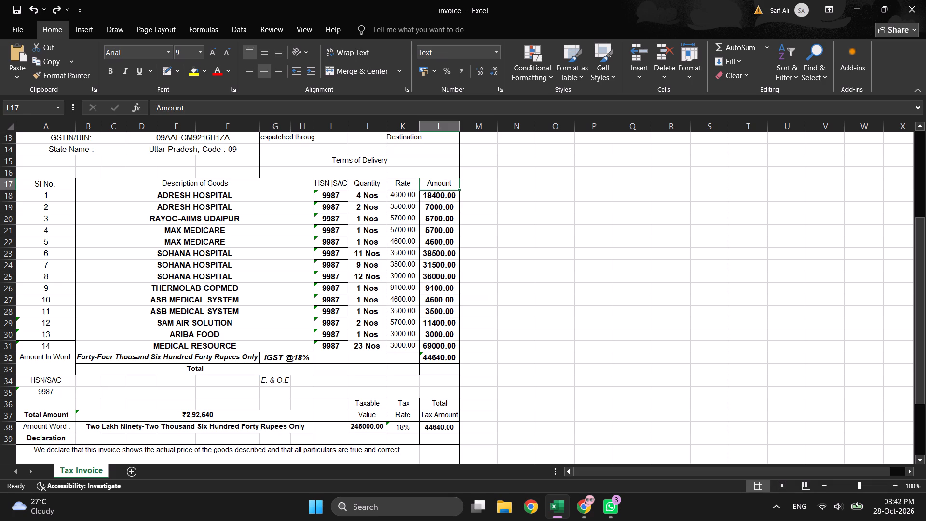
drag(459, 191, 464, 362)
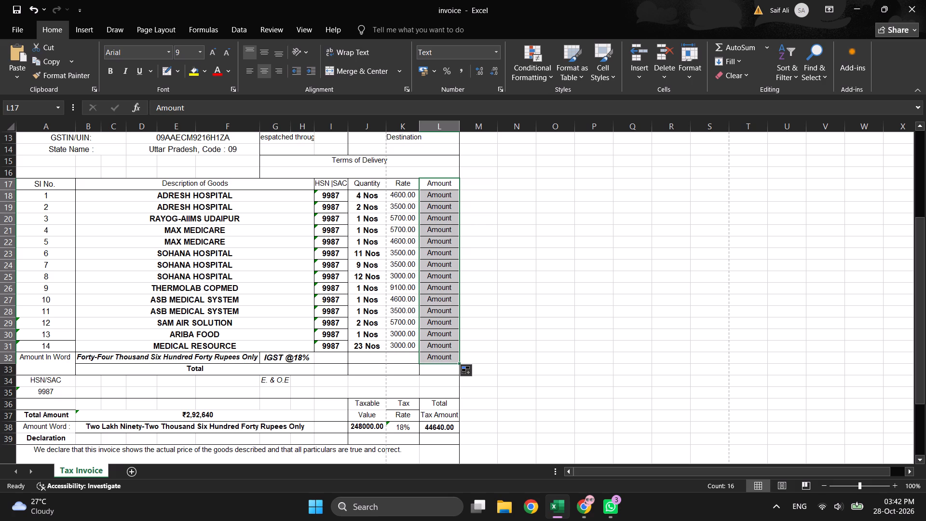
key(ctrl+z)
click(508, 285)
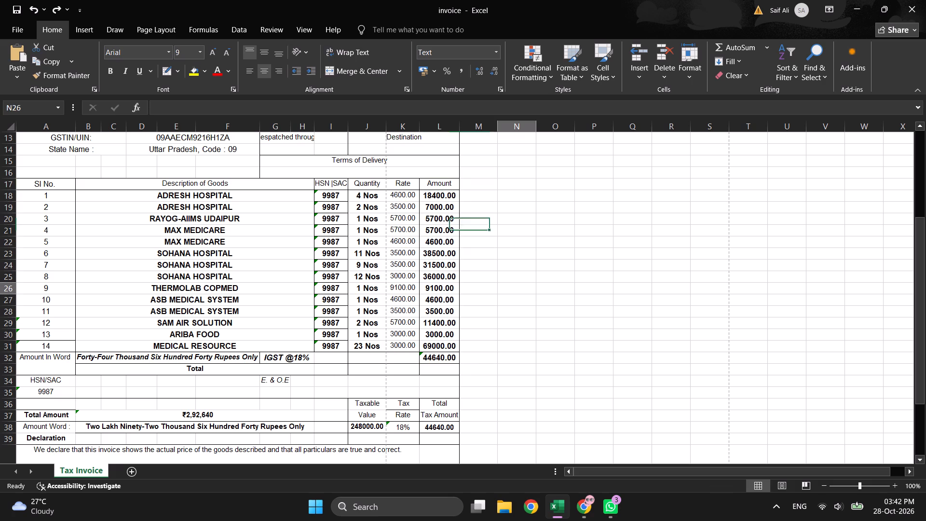
AutoSum the amounts in L18:L32 into the Total cell L33.
right_click(434, 211)
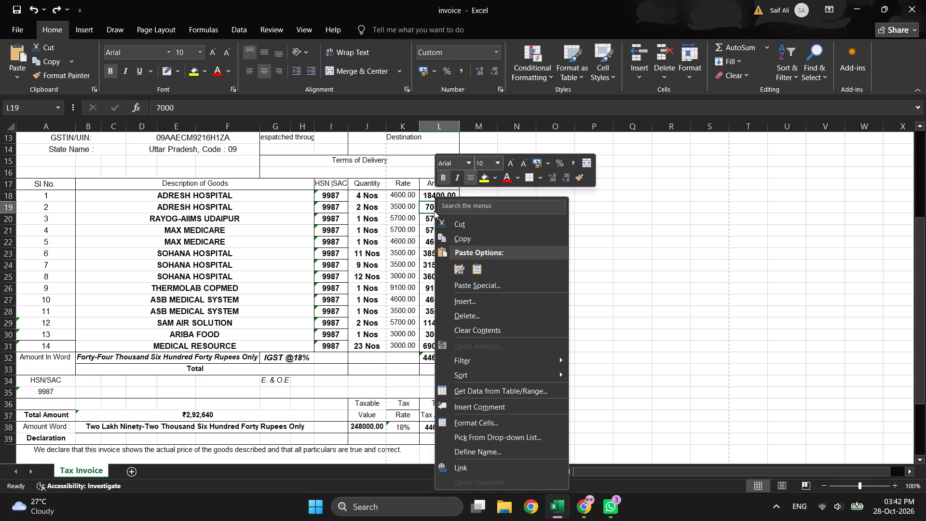
click(571, 227)
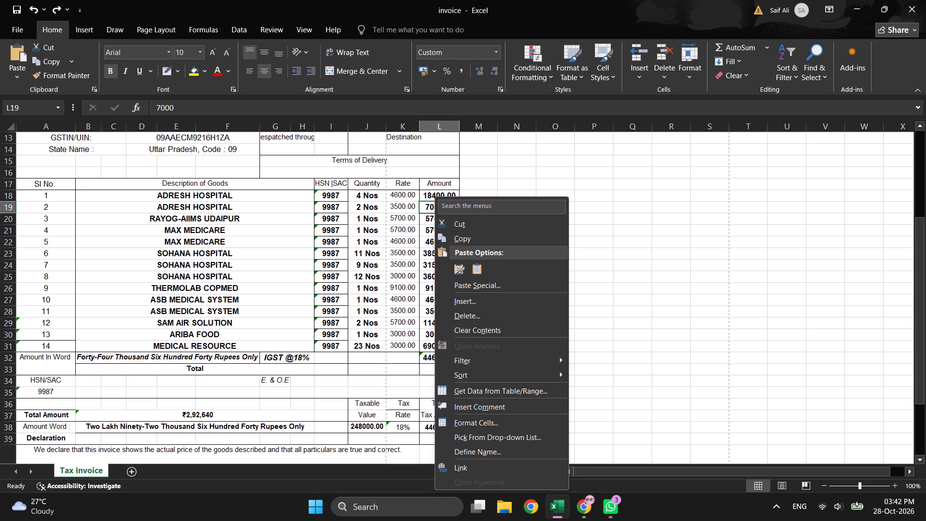
drag(421, 195, 458, 359)
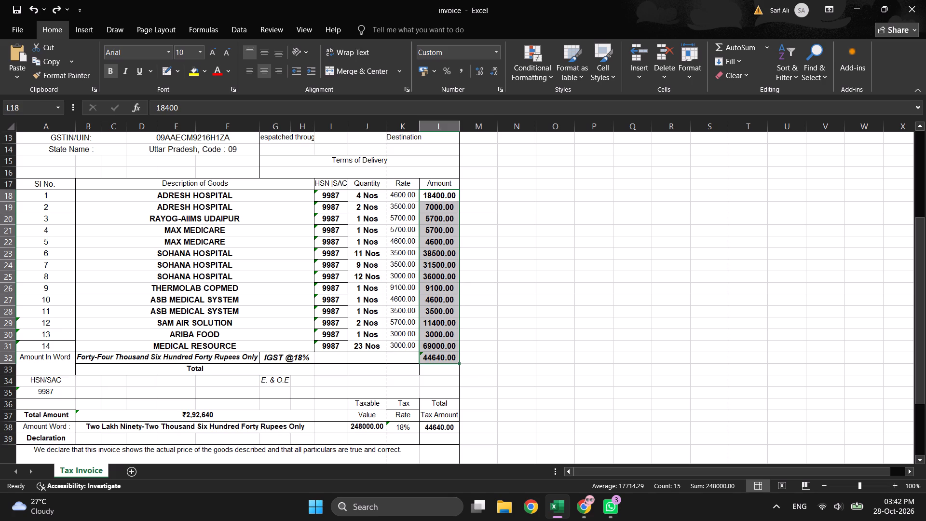
key(alt+equal)
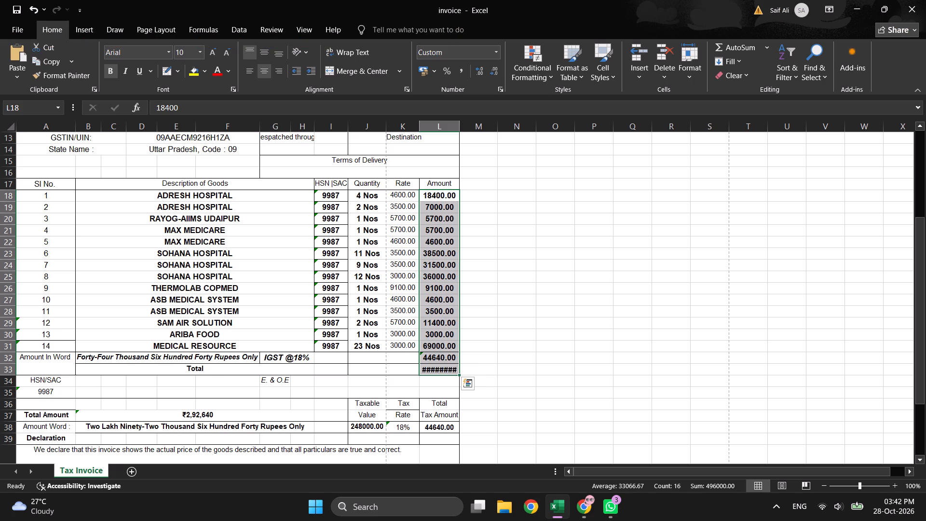
click(493, 363)
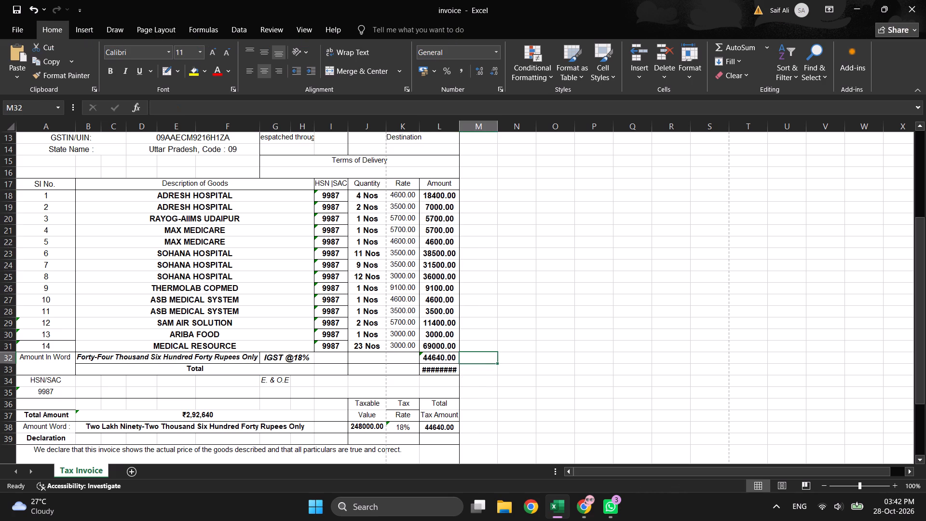
click(449, 370)
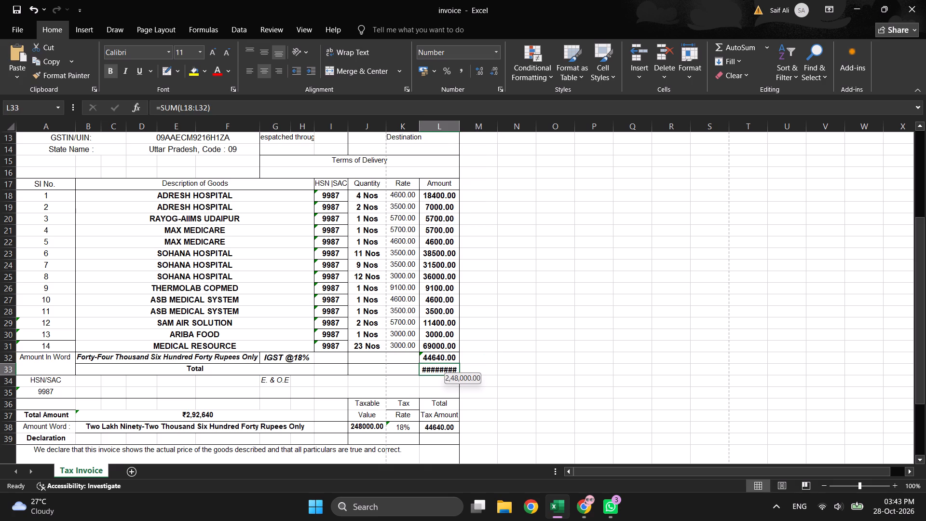
click(438, 371)
click(508, 362)
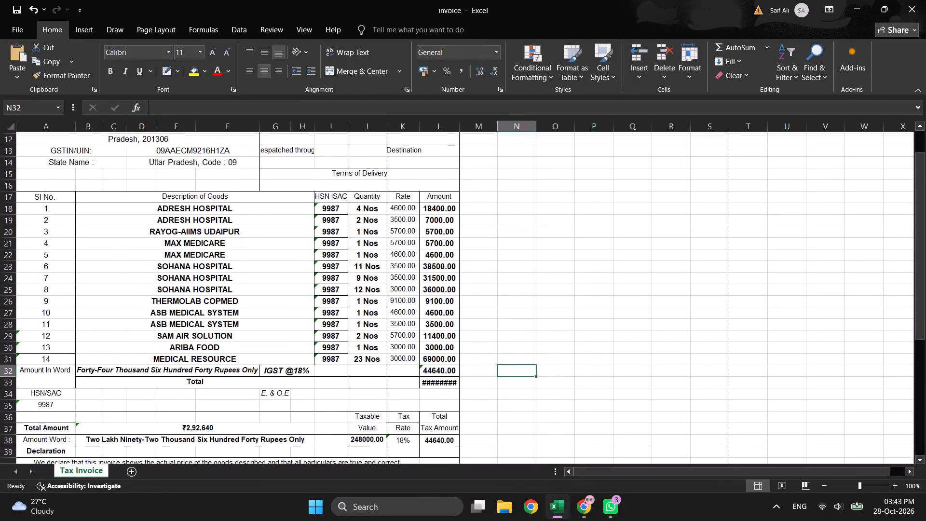
Narrow the Sl No. column A by a little more than a quarter of its width.
scroll(287, 346, down, 1)
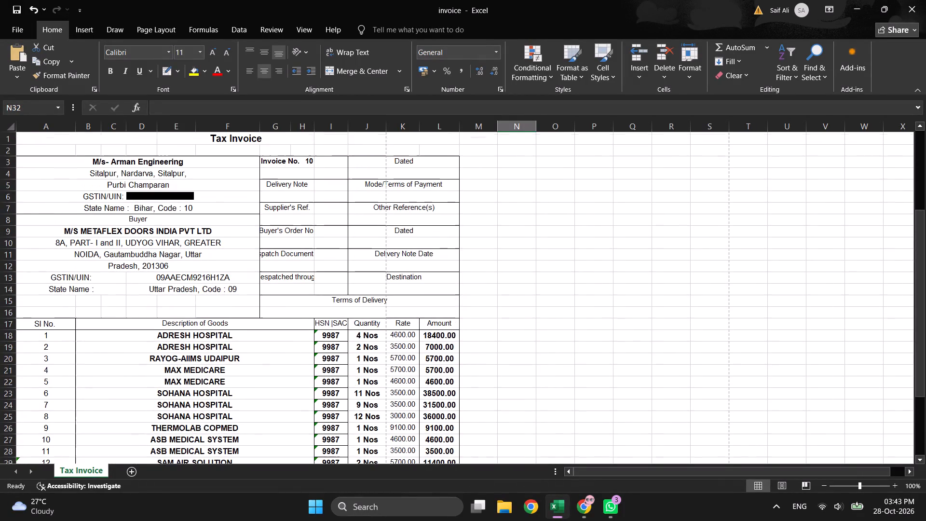
scroll(93, 255, up, 1)
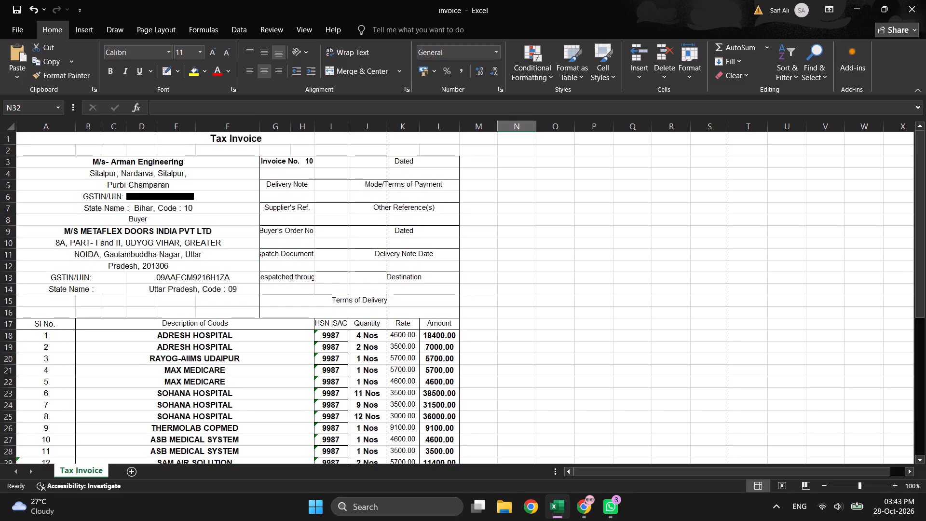
click(71, 129)
click(22, 125)
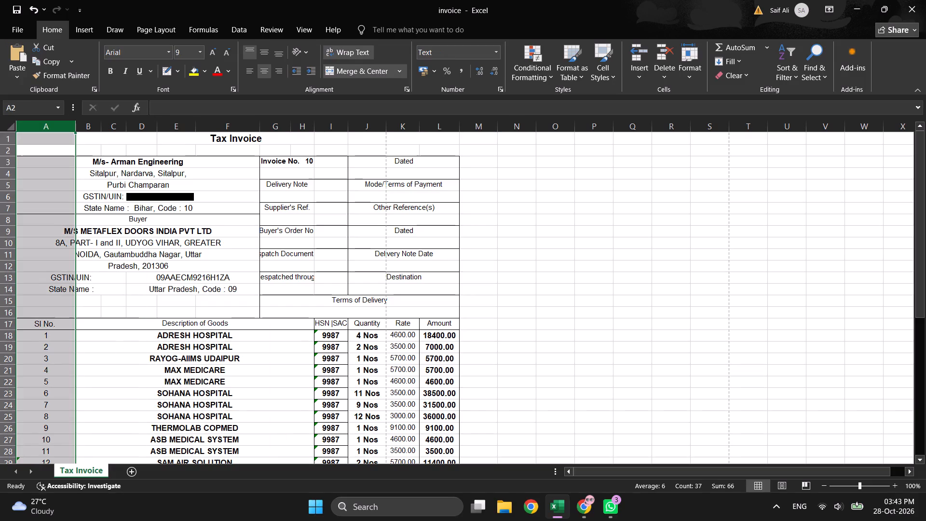
drag(77, 125, 60, 125)
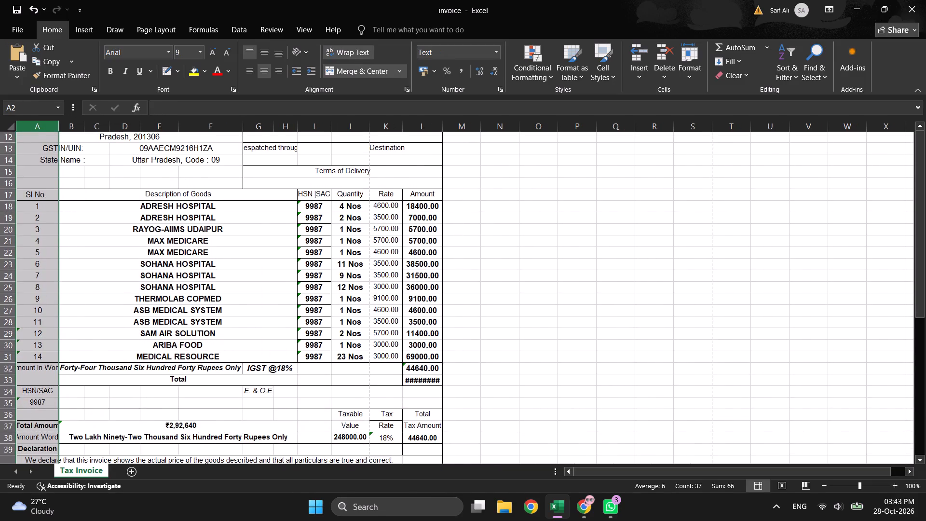
click(493, 291)
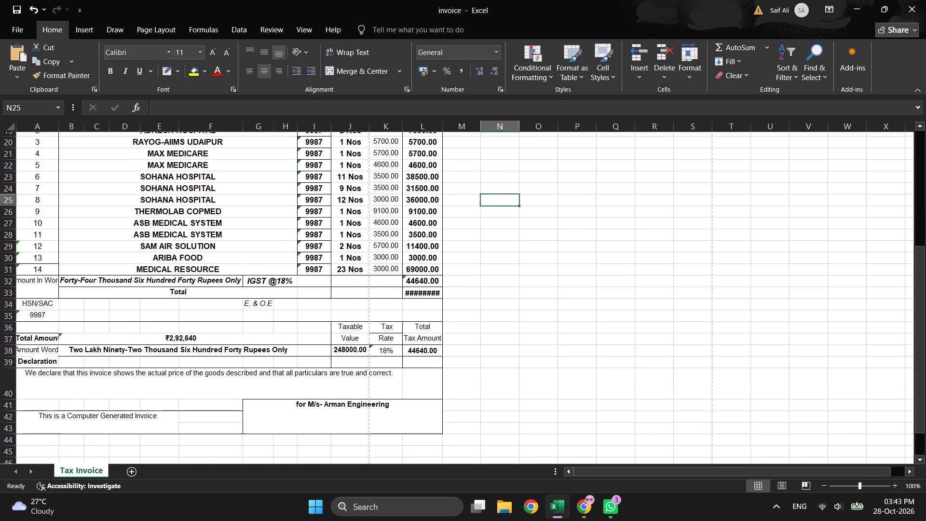
scroll(197, 370, down, 1)
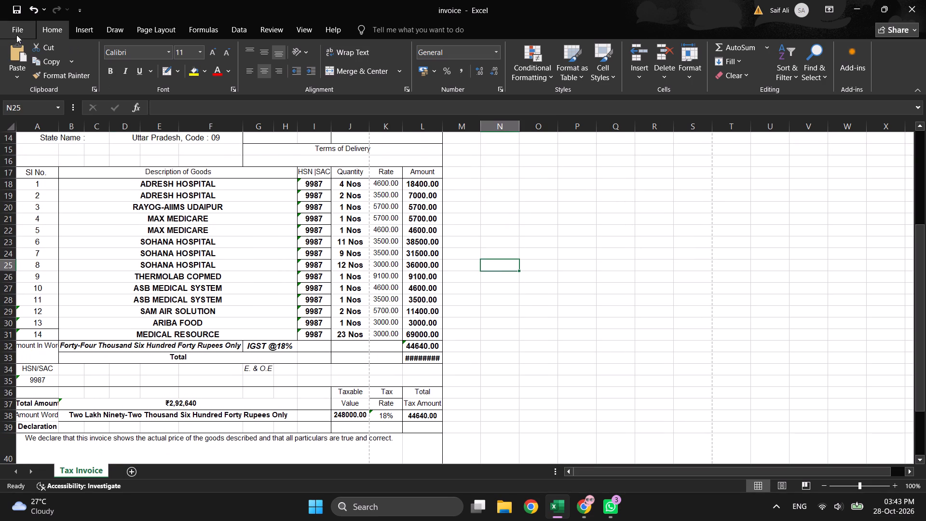
Set the invoice's print paper size to A3, check the page orientation choices in the print preview, and return to the sheet.
click(16, 32)
click(44, 193)
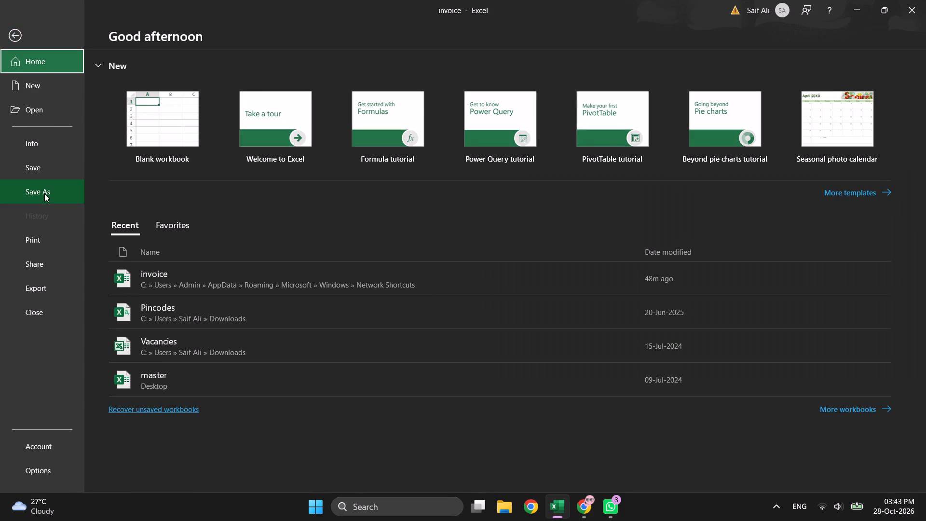
click(38, 240)
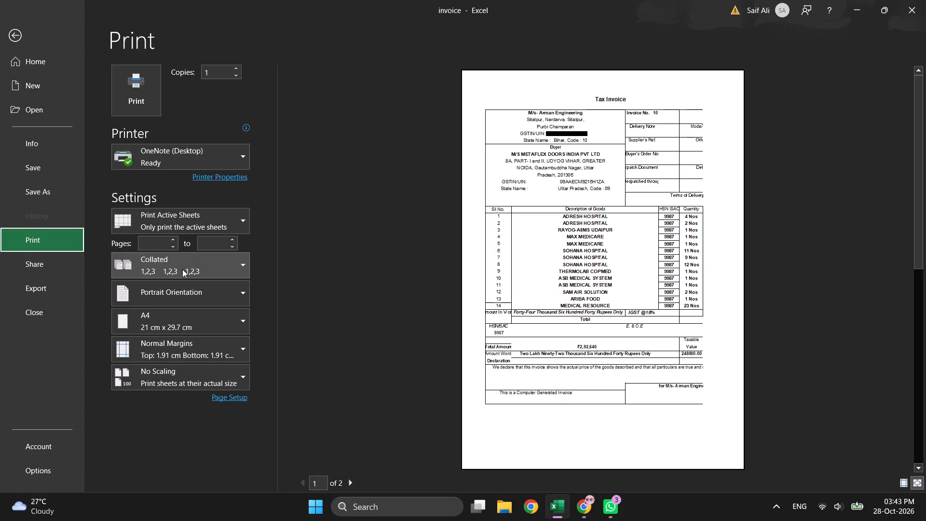
click(173, 318)
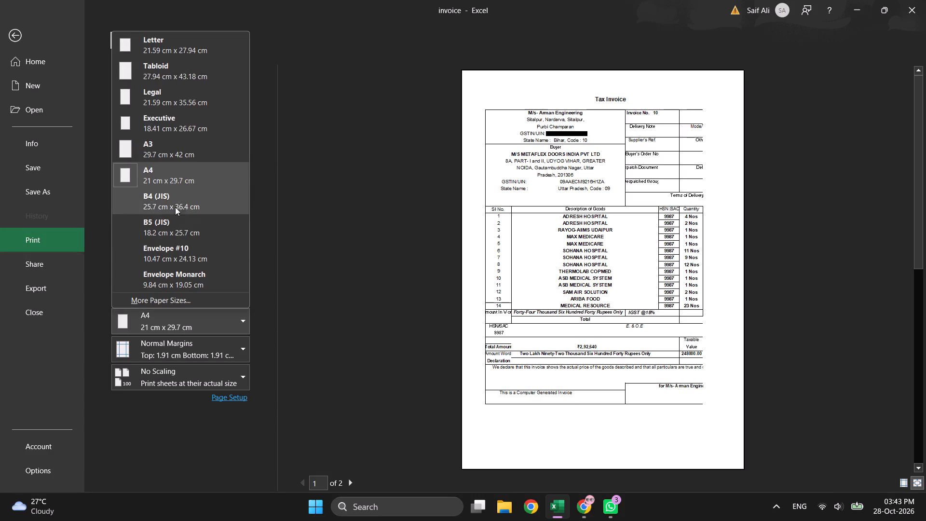
click(166, 144)
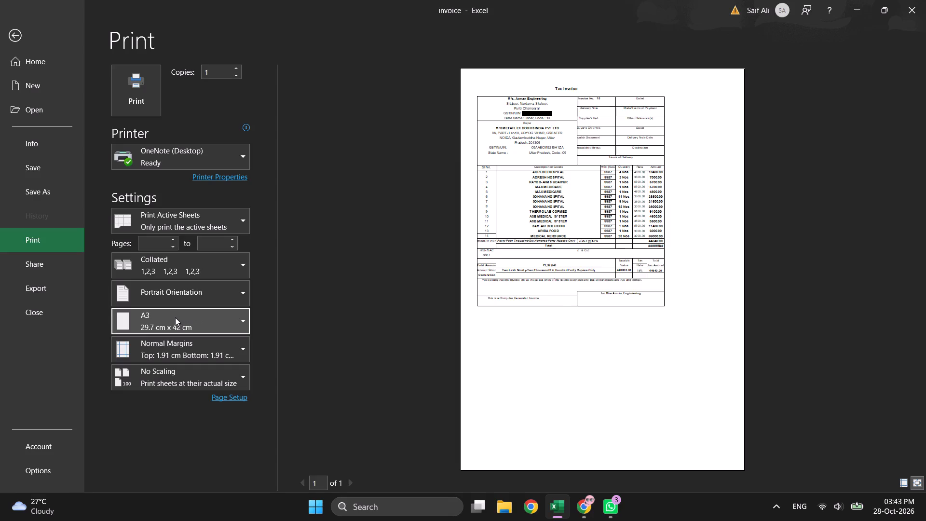
click(175, 294)
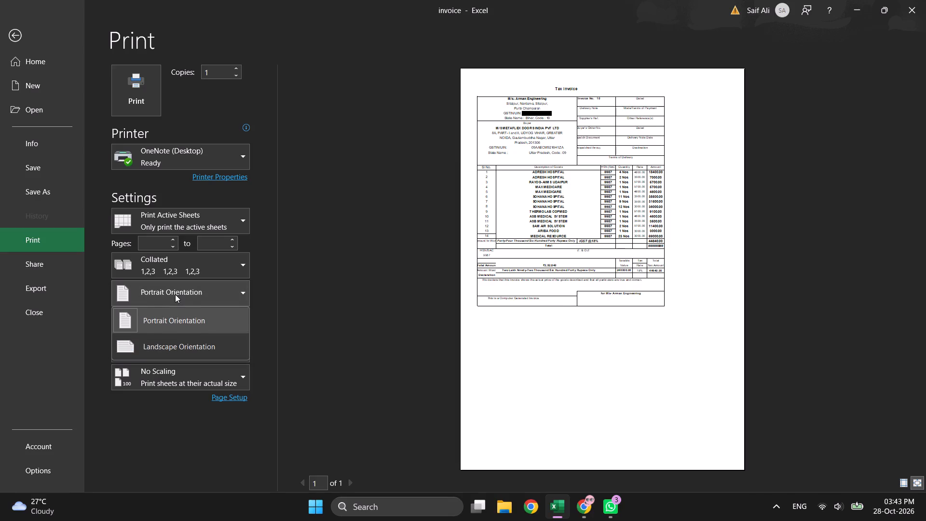
click(336, 287)
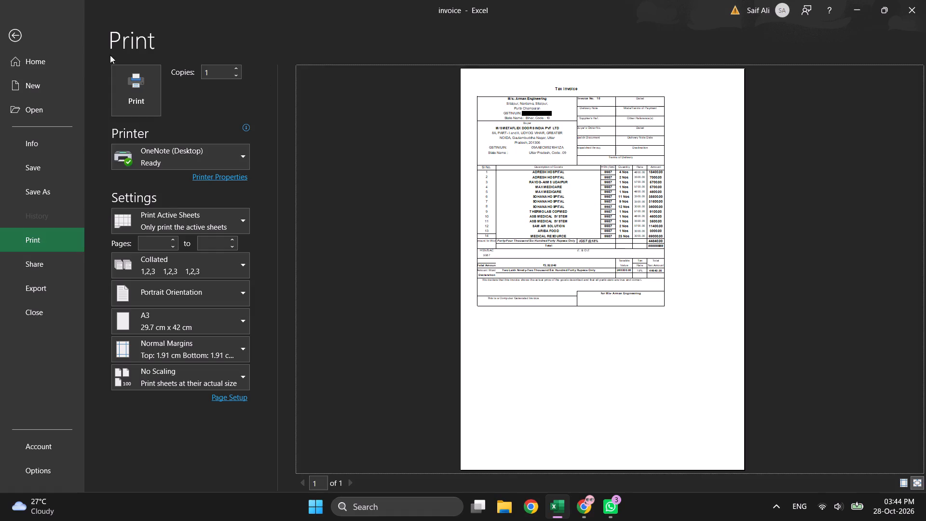
click(21, 37)
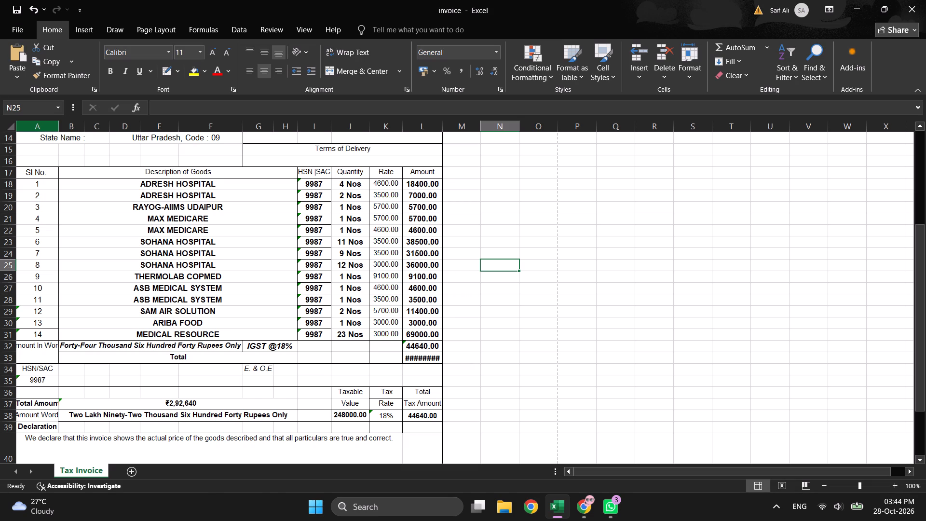
Delete the Total row's amount cell L33, shifting cells left.
click(431, 357)
right_click(431, 357)
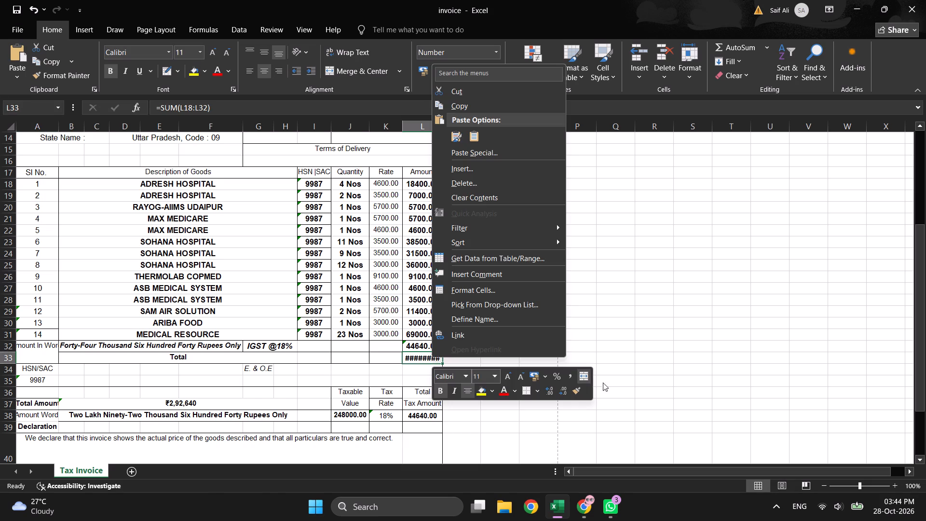
click(468, 186)
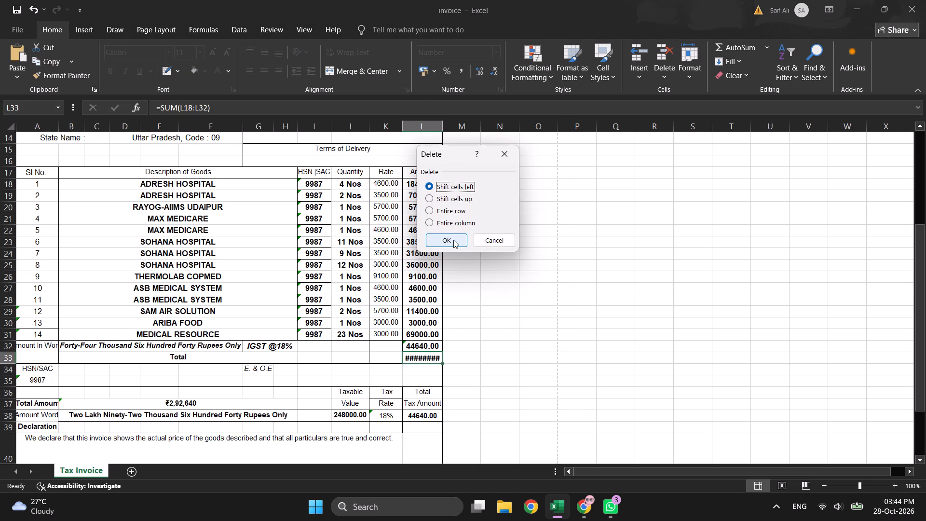
click(453, 240)
Enter 2,92,640.00 as the Total amount in cell L33.
click(422, 355)
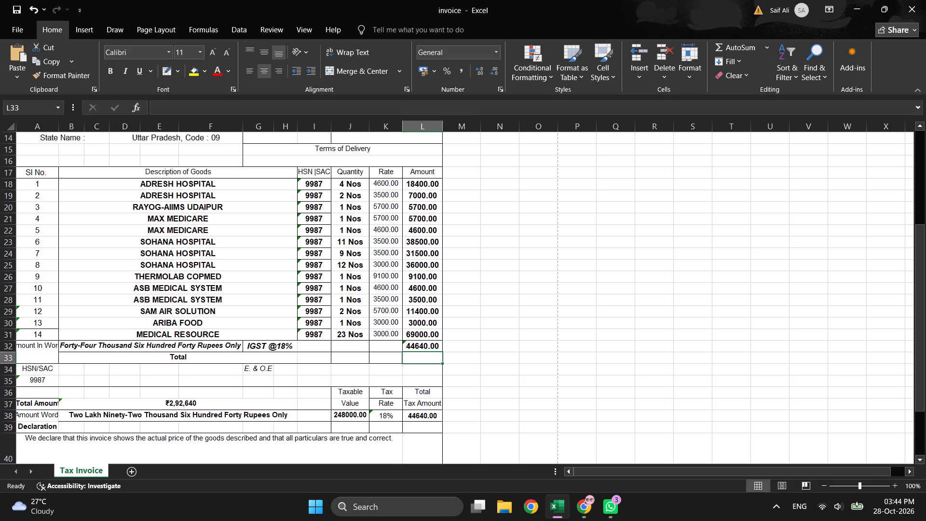
click(421, 360)
click(421, 360)
double_click(420, 359)
key(4)
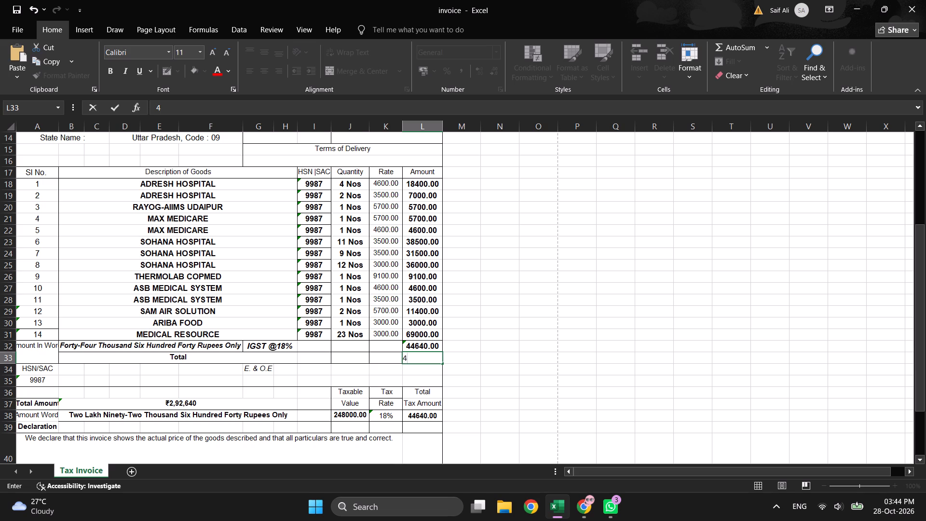
text(92.)
key(BackSpace)
key(BackSpace)
key(BackSpace)
key(BackSpace)
key(2)
key(comma)
text(92)
key(comma)
text(64)
key(0)
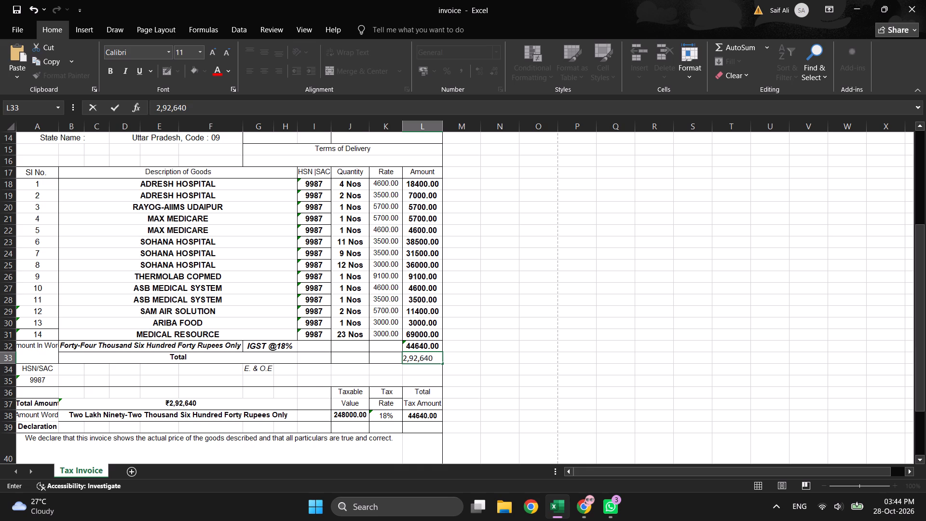
text(.00)
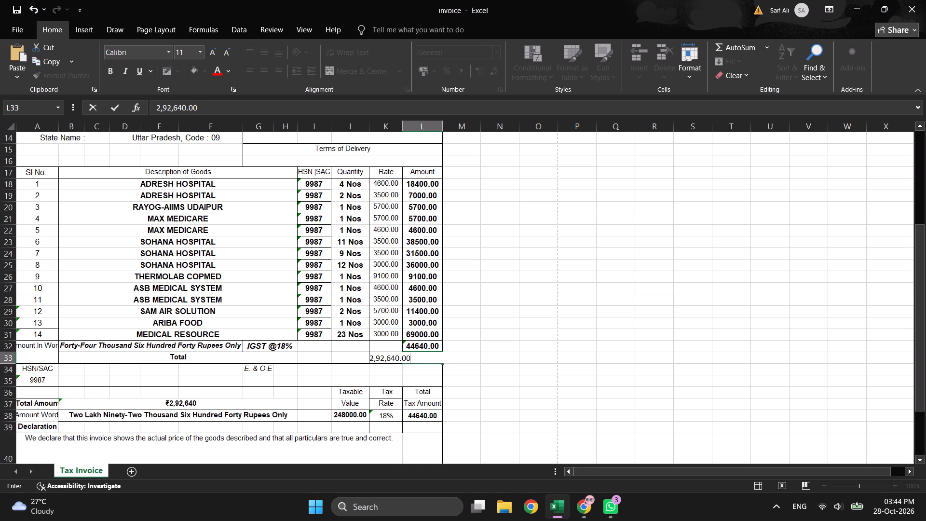
click(540, 343)
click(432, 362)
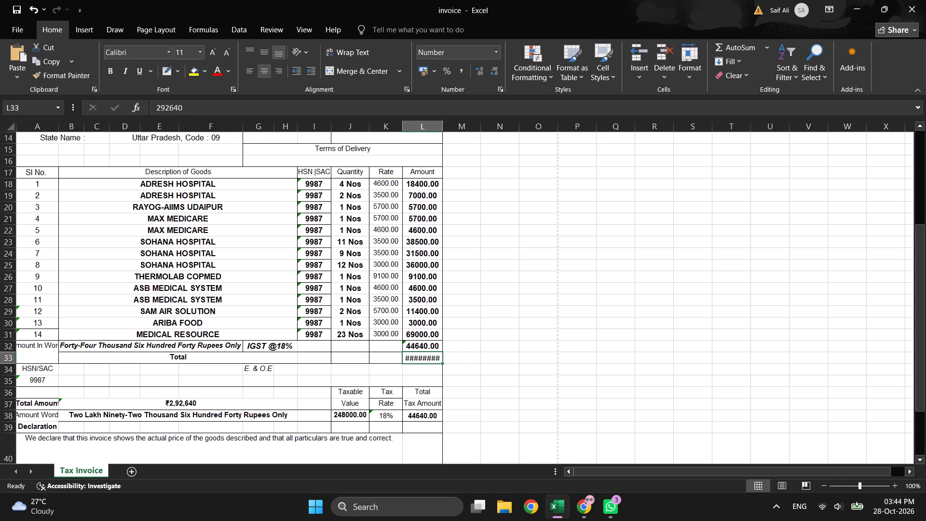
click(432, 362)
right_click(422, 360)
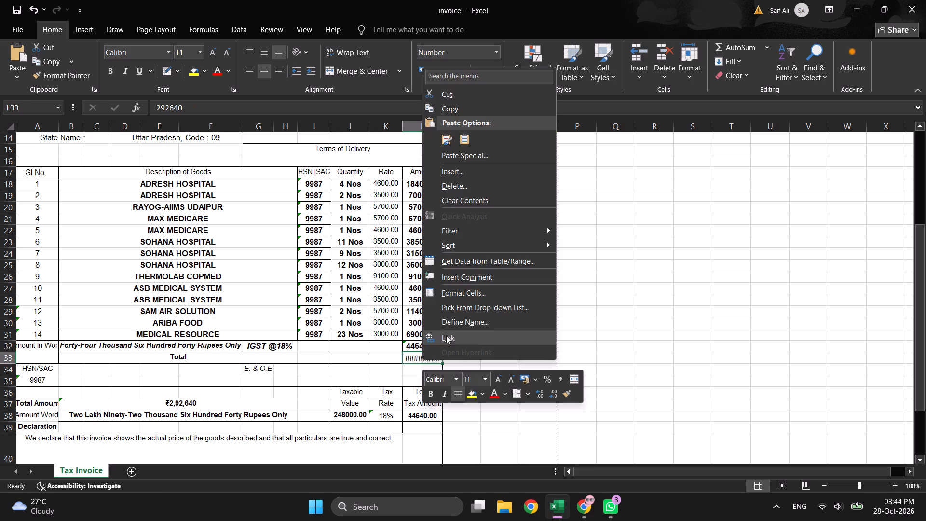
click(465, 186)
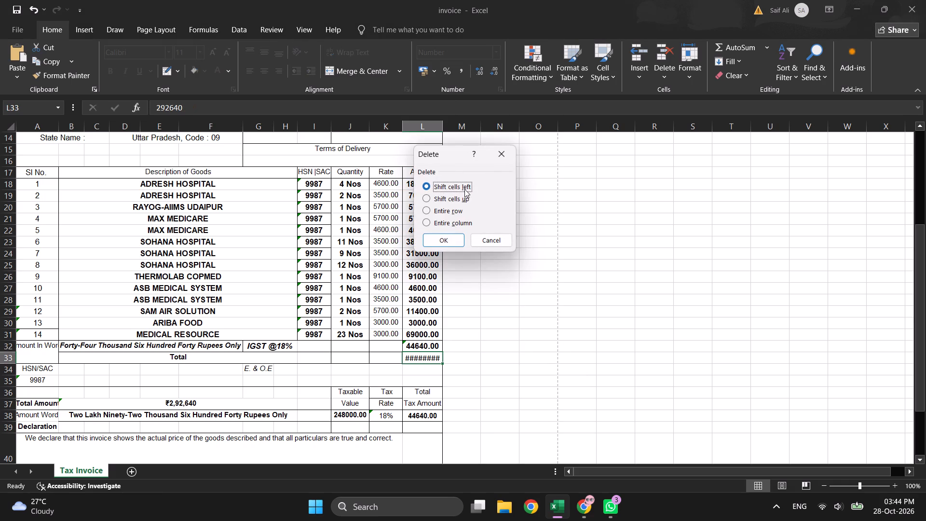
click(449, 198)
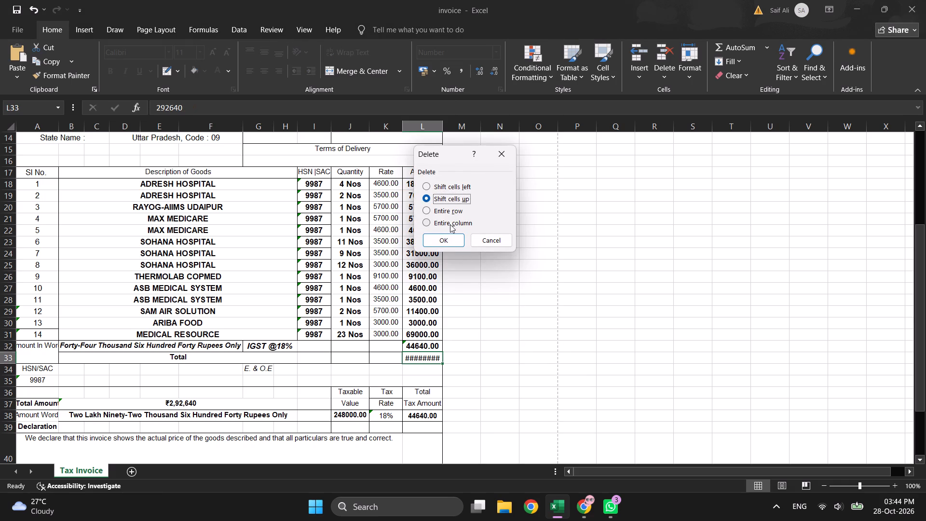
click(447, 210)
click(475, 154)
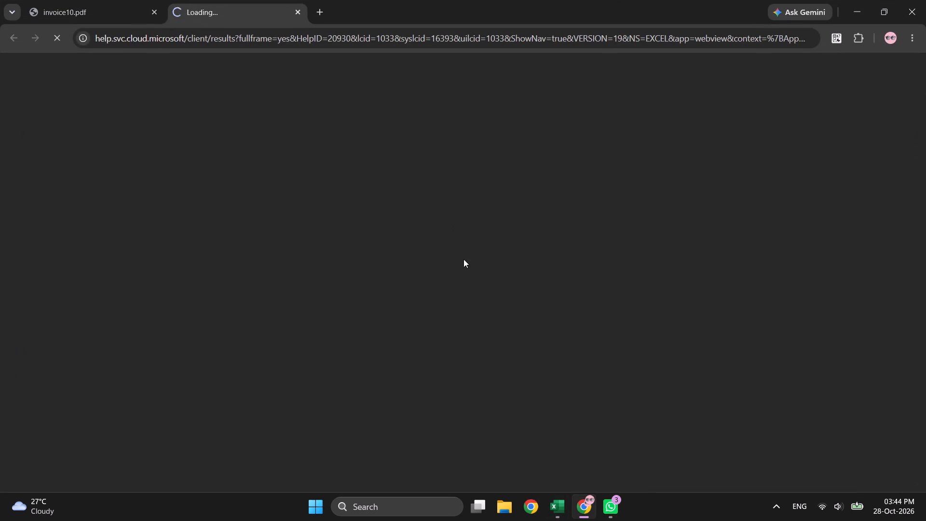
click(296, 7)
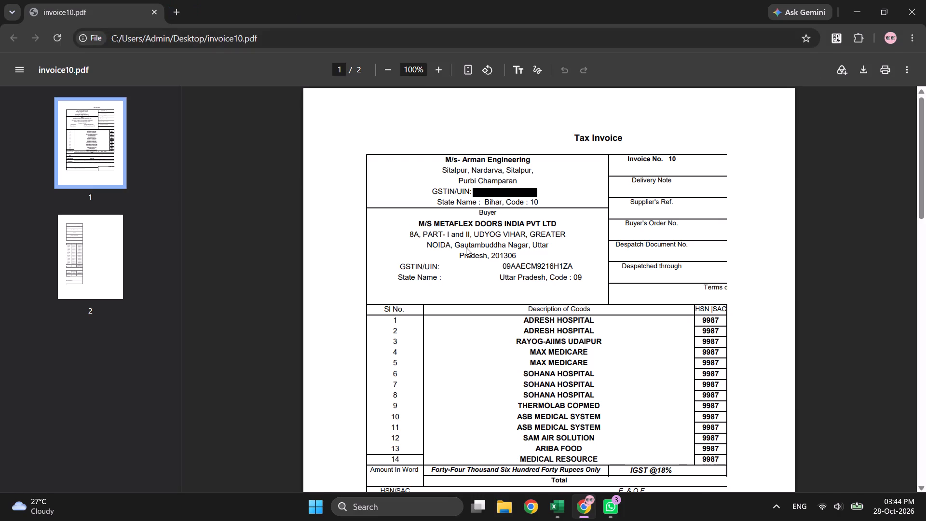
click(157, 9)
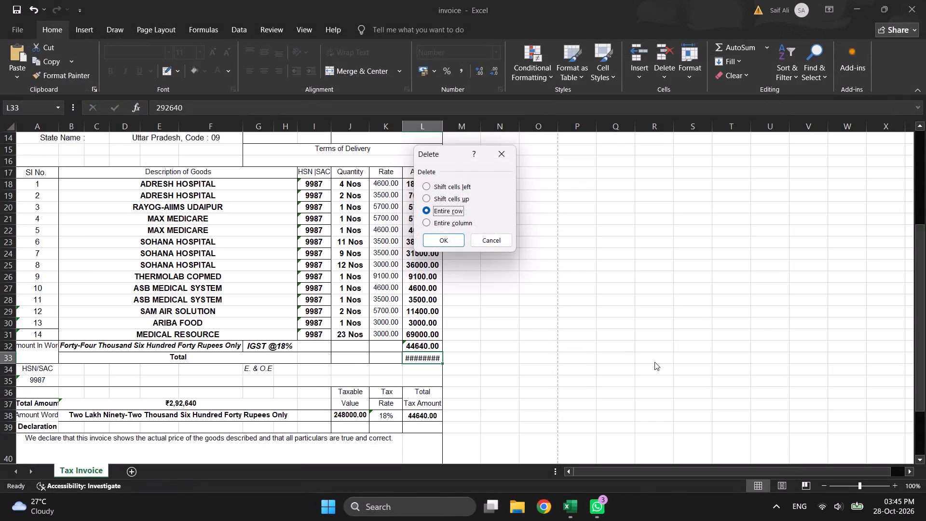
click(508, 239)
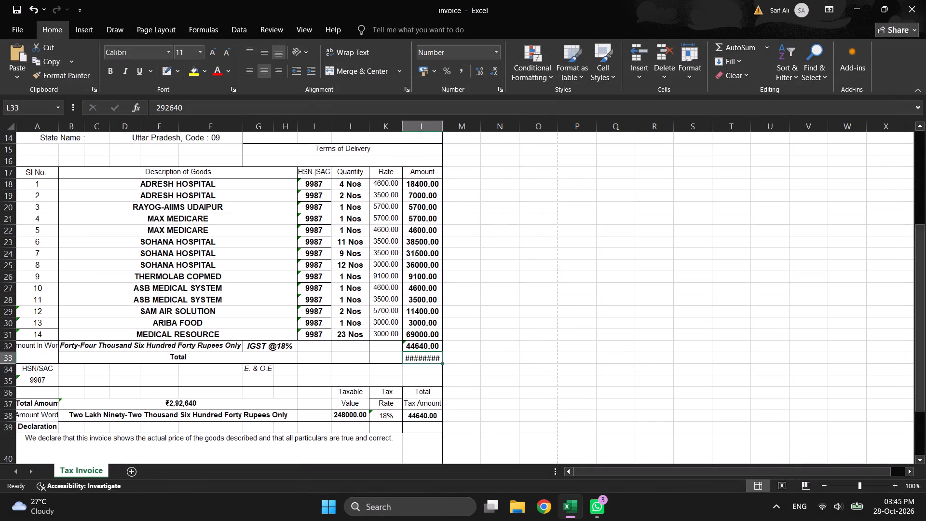
Capture a screen snip of the Total cell L33 with its surrounding cell borders.
click(430, 362)
click(424, 358)
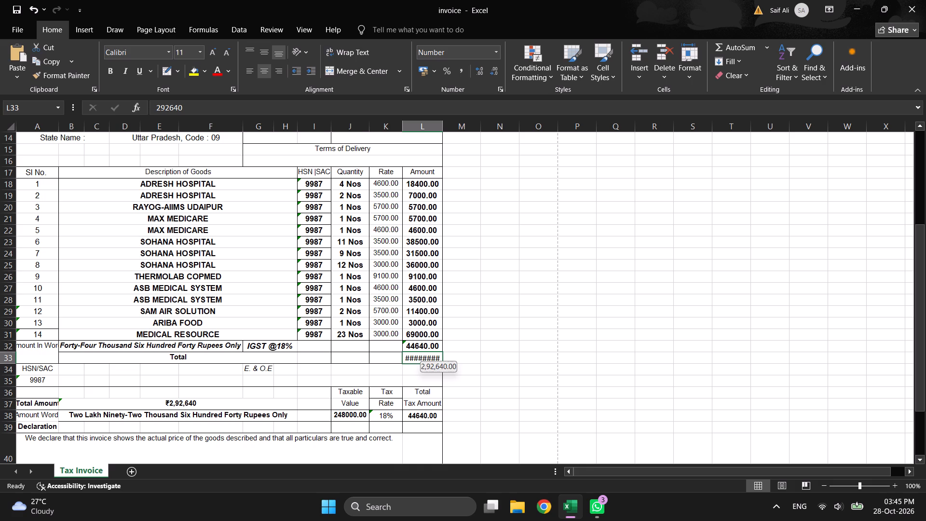
key(shift+super+s)
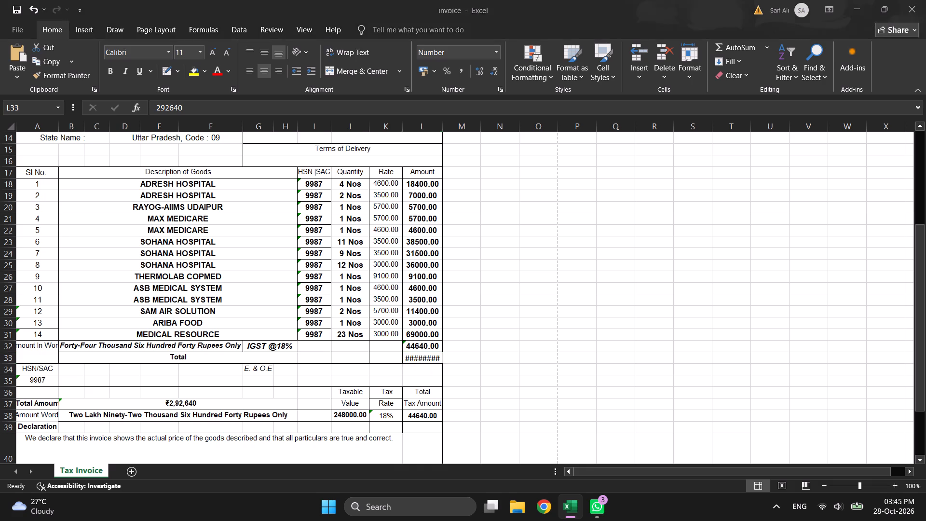
drag(396, 345, 454, 372)
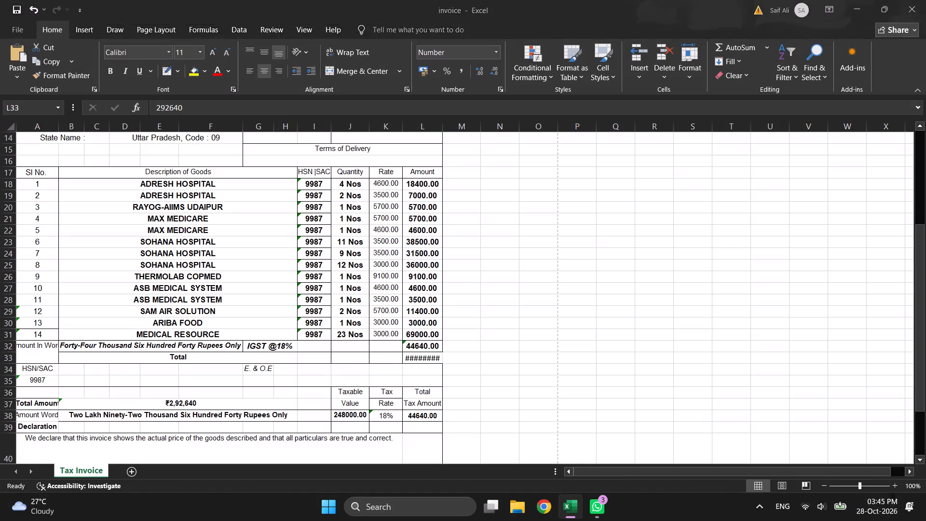
Switch to Chrome, search Google for "ai", and open AI Mode.
click(544, 505)
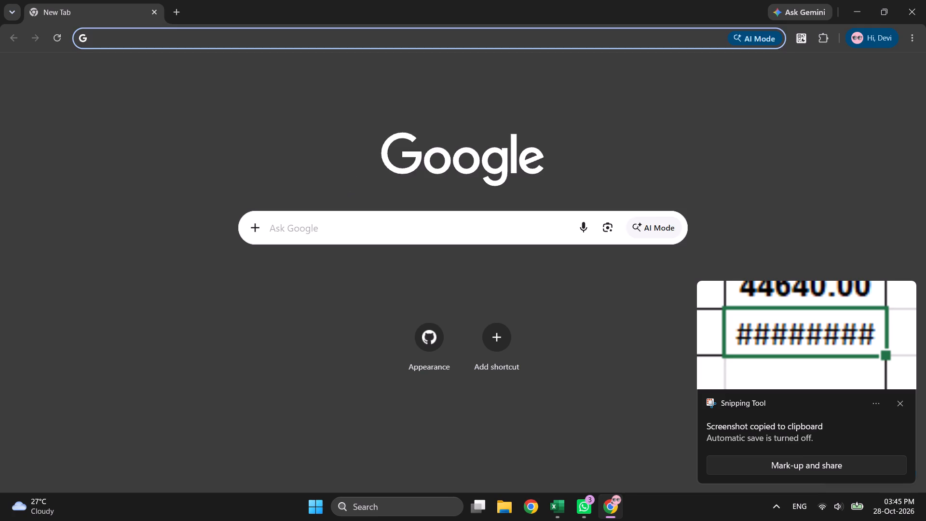
text(ai)
key(Return)
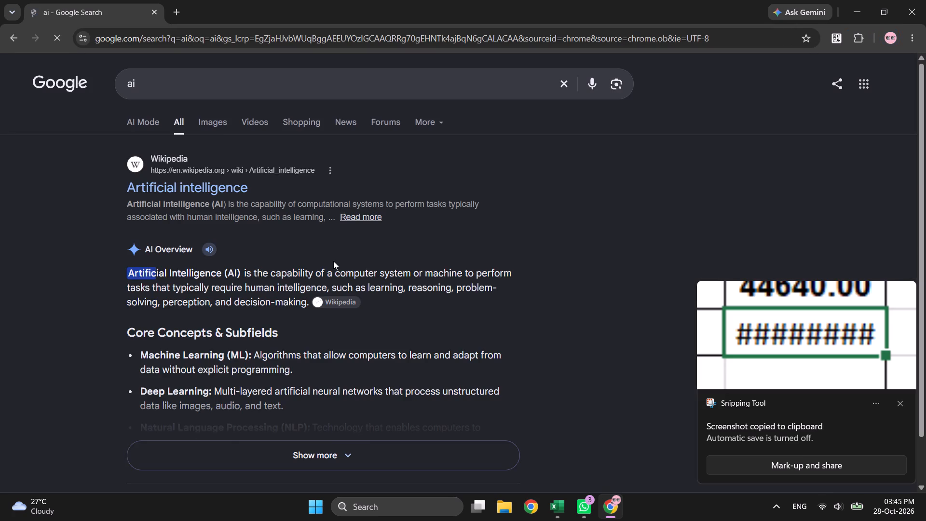
click(124, 113)
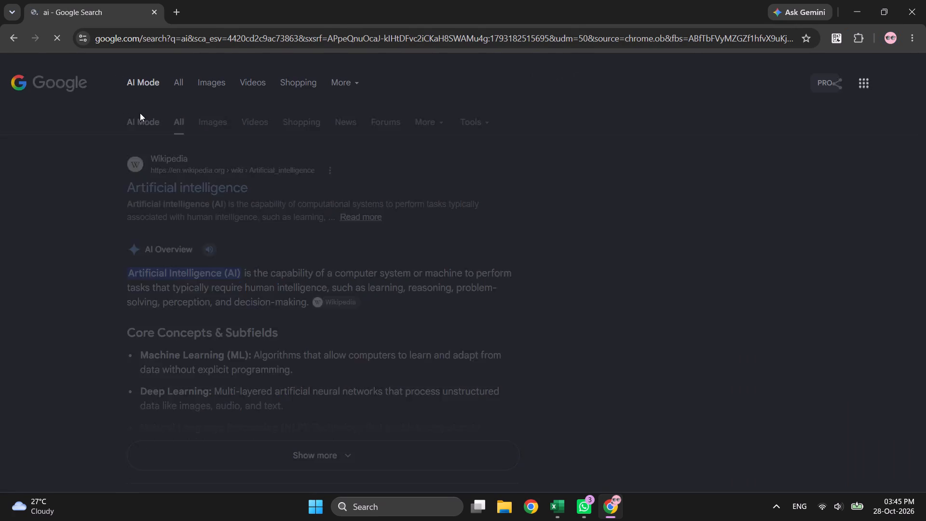
Paste the captured snip of the Total cell into the AI Mode prompt.
click(256, 431)
key(ctrl+v)
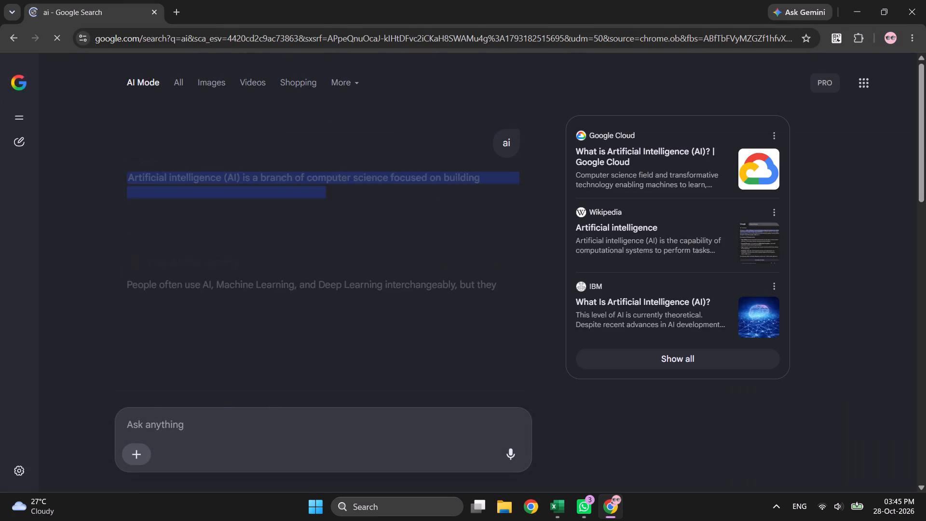
key(ctrl+v)
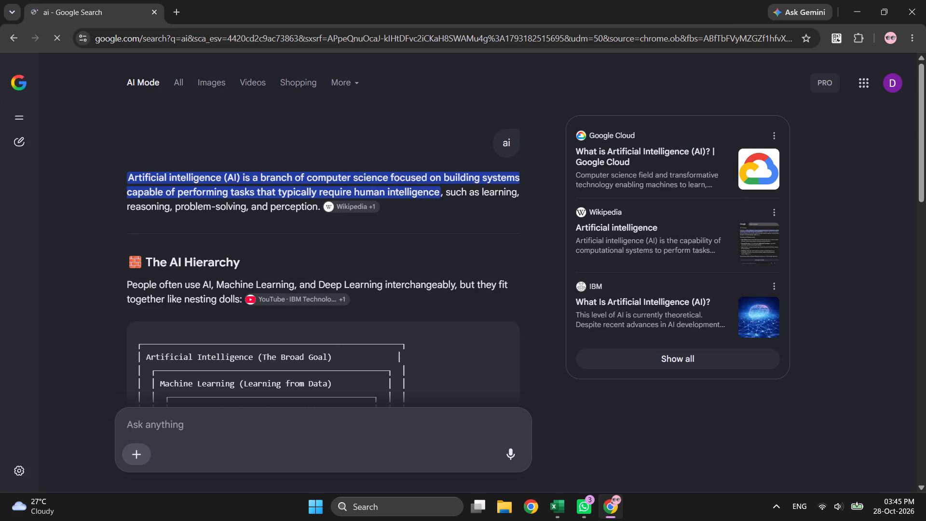
click(256, 431)
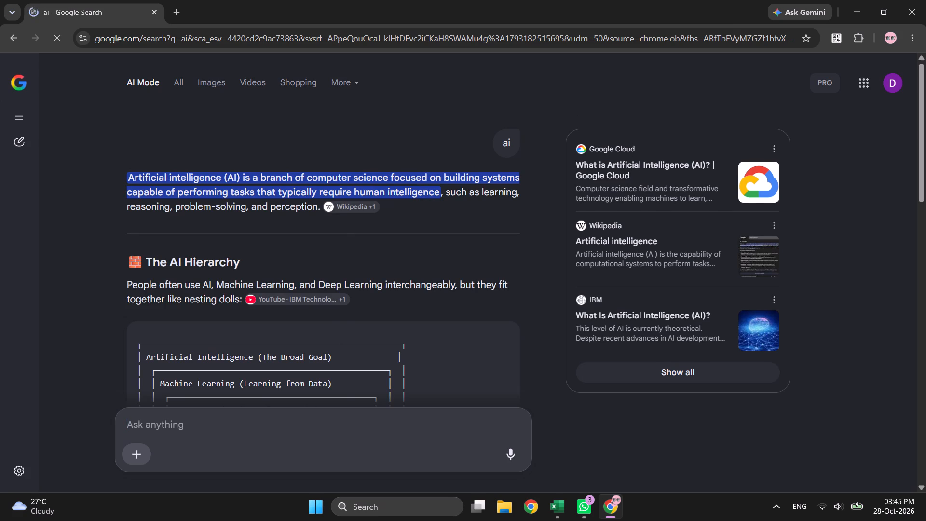
right_click(203, 421)
click(230, 281)
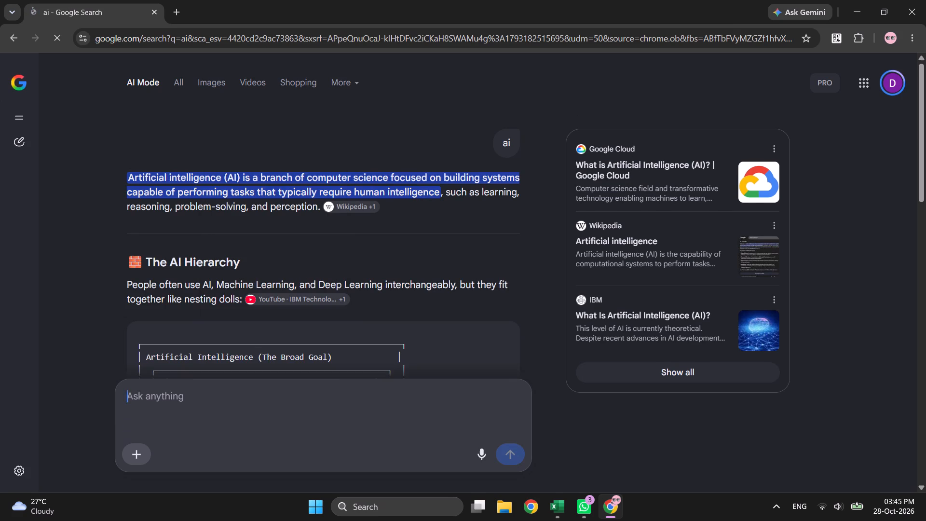
click(261, 400)
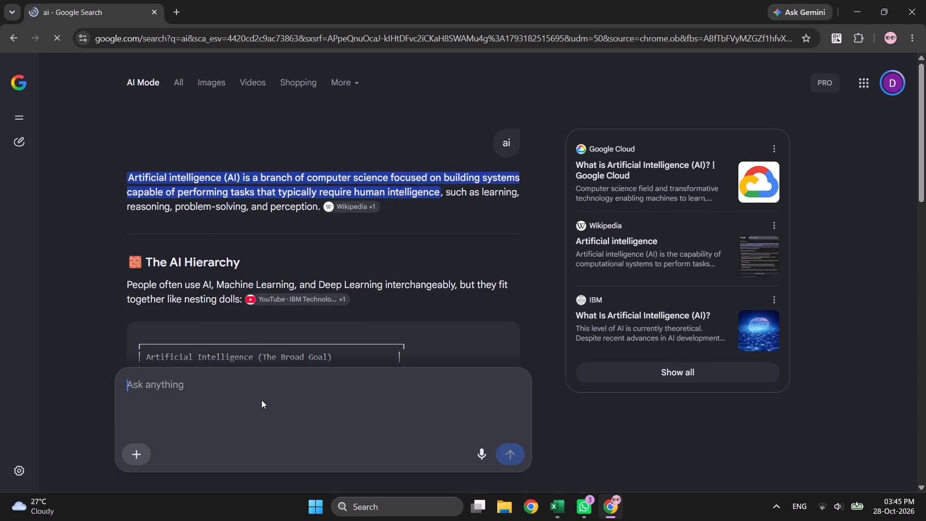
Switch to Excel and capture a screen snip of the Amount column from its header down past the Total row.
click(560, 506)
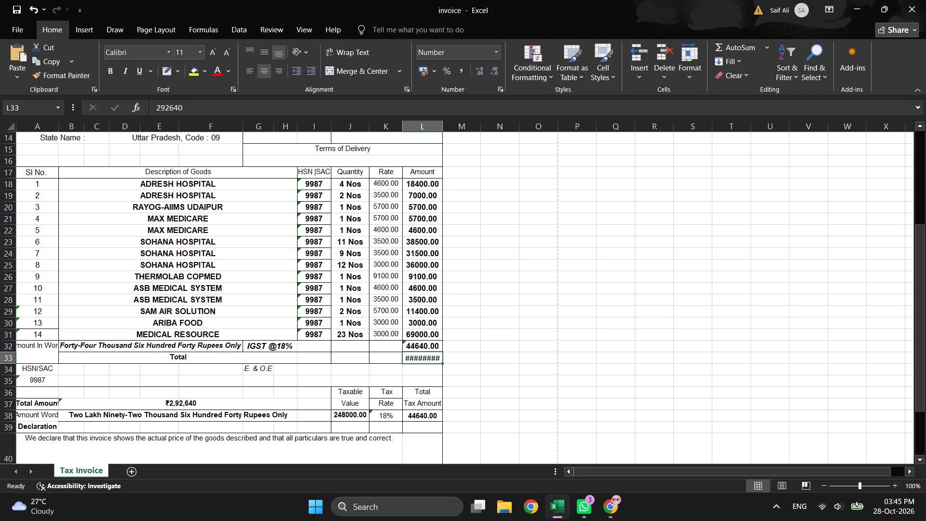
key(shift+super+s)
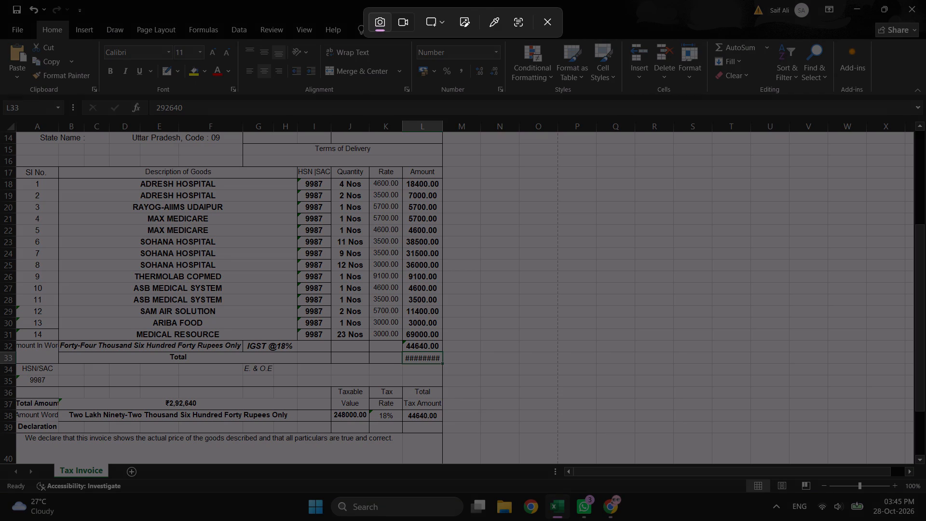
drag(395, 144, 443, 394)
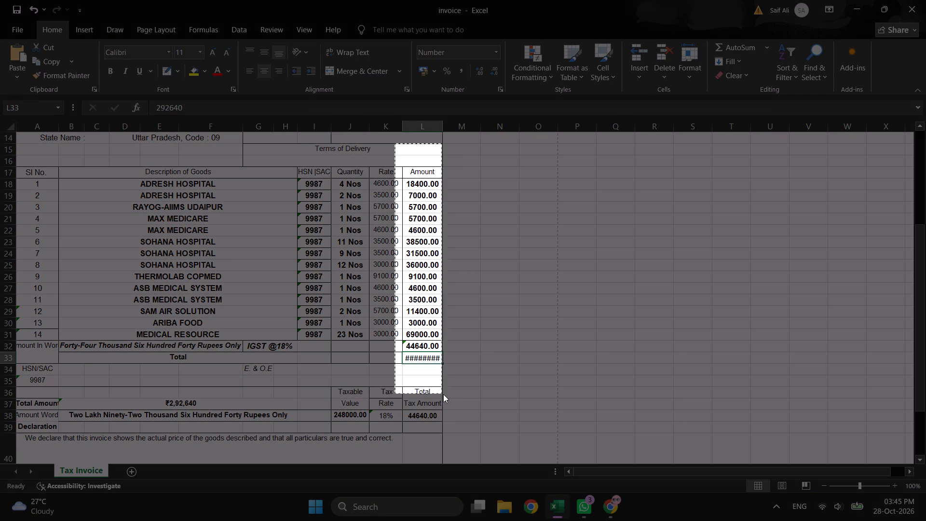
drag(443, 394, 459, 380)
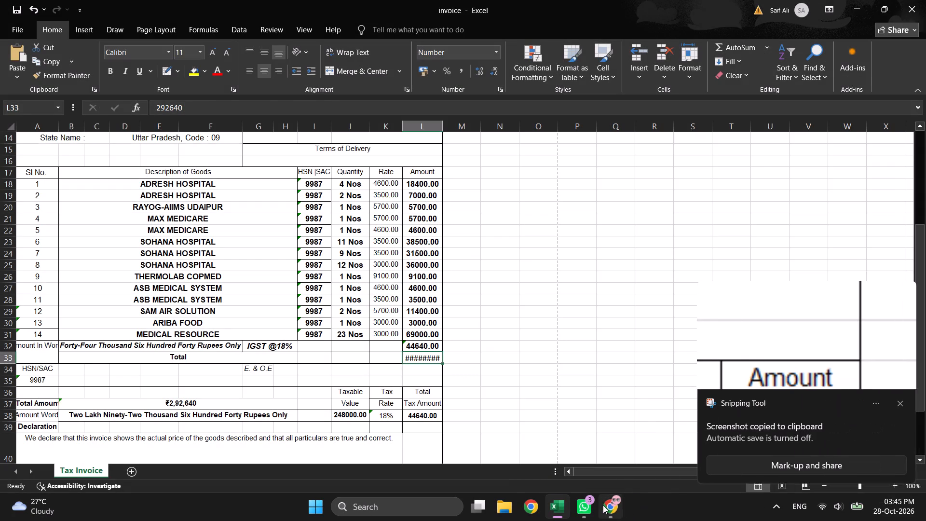
Switch back to Chrome and send AI Mode the pasted snip with the question "ye aisa q aa raha hai main amount fill kar raha hu to".
click(603, 505)
text(ye aisa q aa raha hai main amount fill)
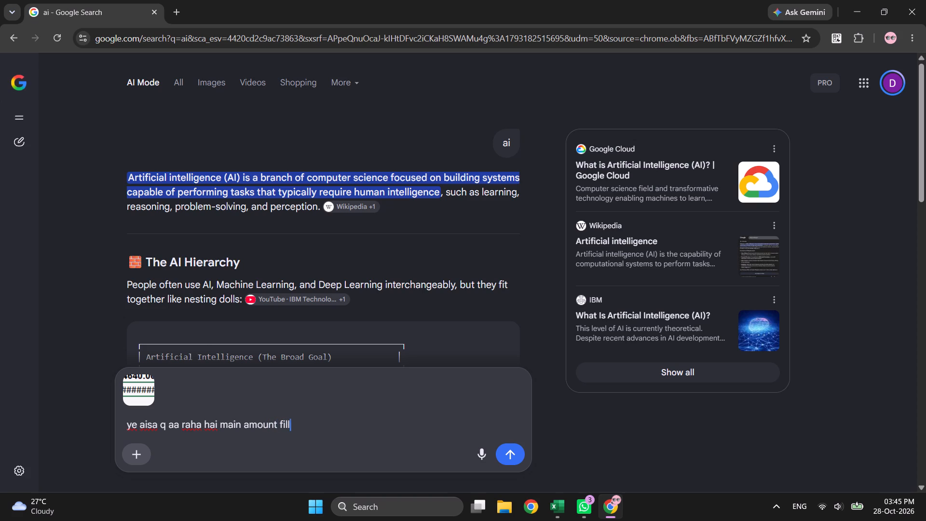
key(space)
text(kar raha hu to)
key(Return)
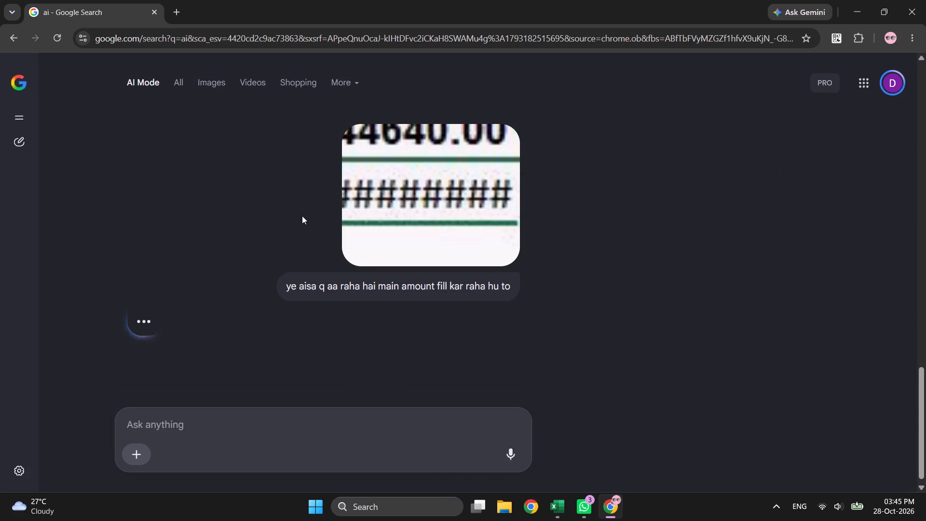
Ask for the answer in Hinglish by sending "hinglis me", and read through the suggested fixes for the #### display.
scroll(476, 312, down, 2)
click(241, 418)
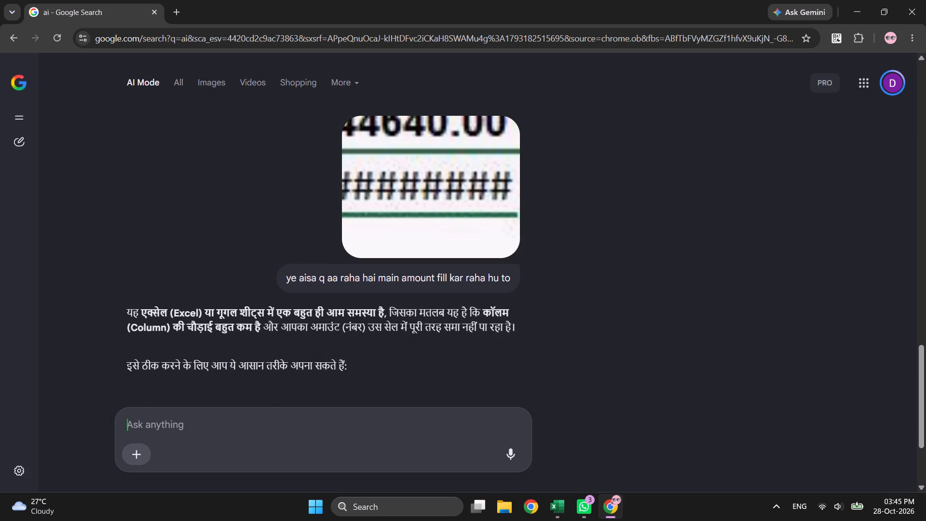
text(hinglis me)
key(Return)
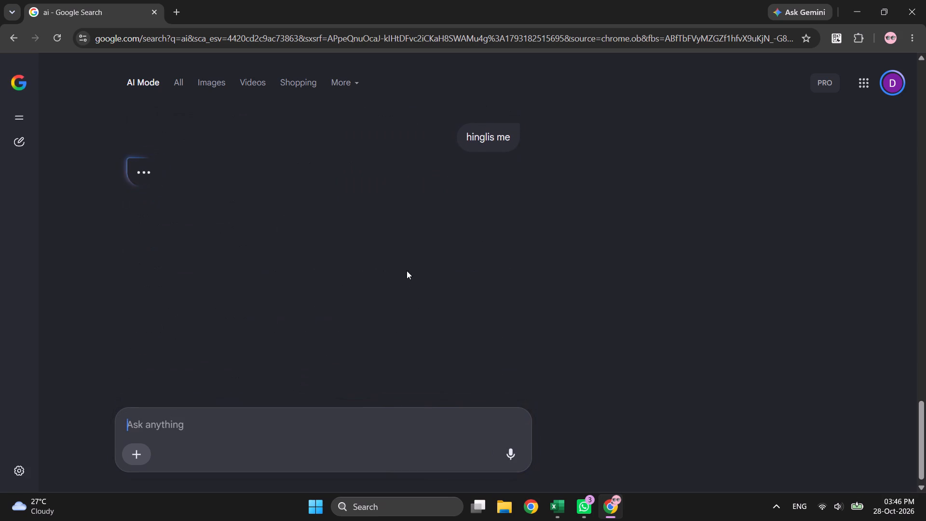
scroll(413, 251, up, 5)
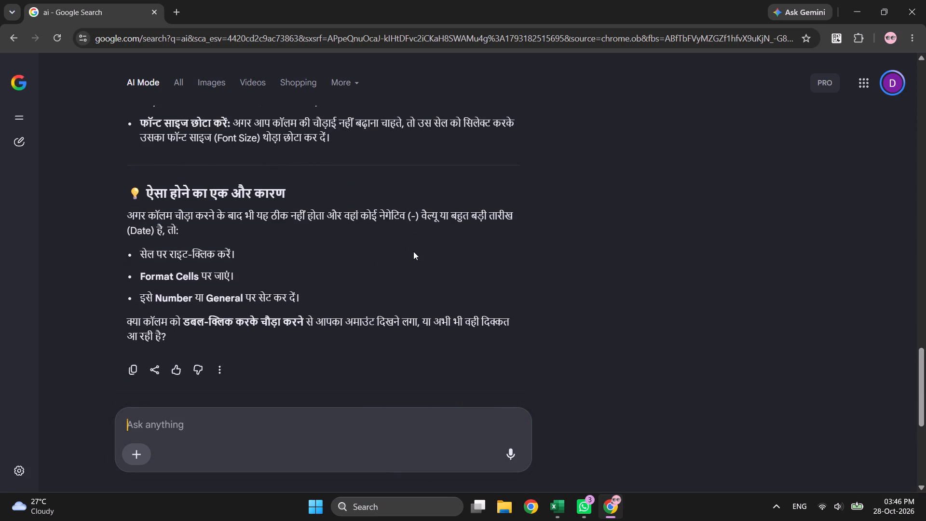
scroll(413, 251, up, 4)
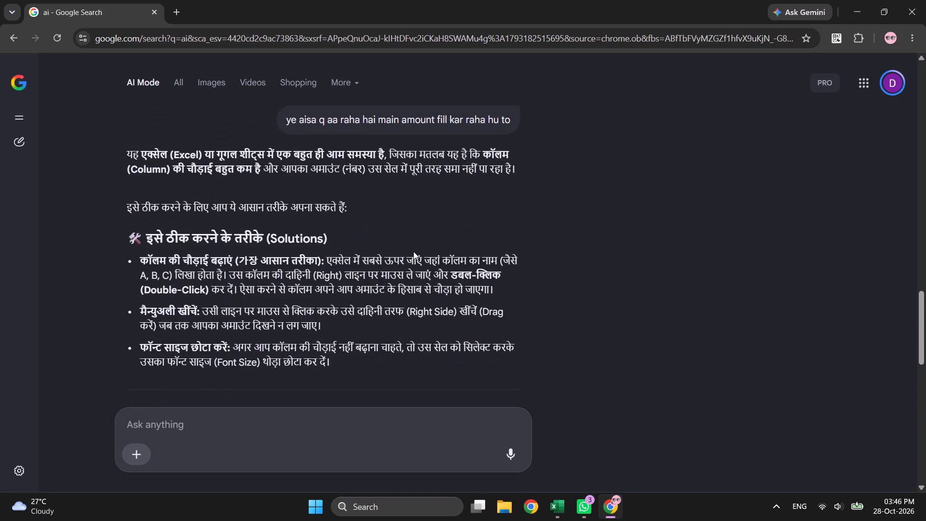
scroll(413, 251, down, 7)
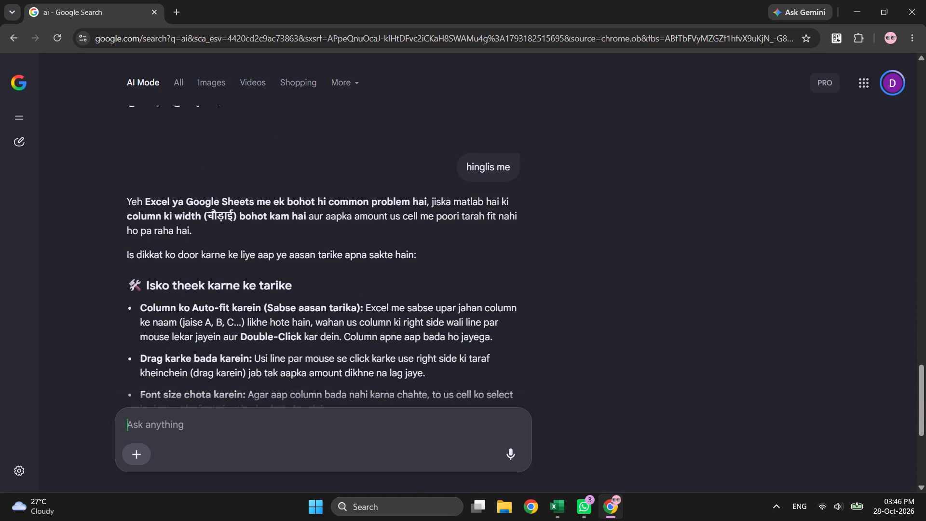
scroll(352, 236, down, 1)
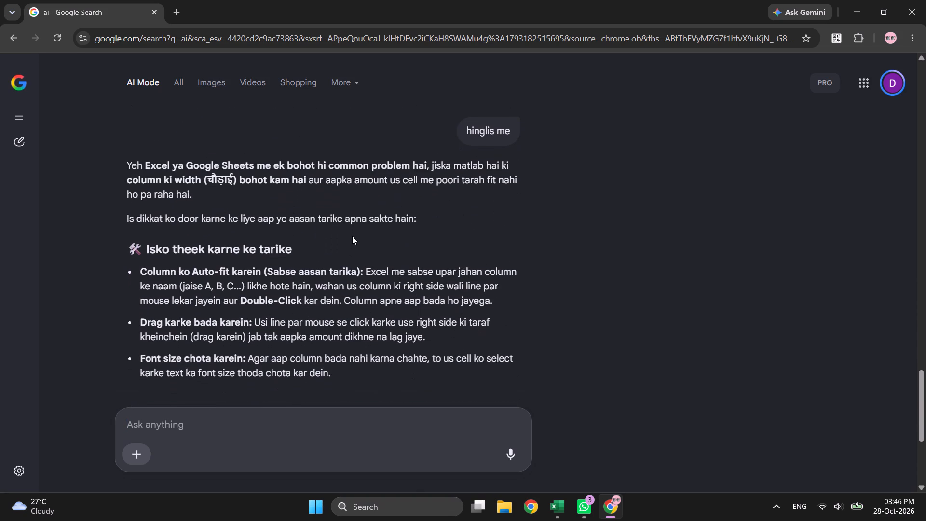
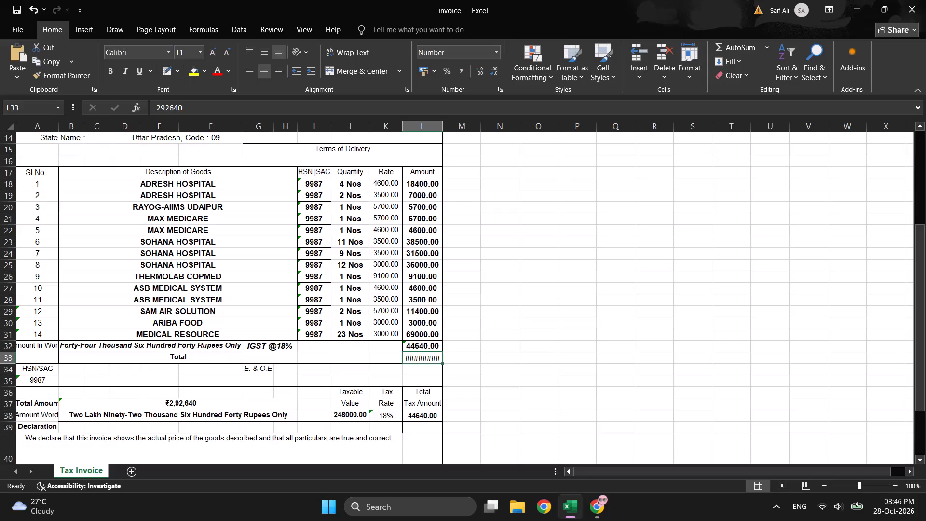
Widen the Amount column (L) slightly so the invoice total in row 33 fits in its cell.
triple_click(427, 128)
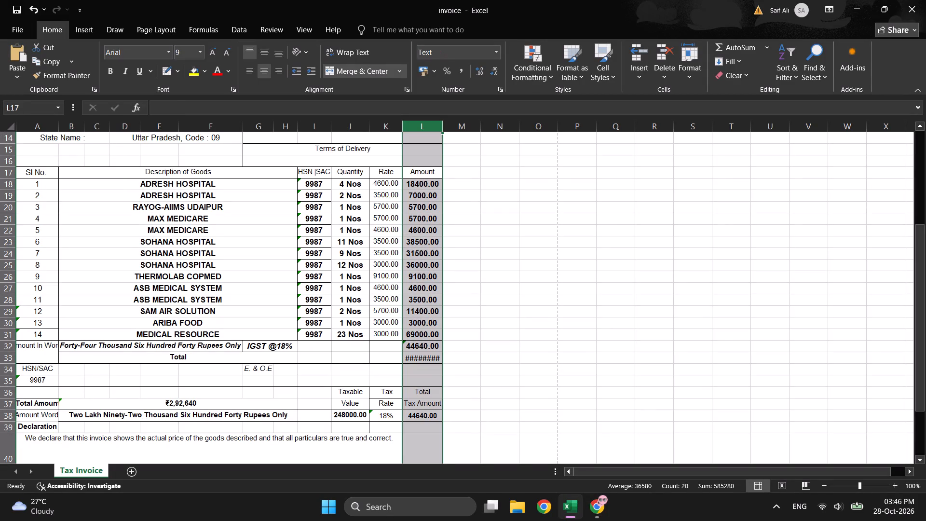
drag(443, 124, 455, 124)
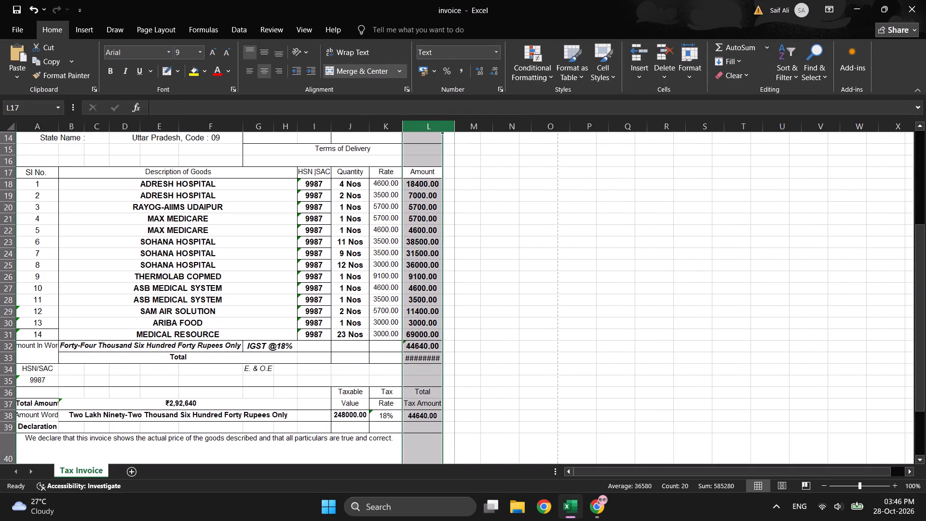
click(523, 220)
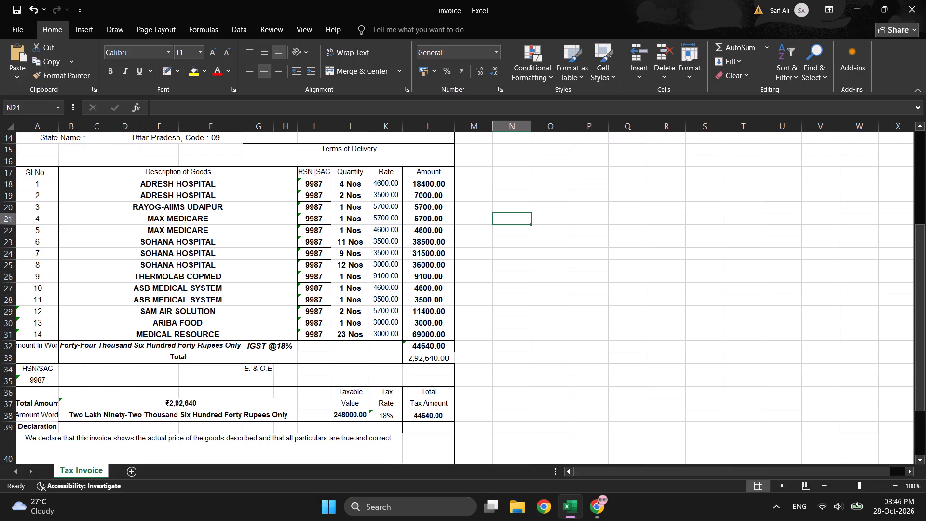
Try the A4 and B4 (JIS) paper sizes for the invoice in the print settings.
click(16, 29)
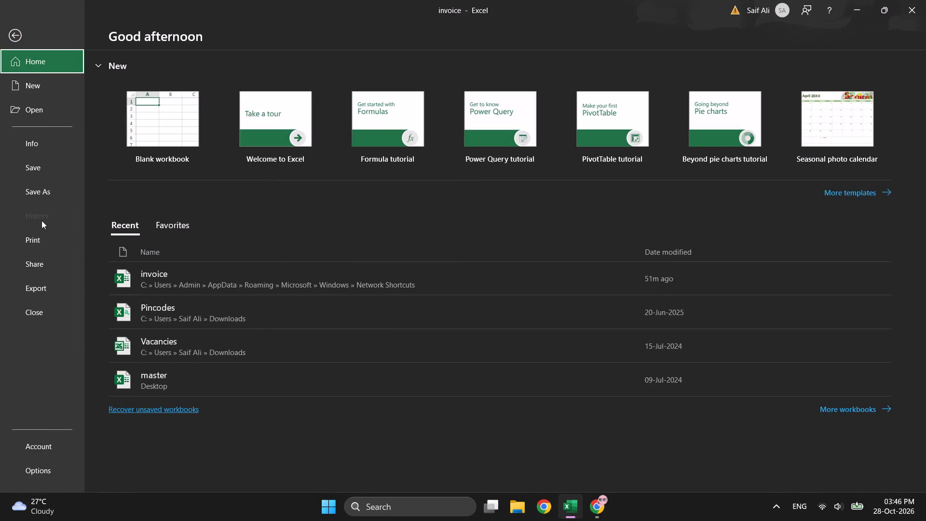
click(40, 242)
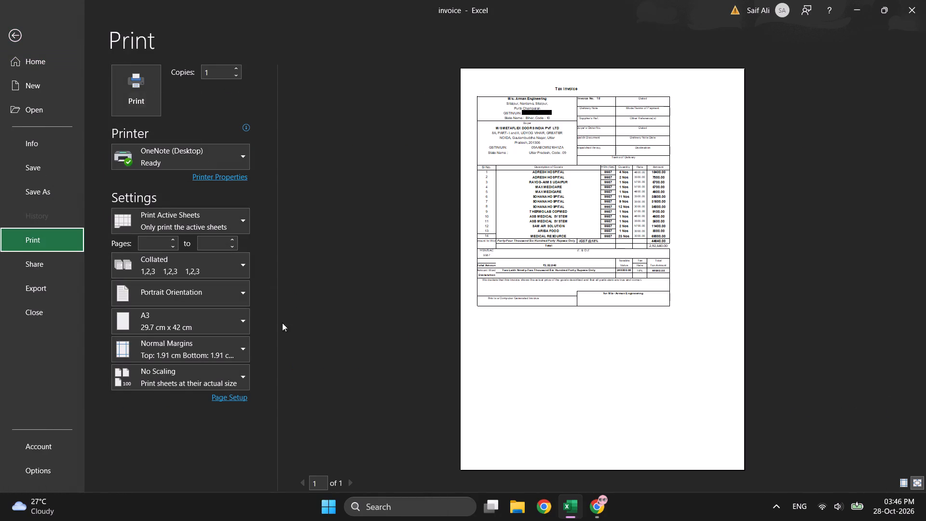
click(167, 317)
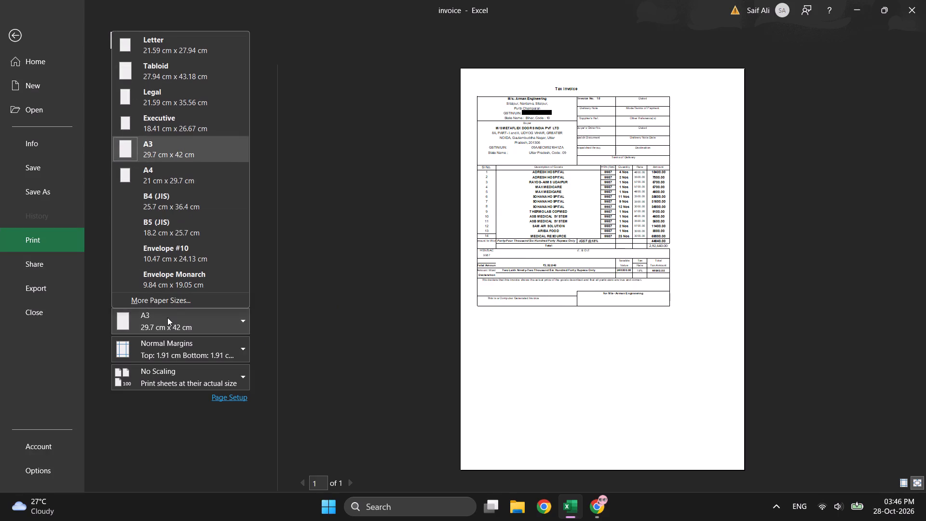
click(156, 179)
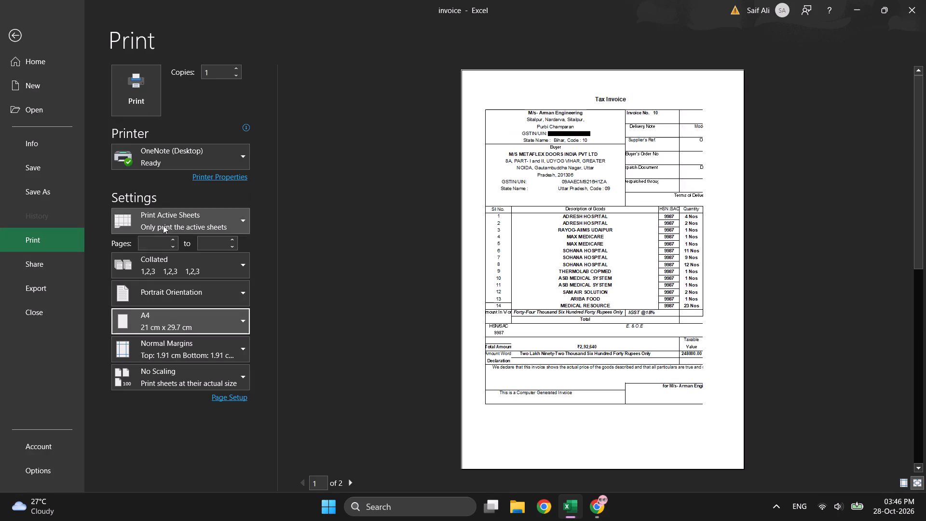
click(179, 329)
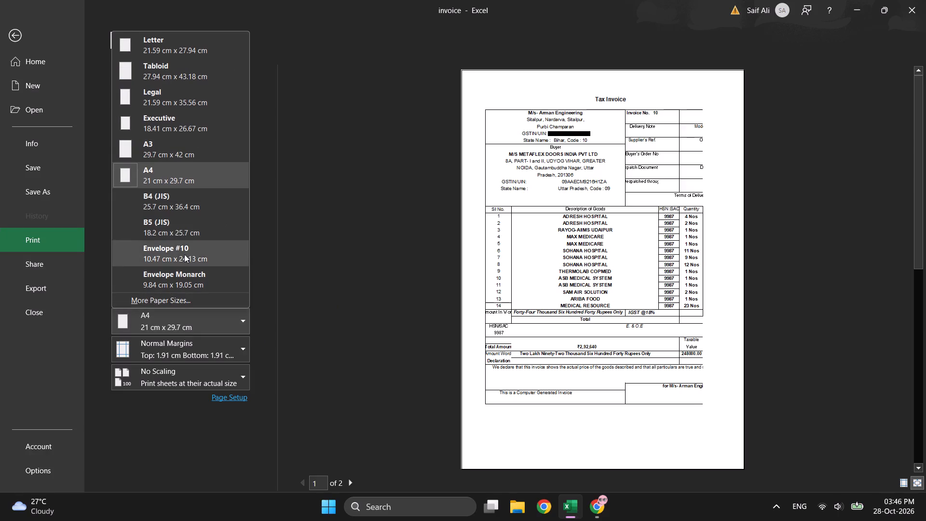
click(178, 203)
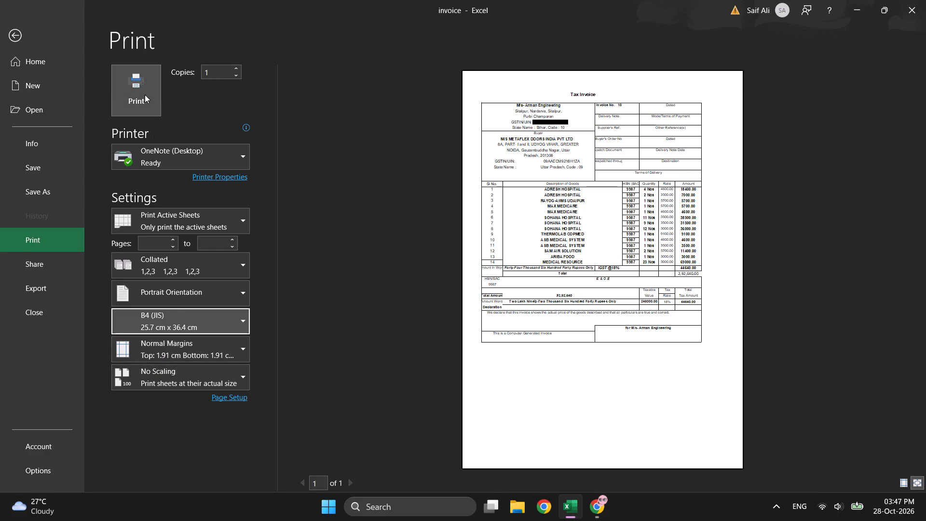
Select the Print to File option for the OneNote (Desktop) printer and return to the worksheet.
click(167, 157)
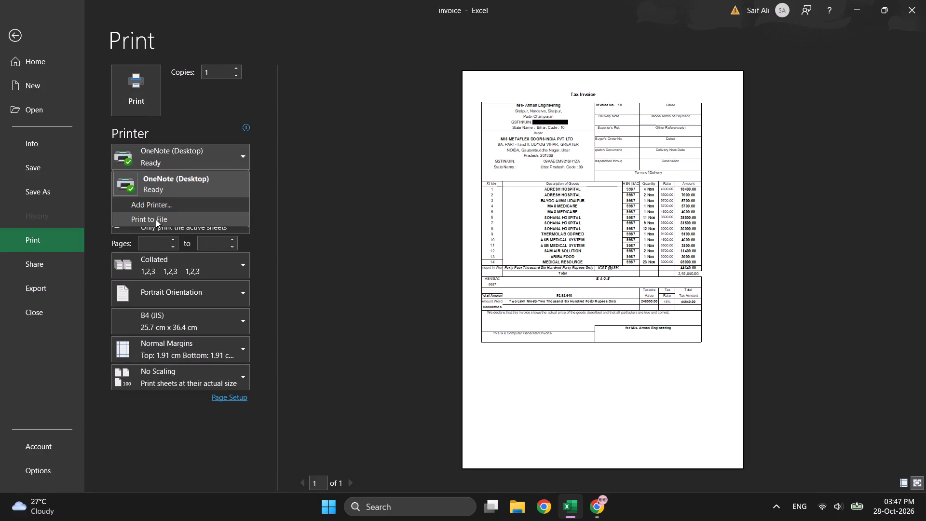
click(155, 219)
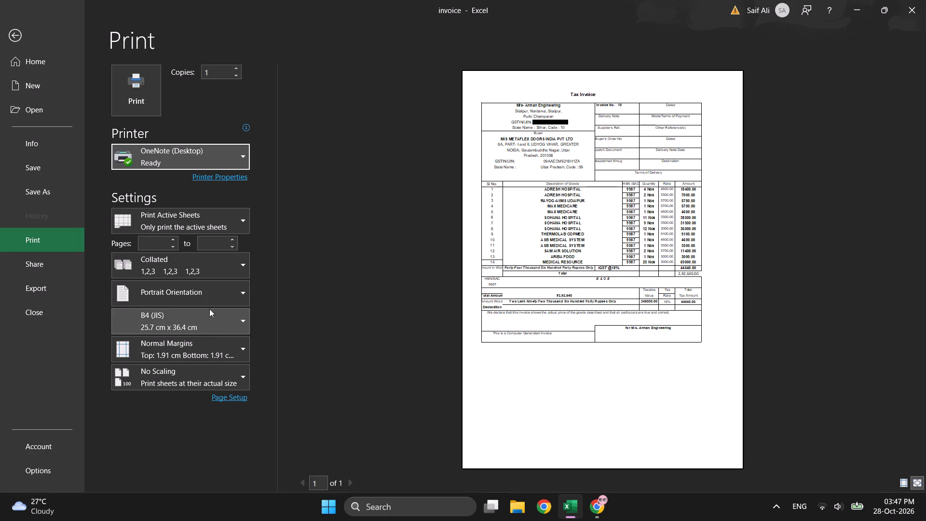
click(221, 219)
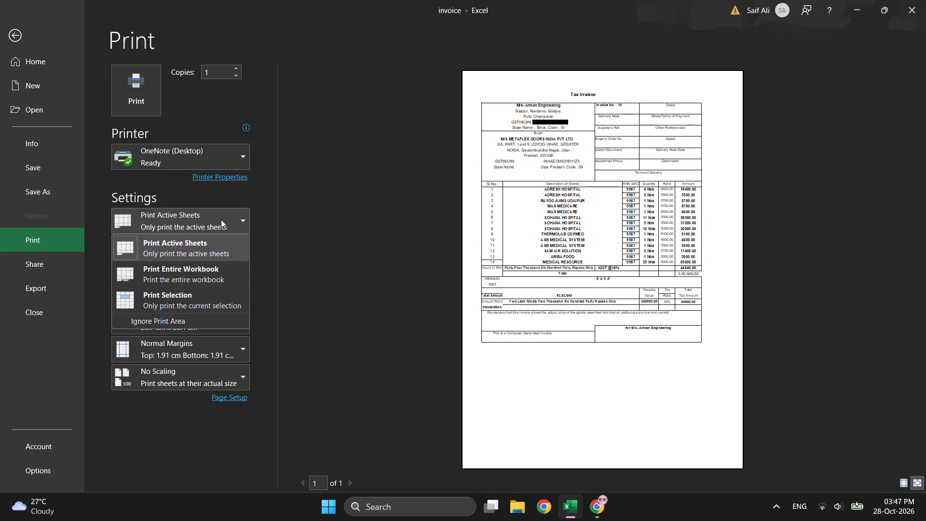
click(276, 230)
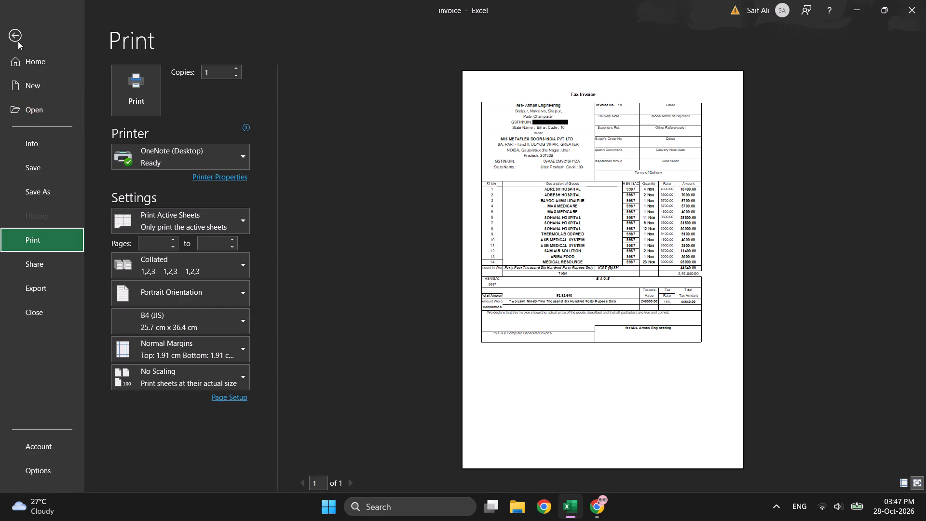
click(15, 36)
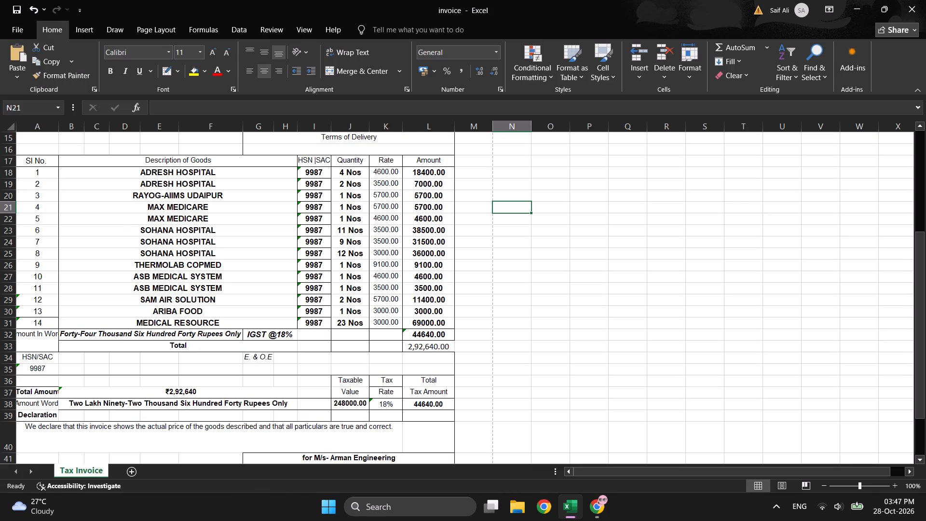
Set the invoice sheet's paper size to A3 in the page setup.
click(48, 29)
click(115, 27)
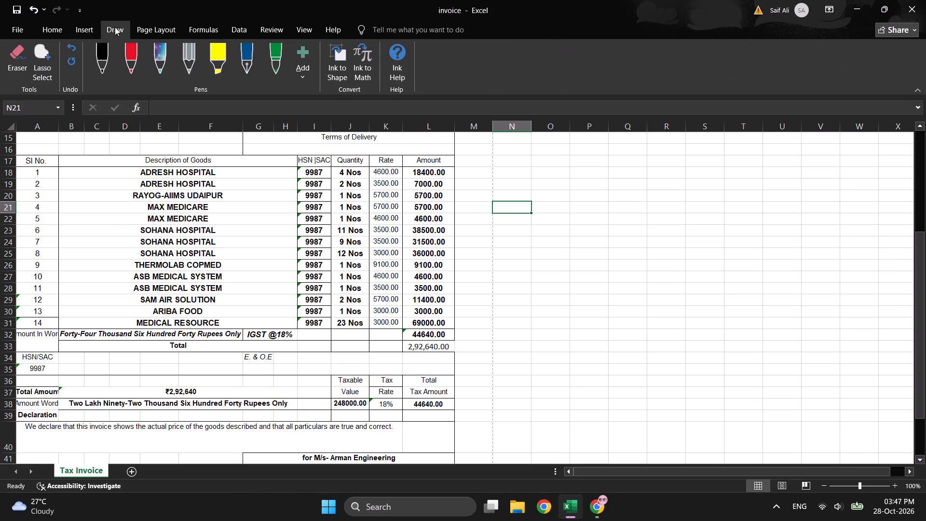
click(77, 26)
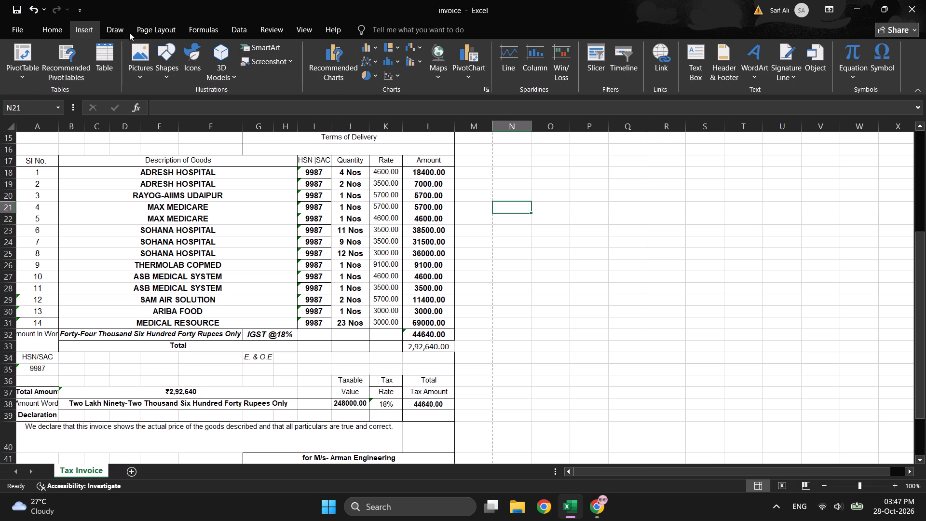
click(150, 28)
click(107, 62)
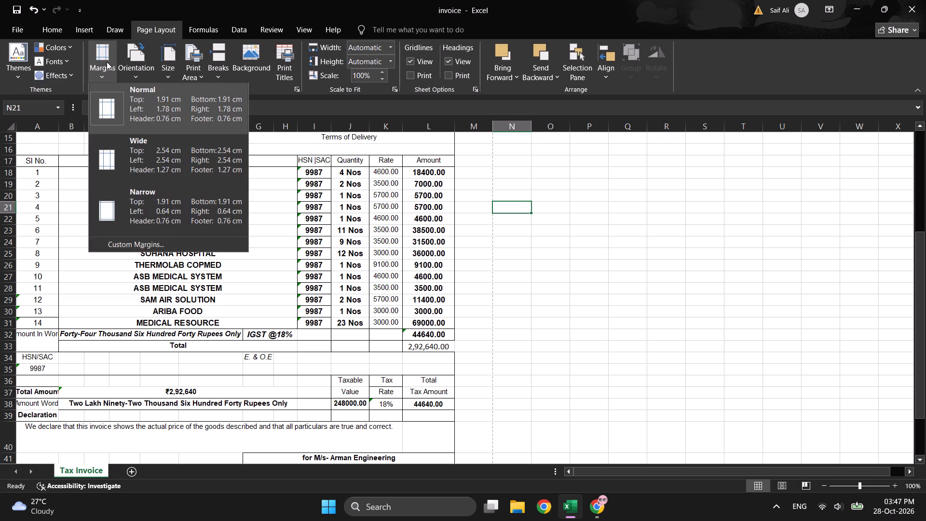
click(107, 62)
click(169, 58)
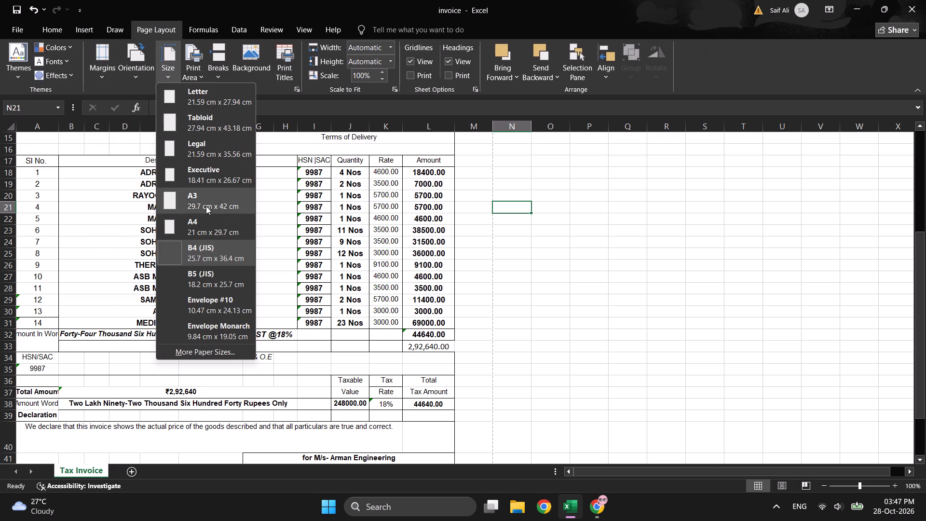
click(212, 203)
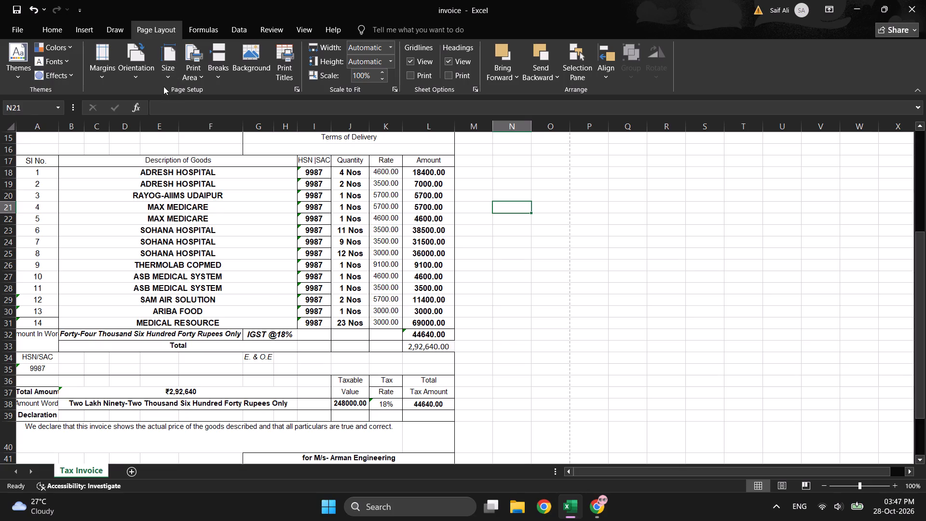
click(166, 65)
click(203, 203)
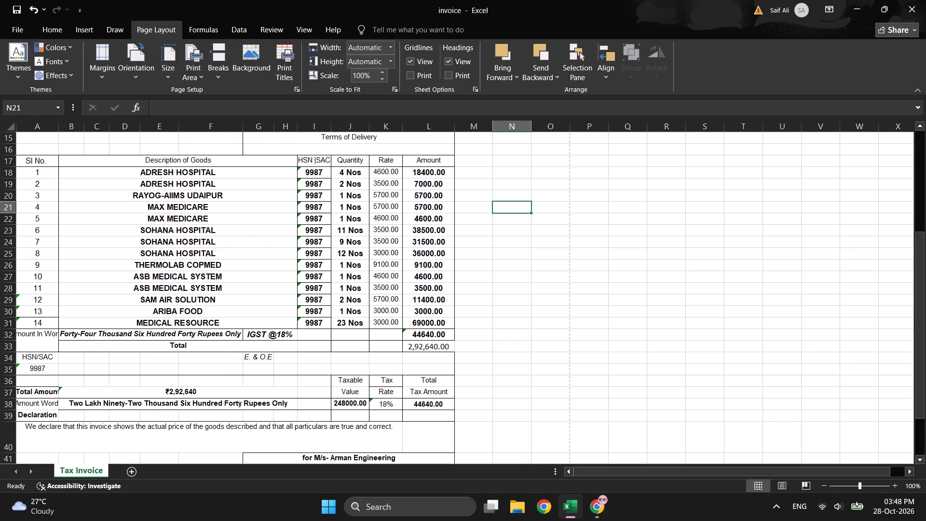
Save the invoice as a PDF named invoice in the Desktop folder, replacing the existing file.
click(19, 27)
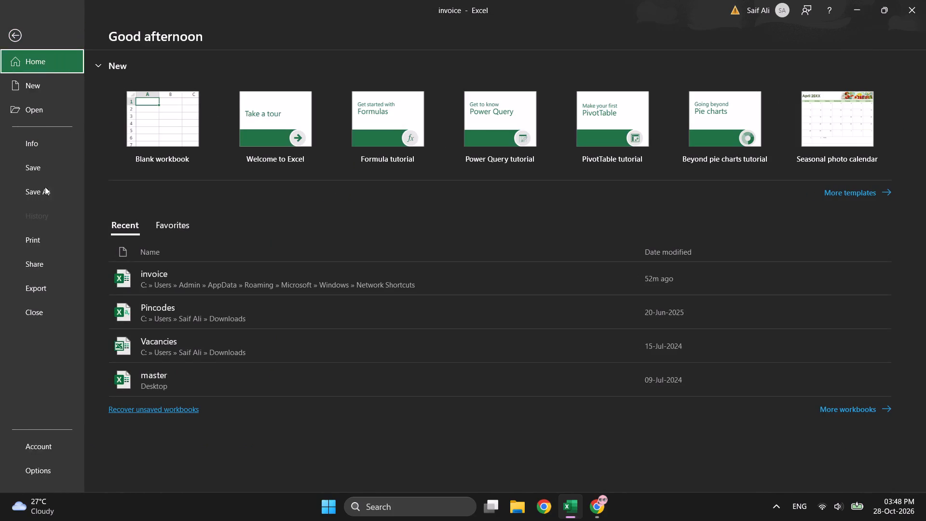
click(42, 196)
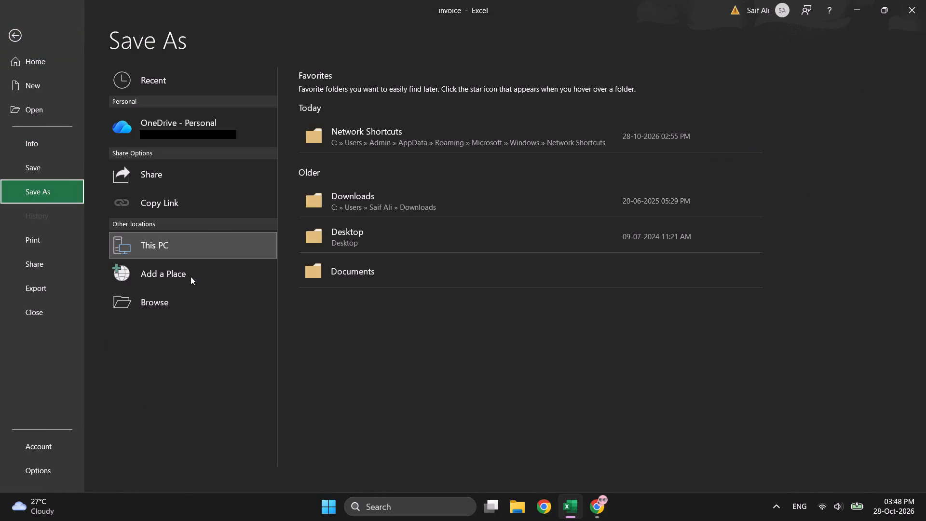
click(369, 232)
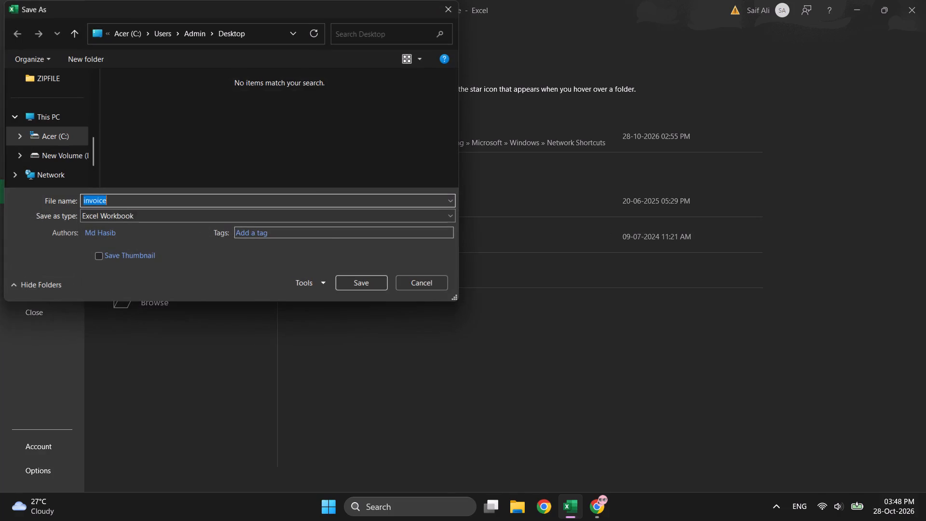
click(144, 214)
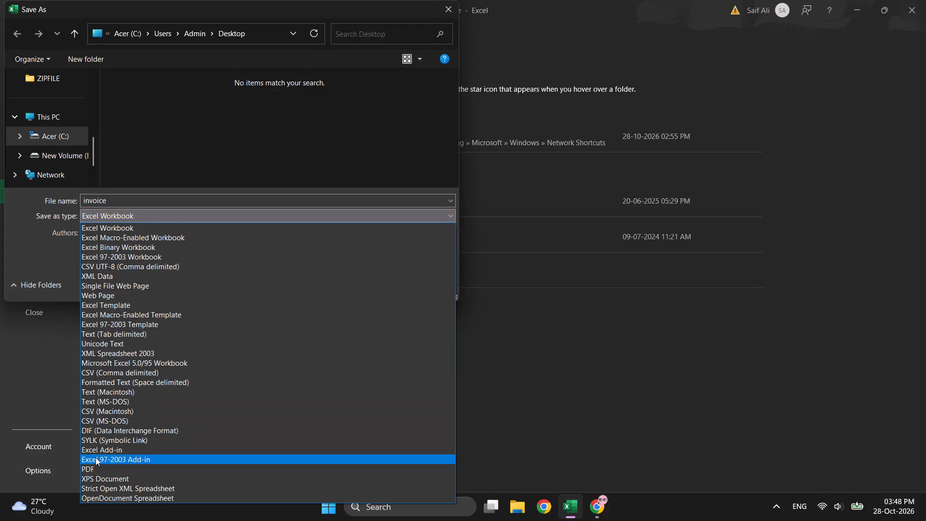
click(95, 467)
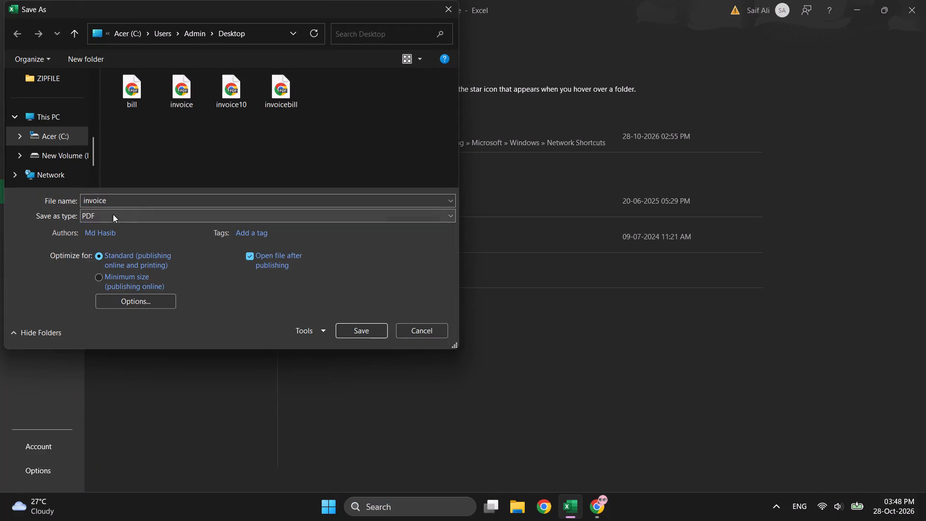
click(121, 201)
click(365, 333)
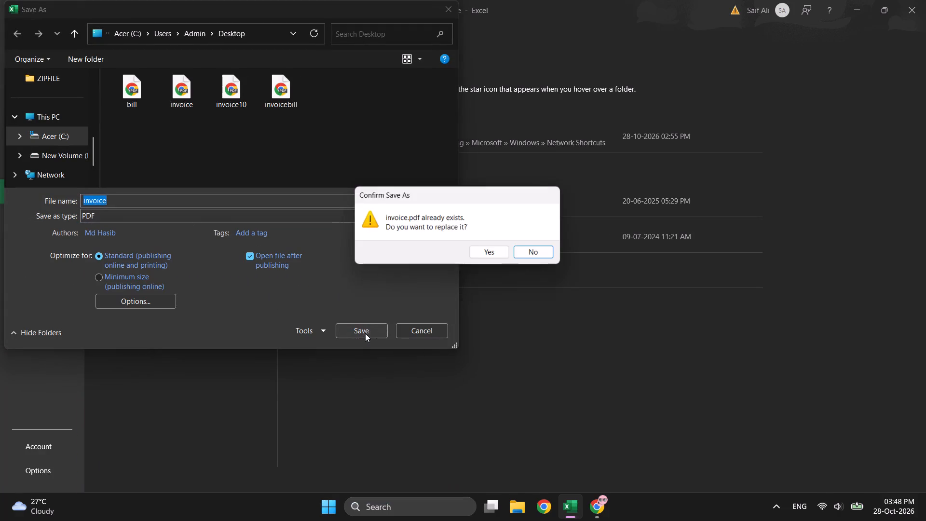
click(504, 258)
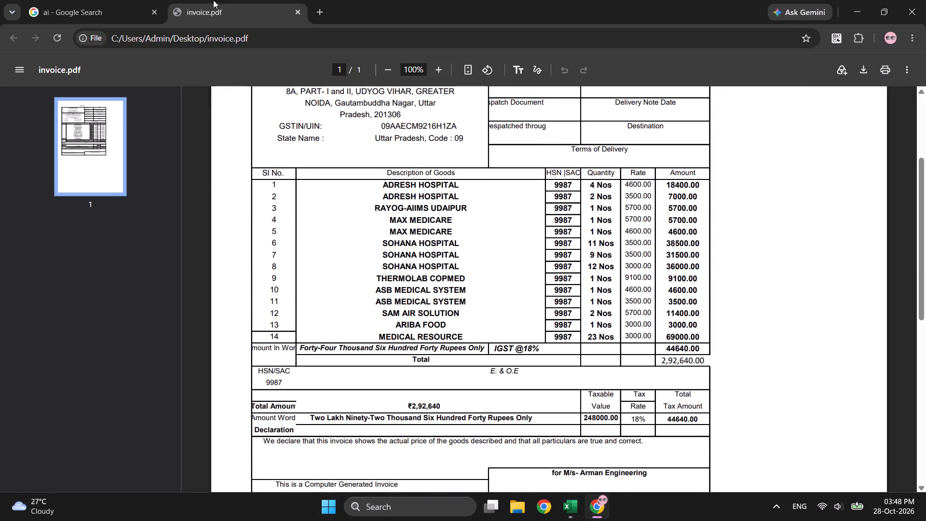
Switch back to Excel and widen column A so that labels such as Amount In Word and Total Amount fit.
click(94, 0)
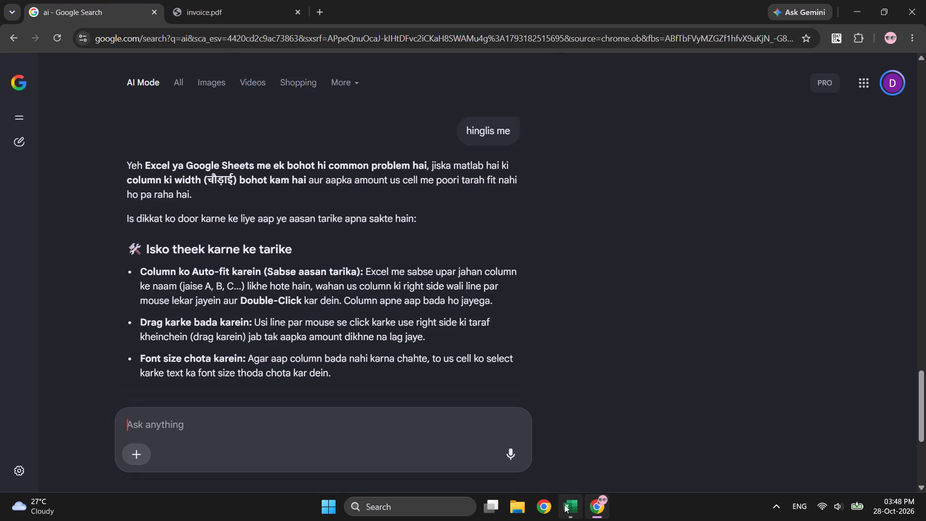
click(564, 505)
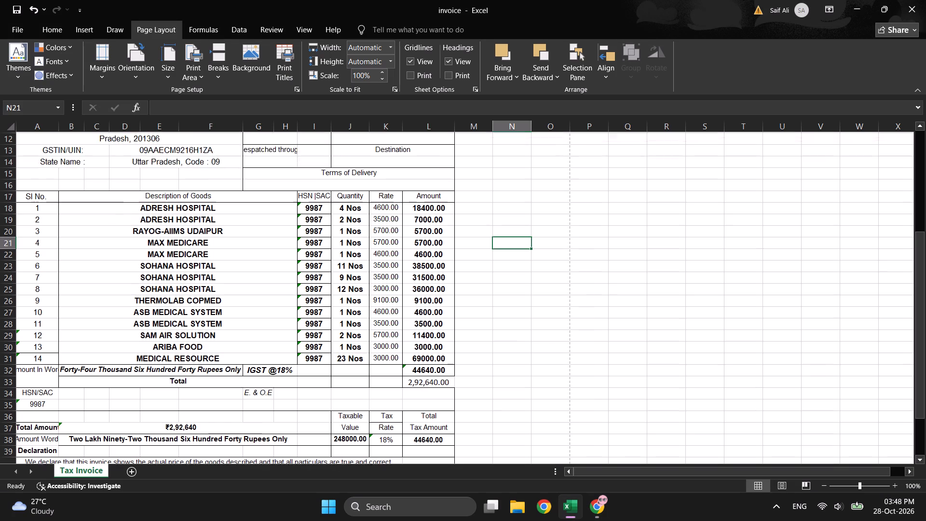
click(49, 126)
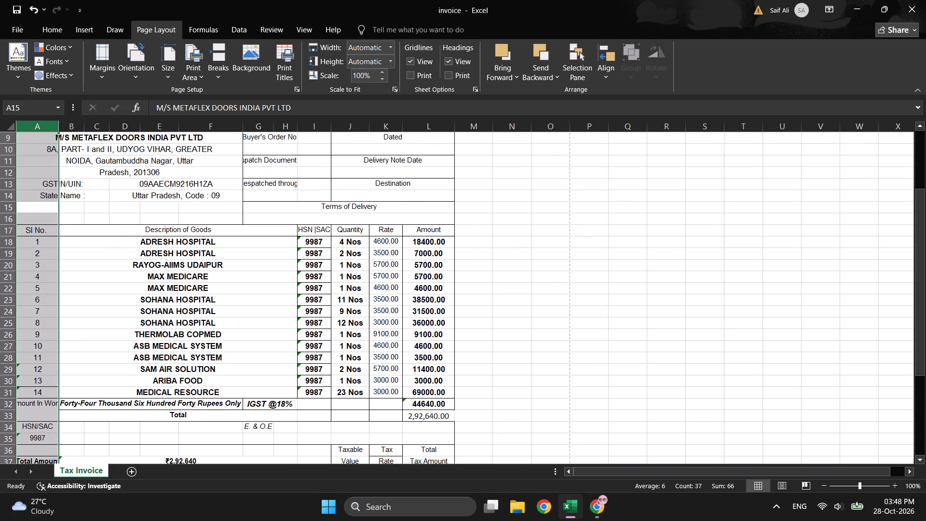
drag(58, 126, 71, 126)
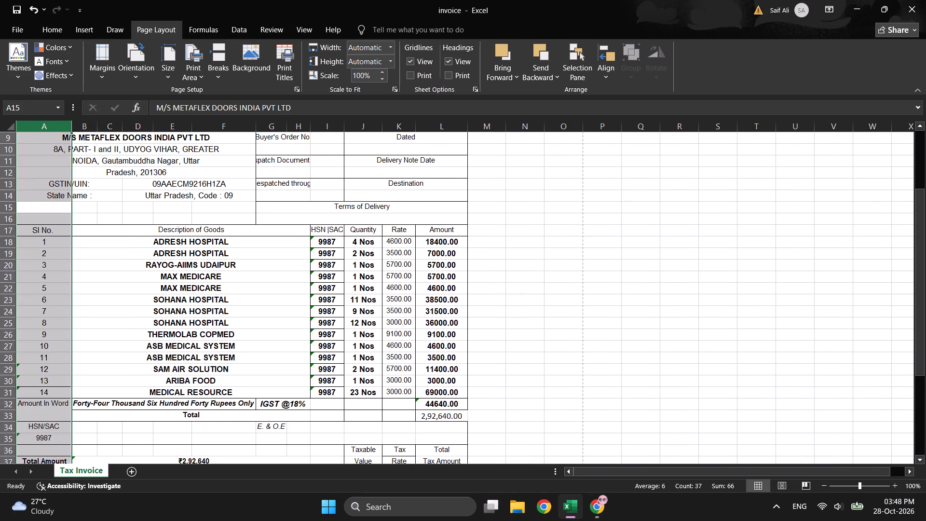
drag(70, 123, 82, 124)
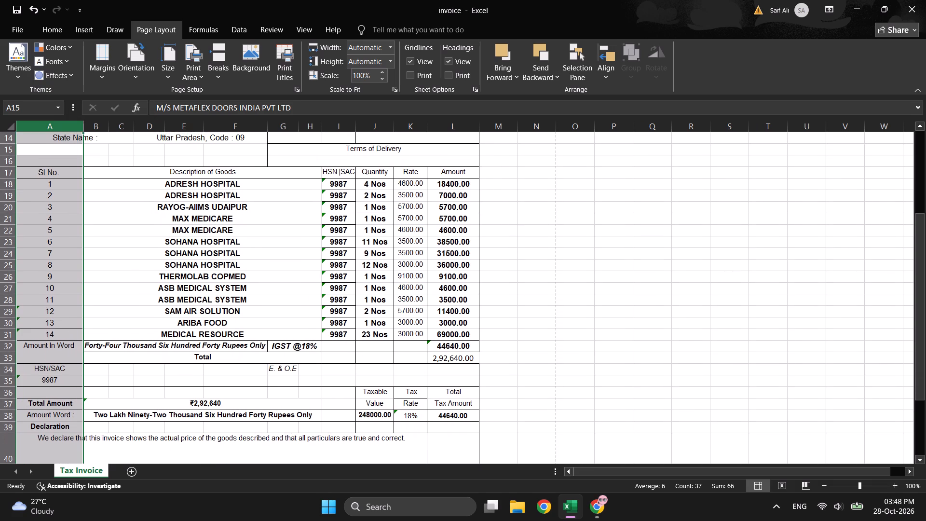
scroll(128, 207, down, 1)
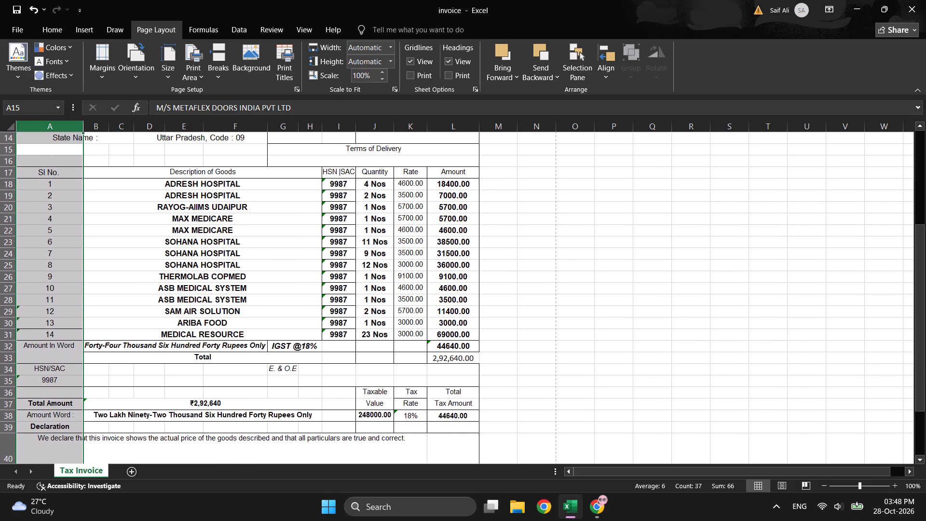
click(599, 228)
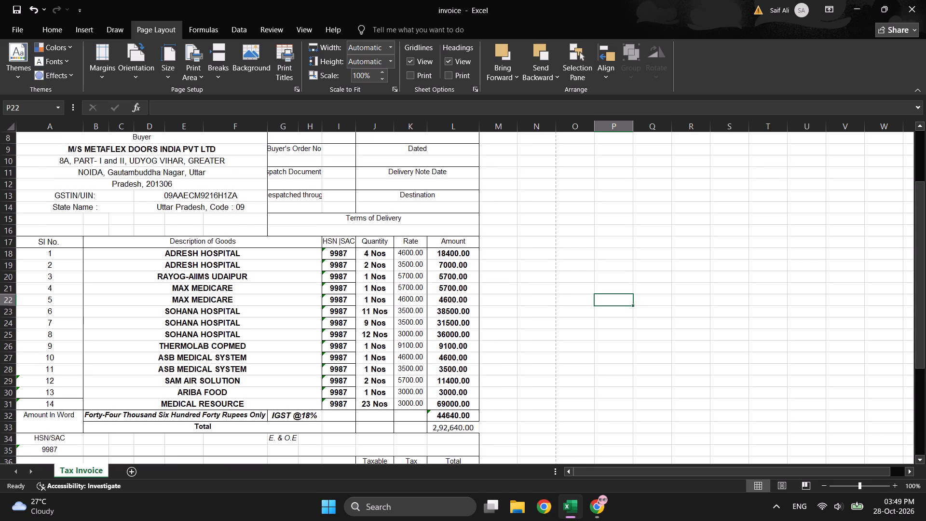
Erase the border line between serial numbers 13 and 14 in column A of the invoice's goods table.
click(68, 397)
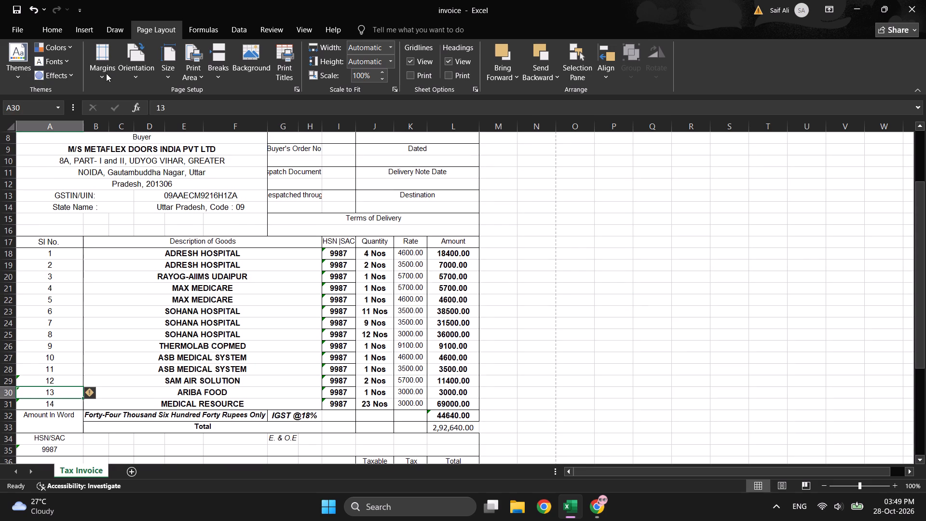
click(54, 26)
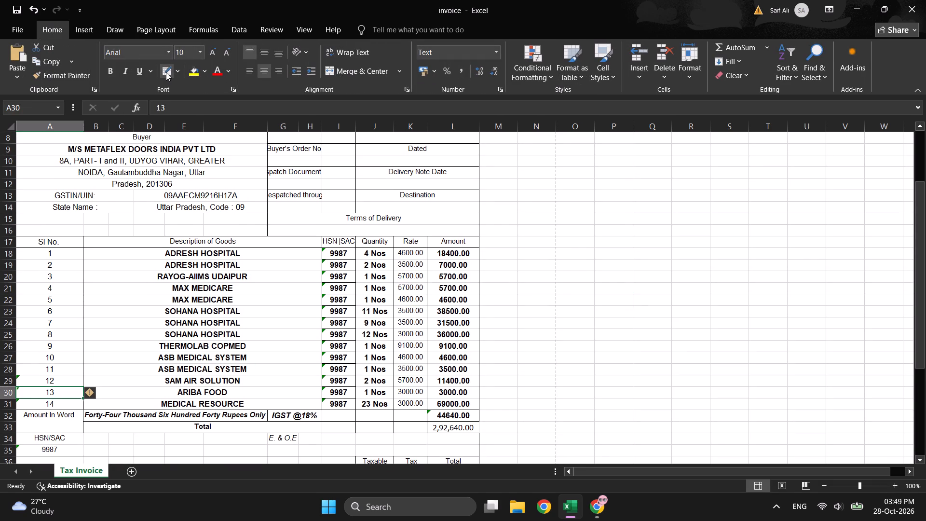
click(166, 72)
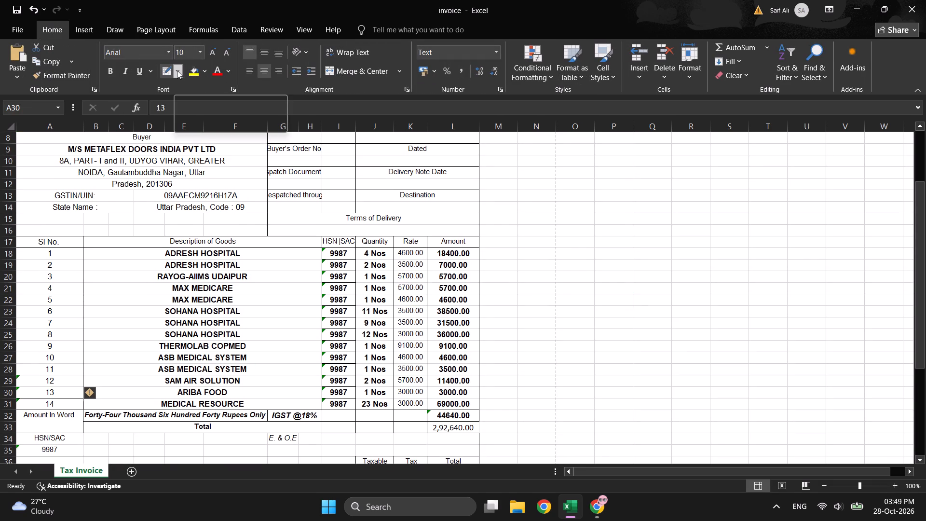
click(177, 70)
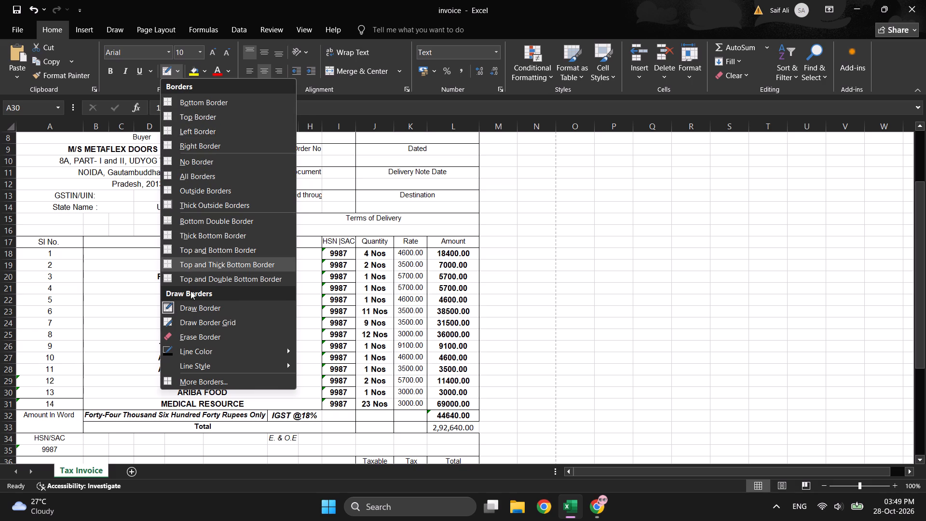
click(196, 332)
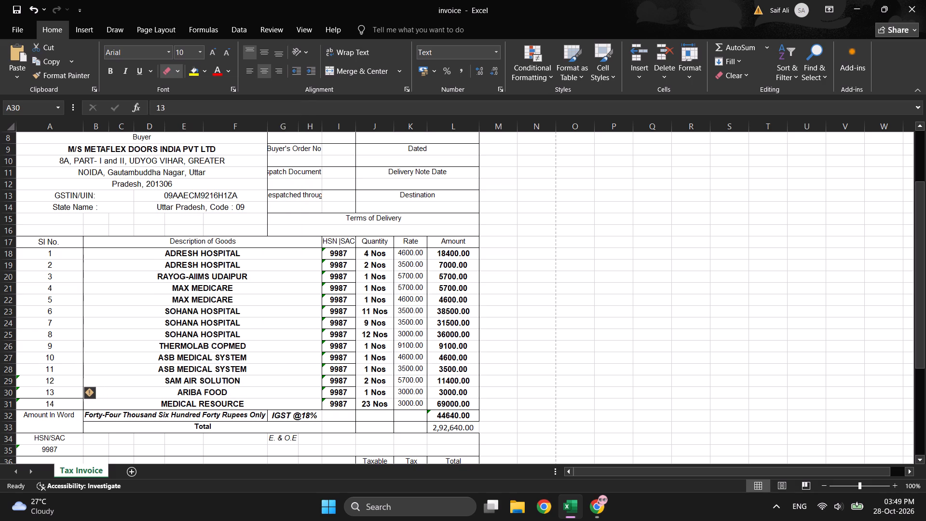
click(64, 398)
Draw a border line along the outer right edge of the Total amount cell L33, and leave border drawing mode.
click(177, 71)
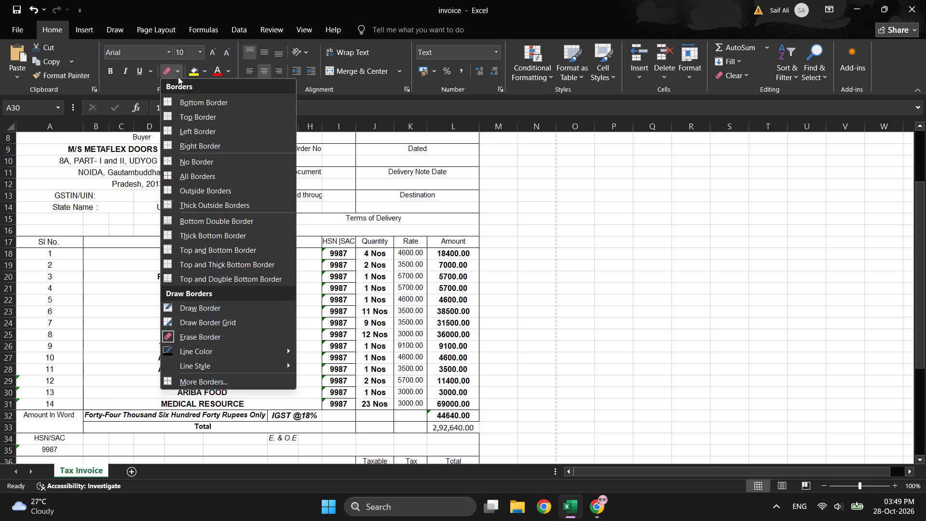
click(200, 309)
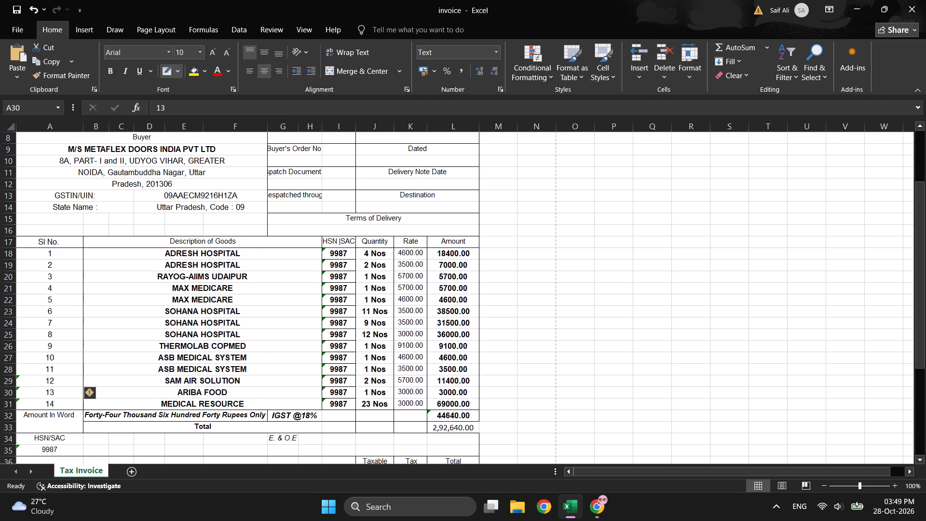
click(477, 424)
click(168, 73)
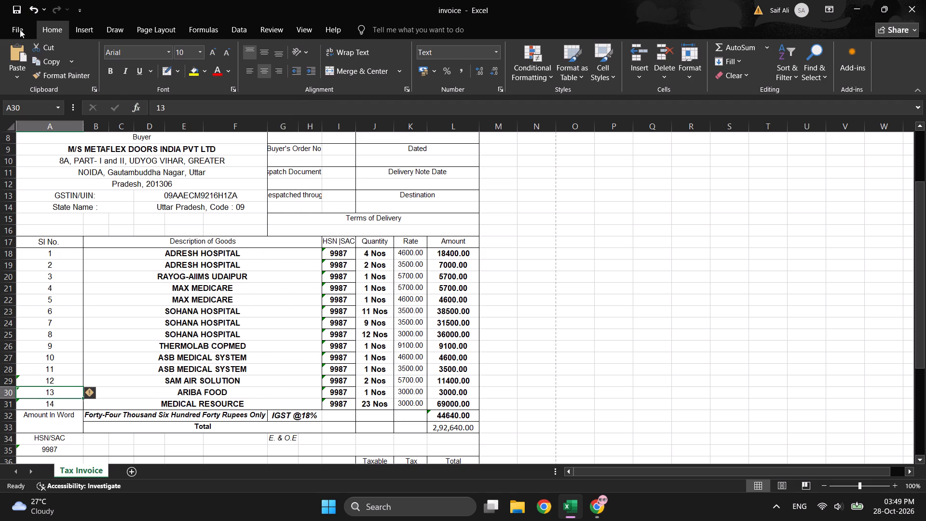
Open the Save As options for the invoice workbook.
click(20, 29)
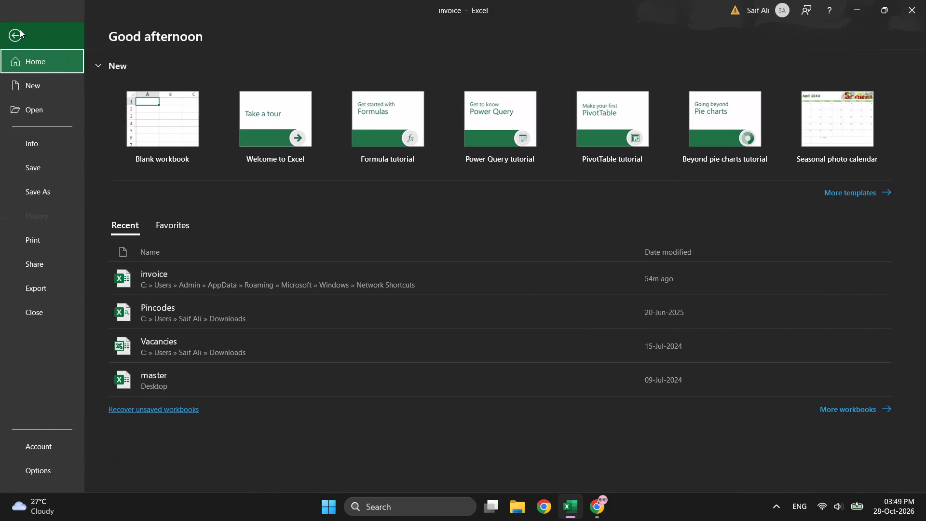
click(44, 191)
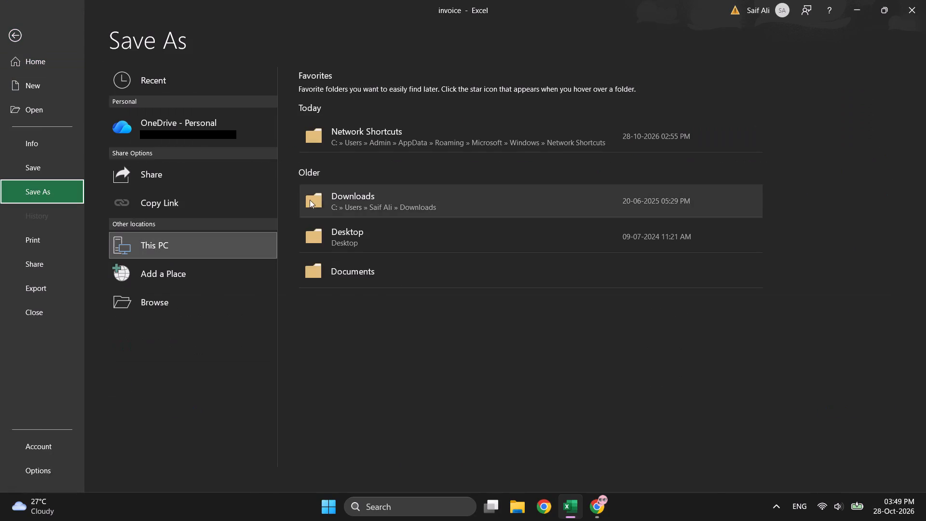
Save the invoice as a PDF named invoice10 on the Desktop, replacing the existing file of that name.
click(338, 229)
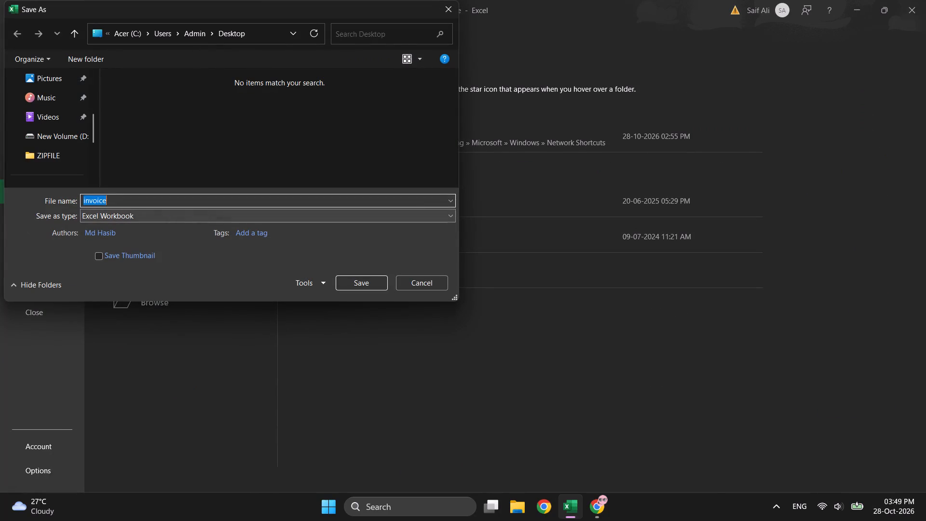
click(176, 202)
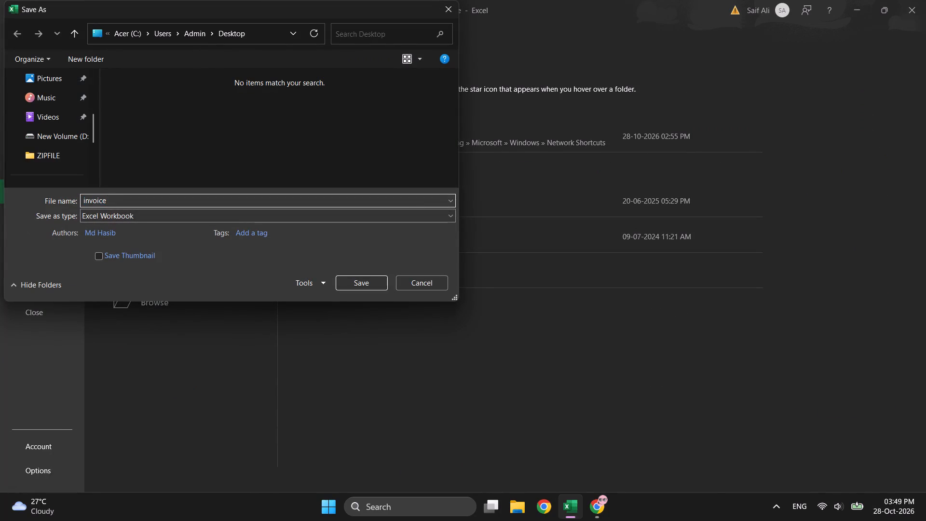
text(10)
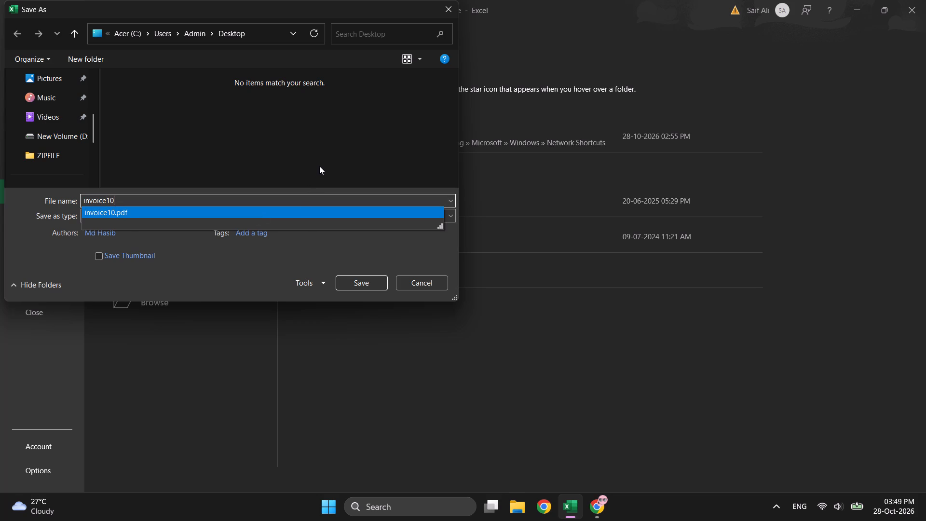
click(319, 166)
click(135, 217)
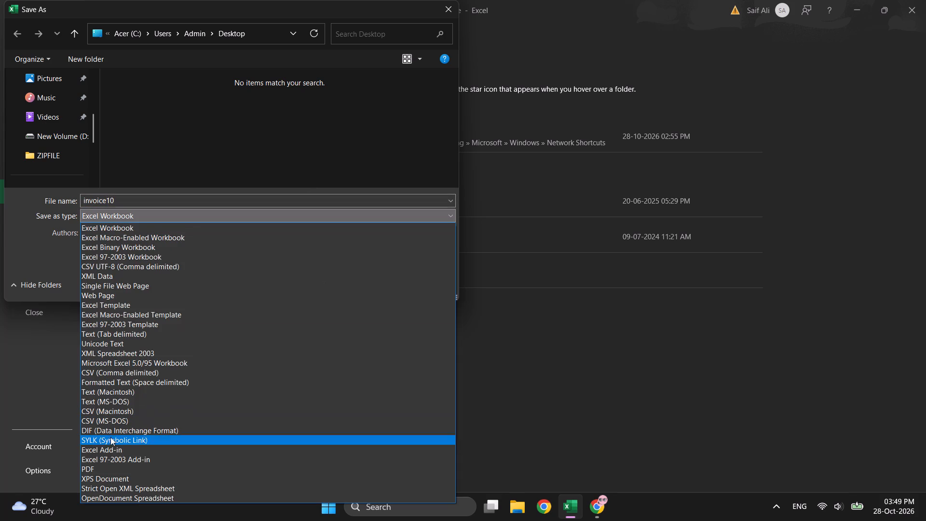
click(93, 471)
click(358, 329)
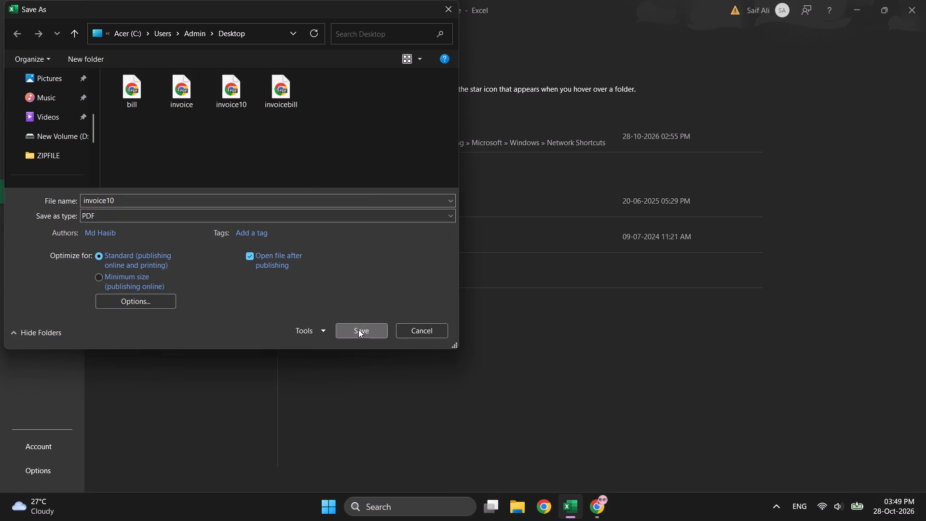
click(494, 257)
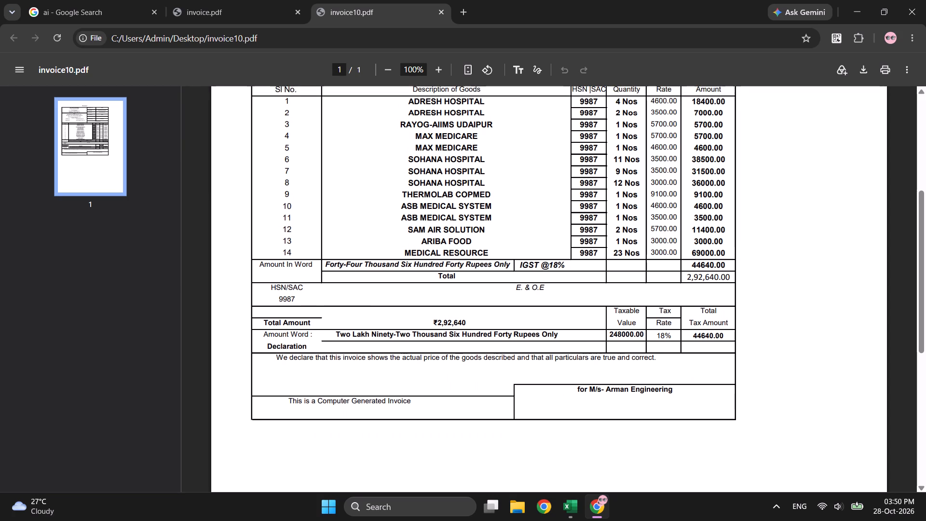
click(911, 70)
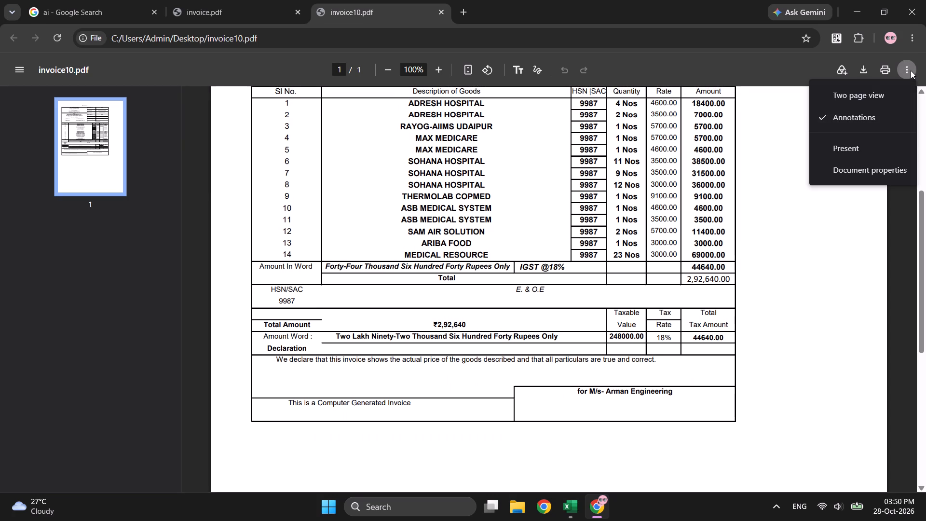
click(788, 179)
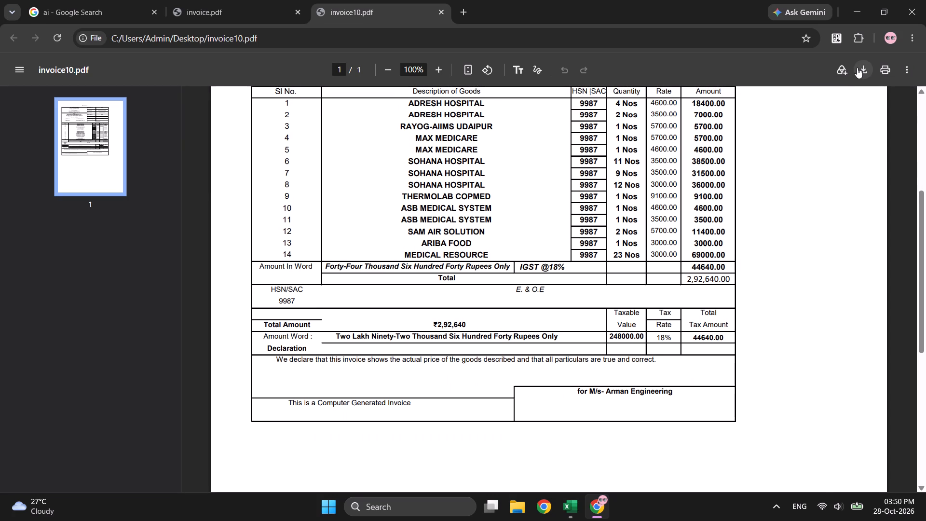
Minimise the Chrome and Excel windows to reach the desktop, and search Windows for the WhatsApp app.
click(855, 7)
click(861, 0)
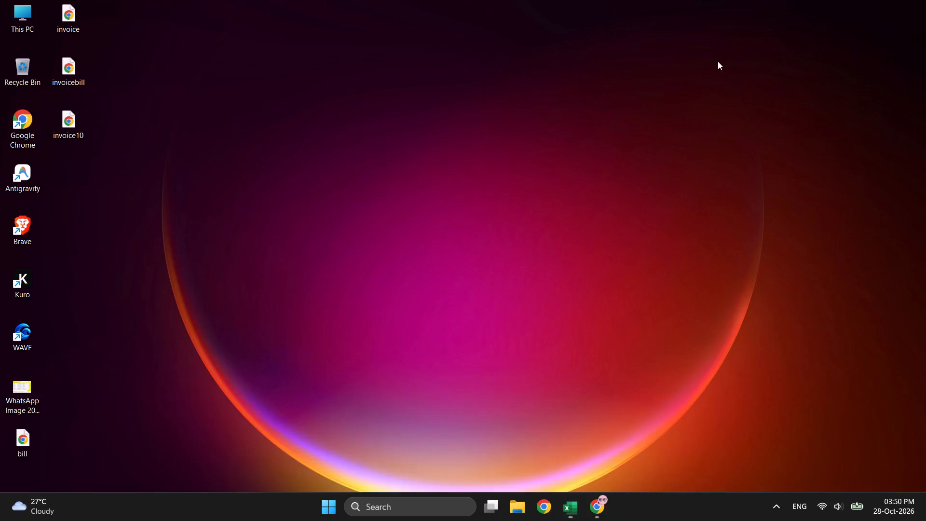
click(402, 513)
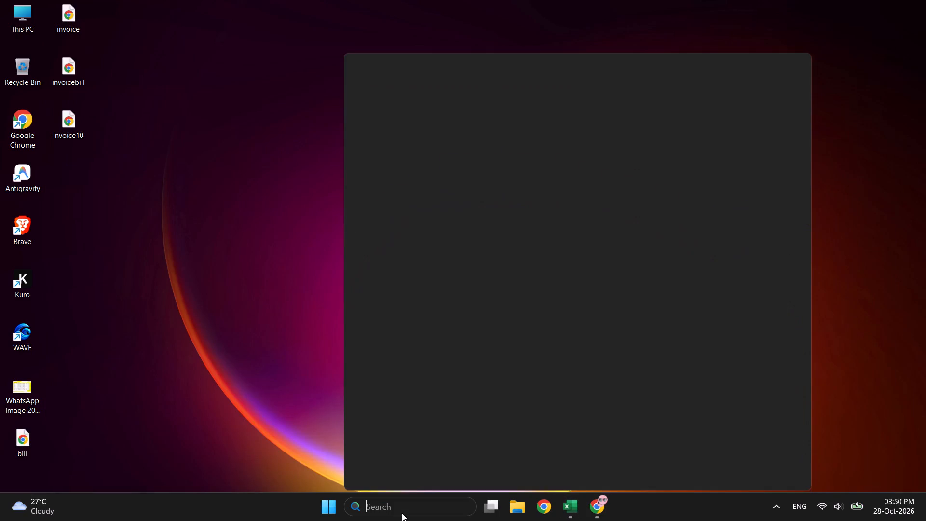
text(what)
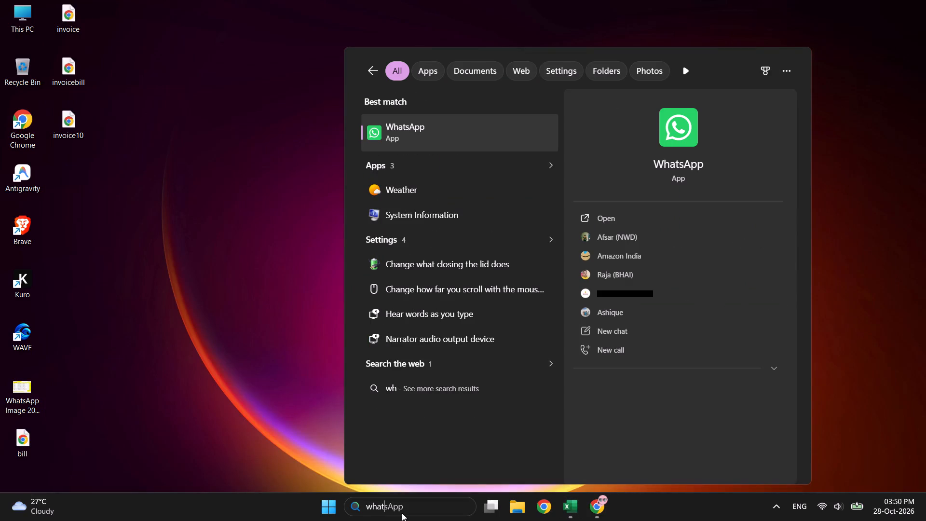
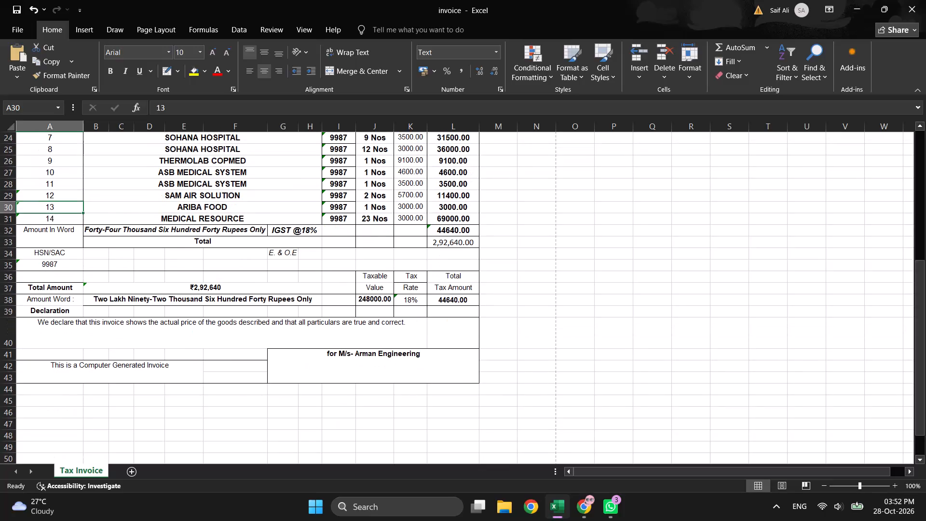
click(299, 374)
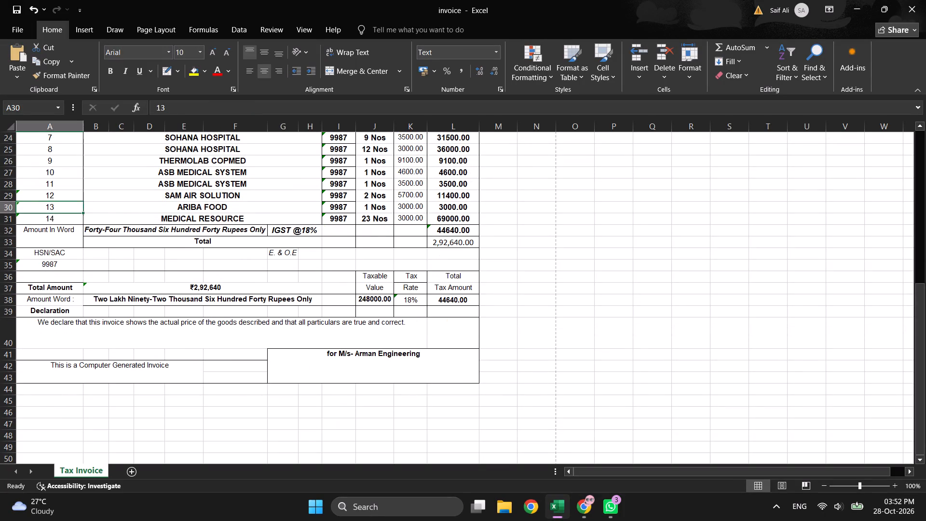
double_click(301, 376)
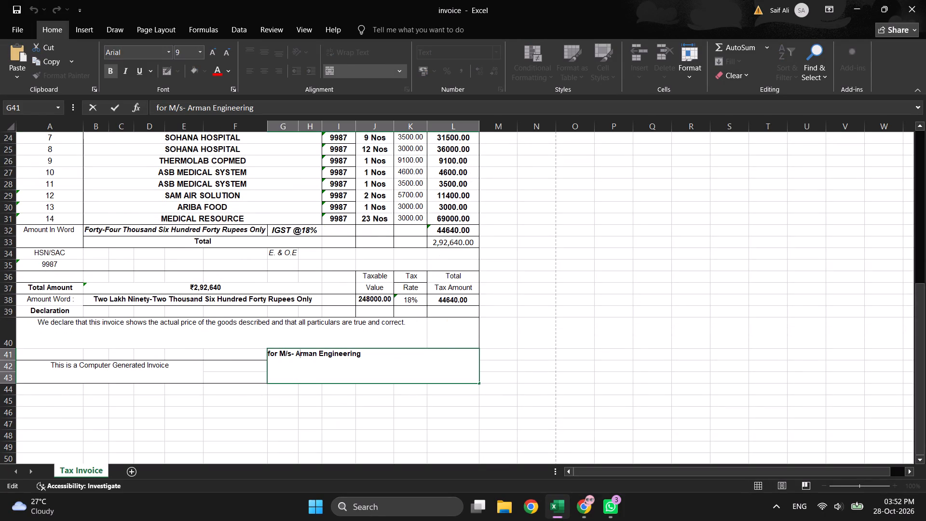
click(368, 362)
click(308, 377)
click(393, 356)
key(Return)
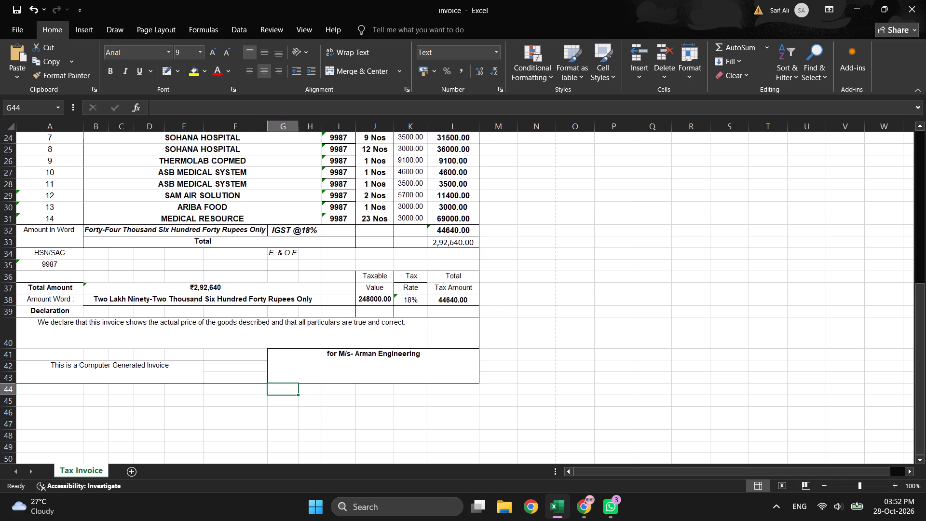
Select the merged signature cell G41 containing "for M/s- Arman Engineering" at the bottom of the invoice.
click(326, 379)
click(313, 379)
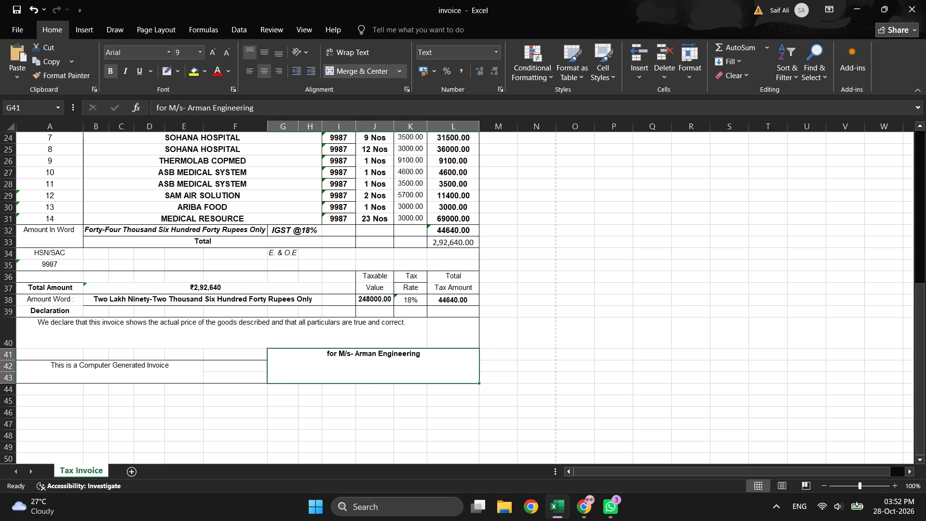
Unmerge the signature block G41:L43 that holds the text for M/s- Arman Engineering.
click(284, 378)
click(341, 71)
click(305, 368)
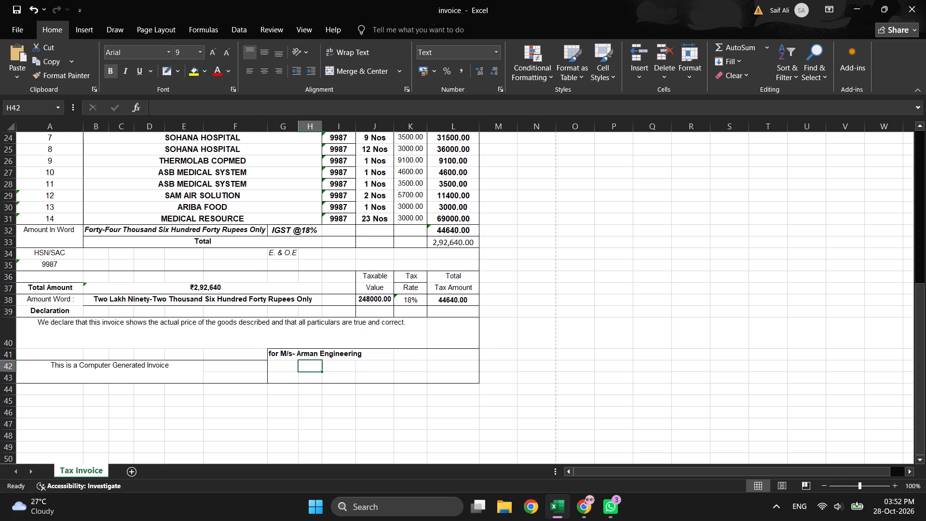
Merge and center cells G43:L43, the bottom row of the signature block.
click(279, 376)
drag(298, 381, 469, 378)
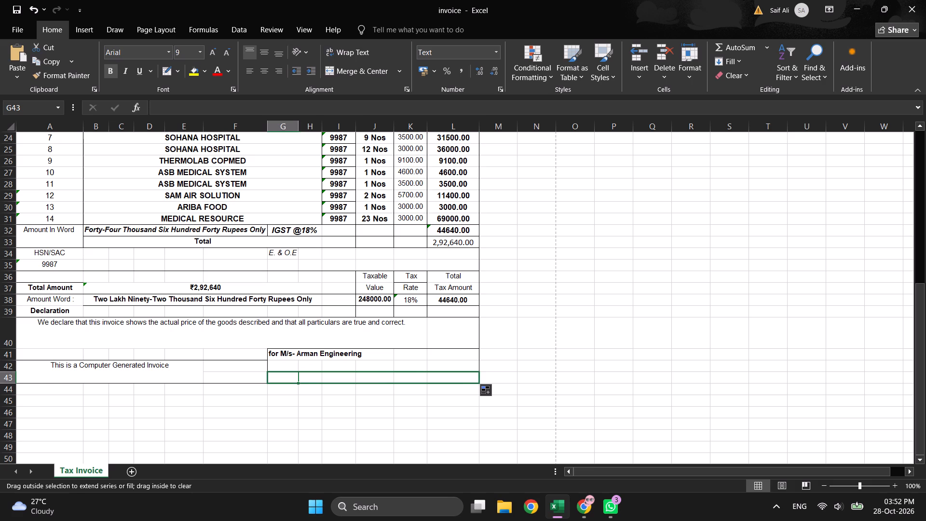
right_click(376, 379)
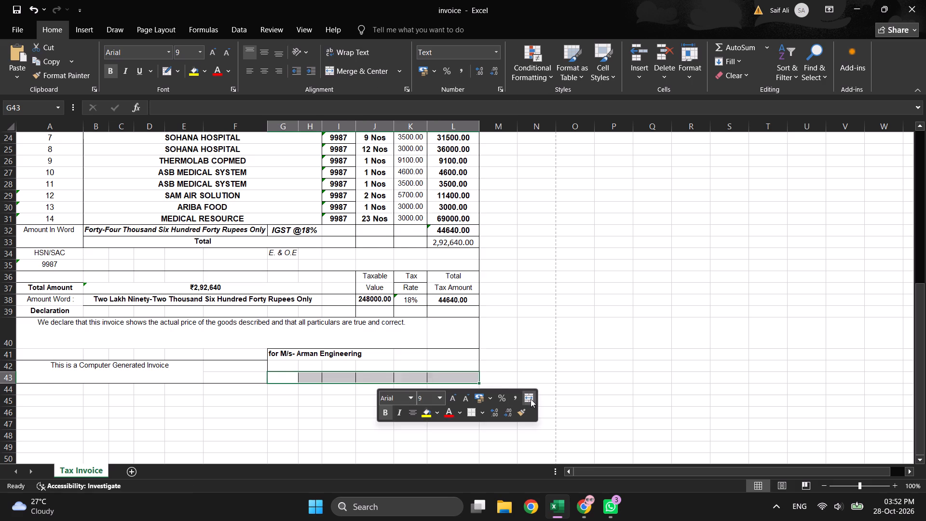
click(531, 399)
Paste the text Authorised Signatory into merged cell G43 and remove its bold formatting.
right_click(360, 377)
triple_click(360, 377)
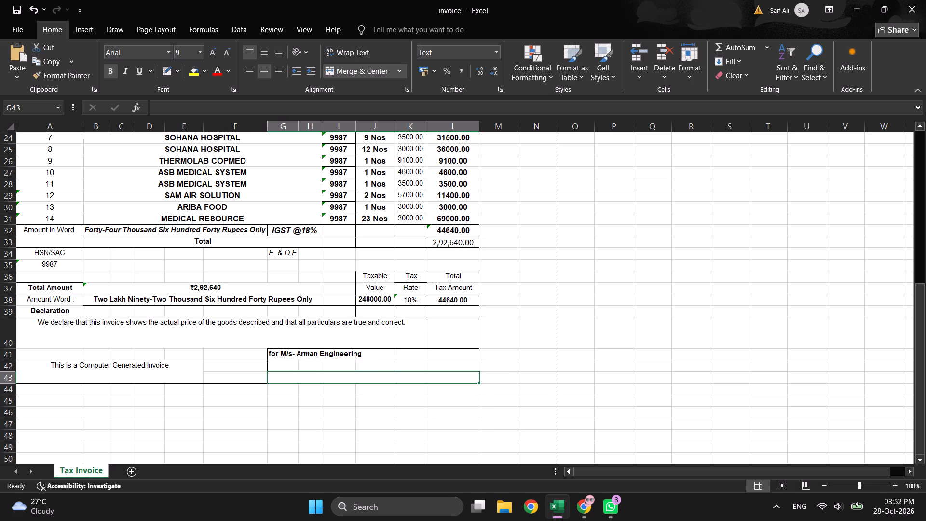
key(ctrl+v)
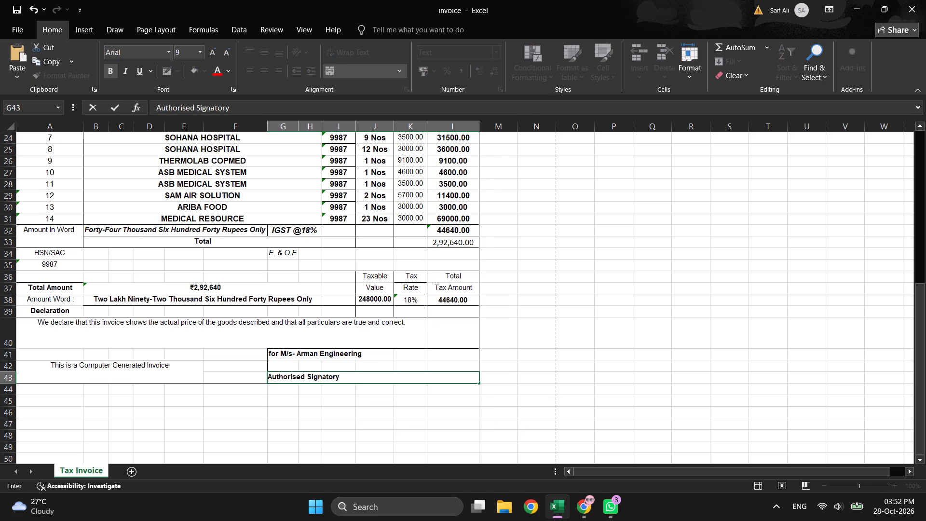
drag(343, 377, 267, 376)
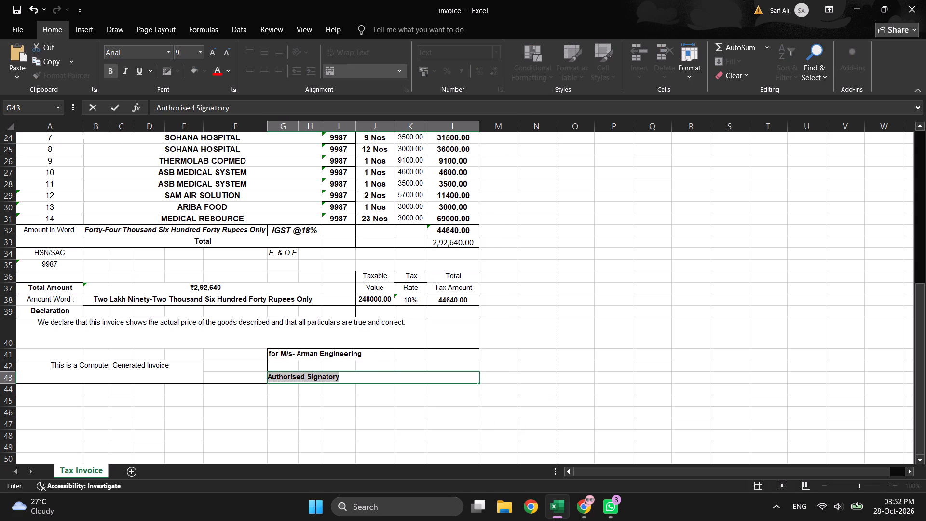
drag(267, 376, 268, 377)
click(109, 72)
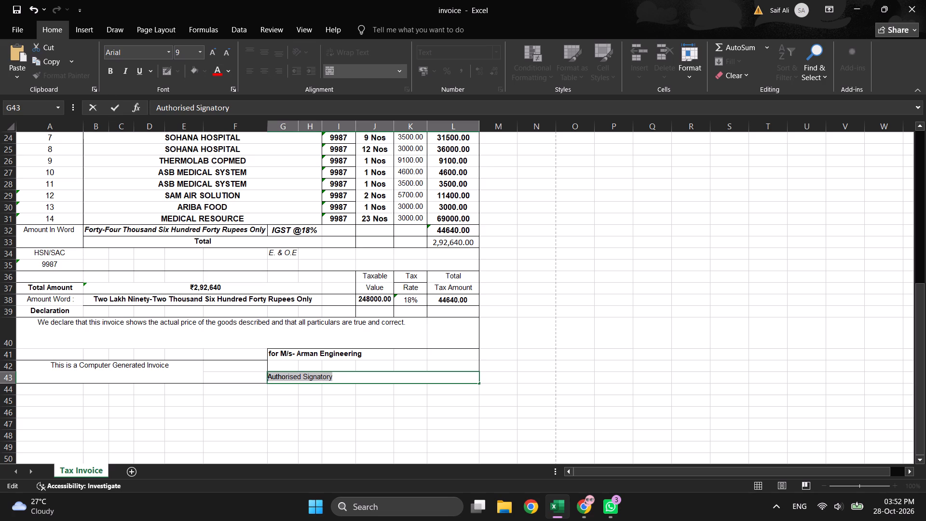
click(342, 372)
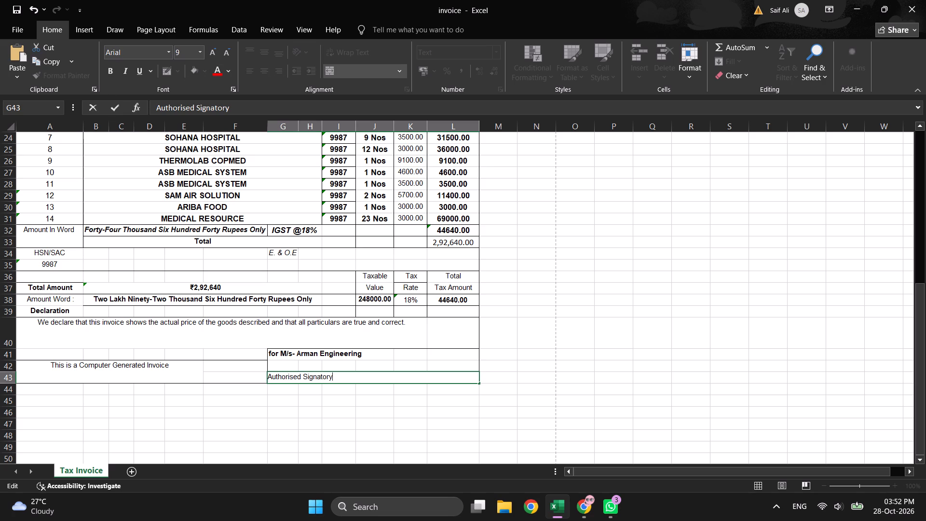
click(337, 371)
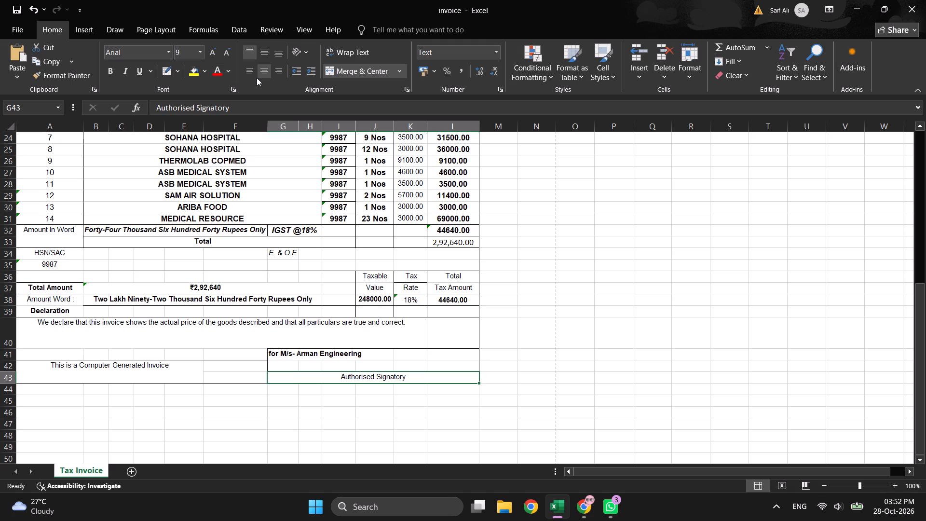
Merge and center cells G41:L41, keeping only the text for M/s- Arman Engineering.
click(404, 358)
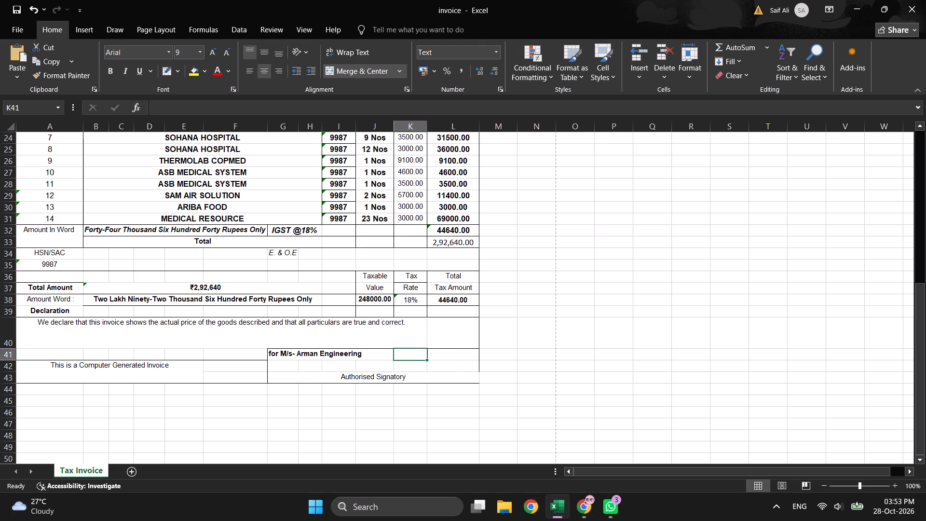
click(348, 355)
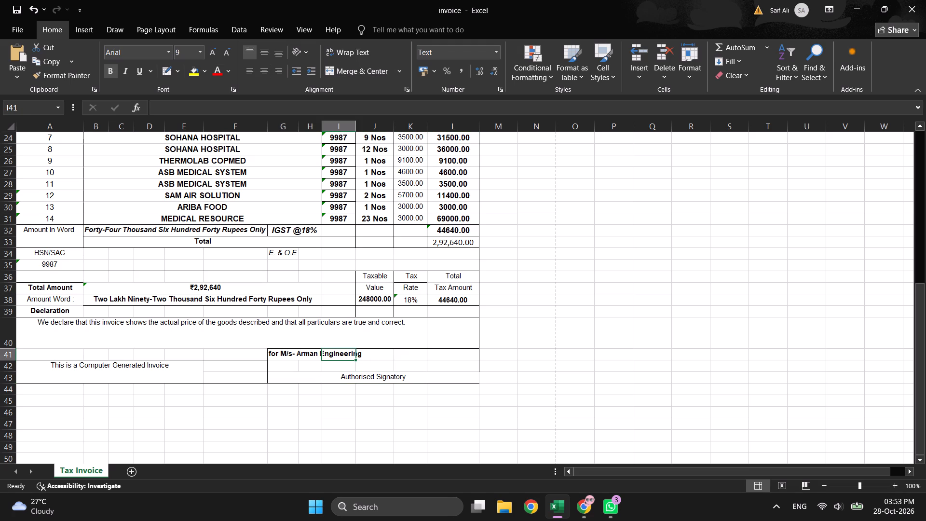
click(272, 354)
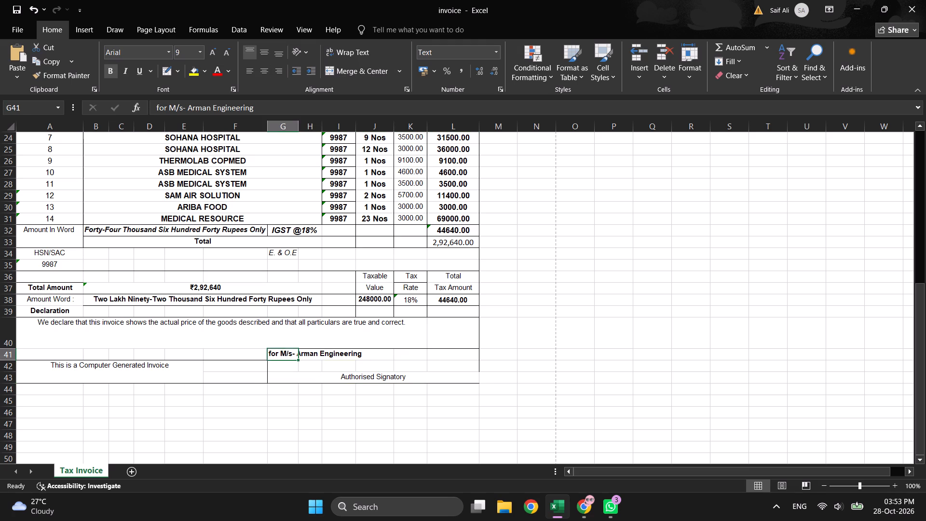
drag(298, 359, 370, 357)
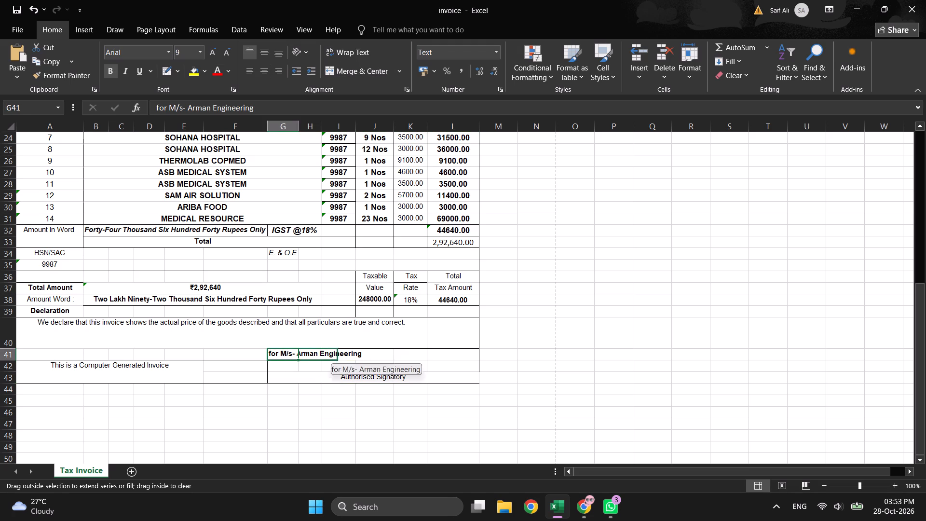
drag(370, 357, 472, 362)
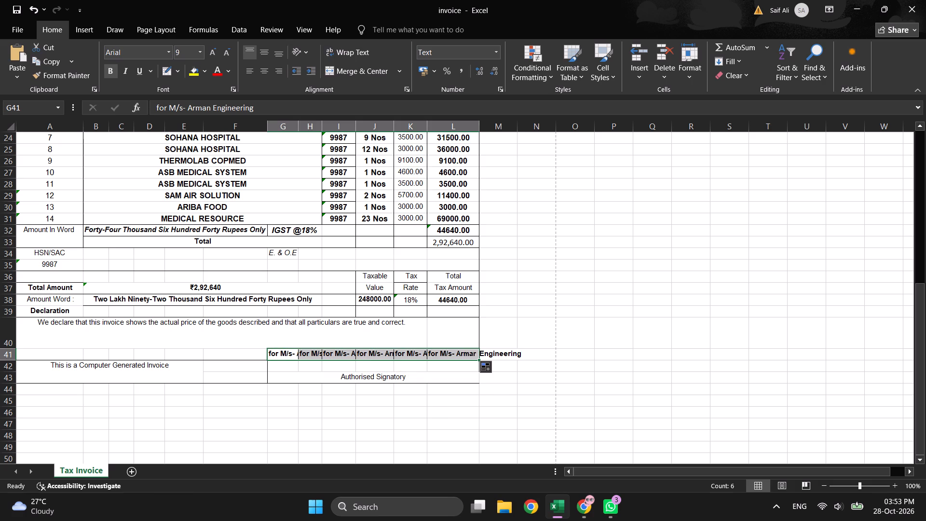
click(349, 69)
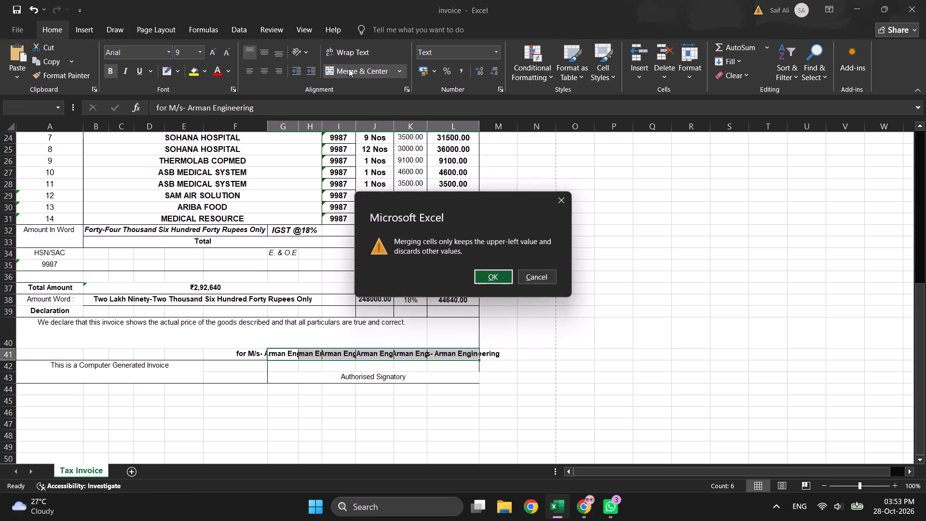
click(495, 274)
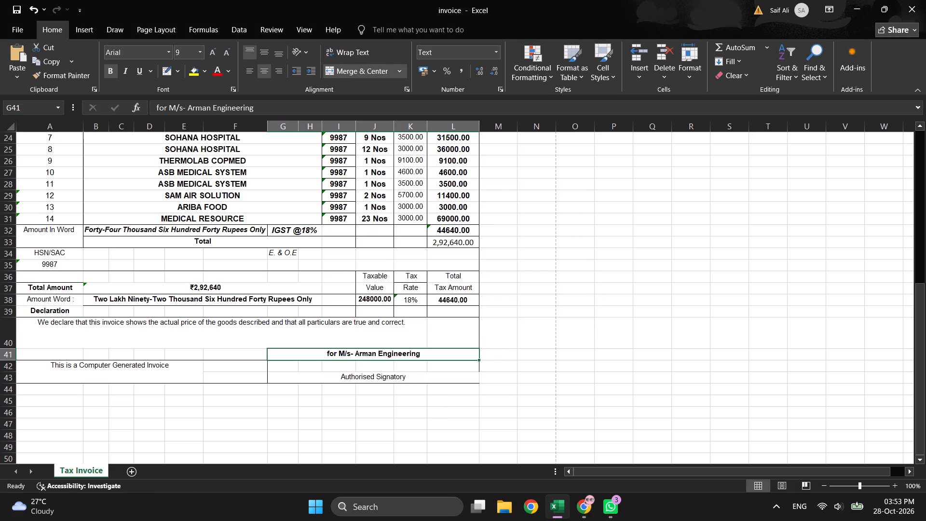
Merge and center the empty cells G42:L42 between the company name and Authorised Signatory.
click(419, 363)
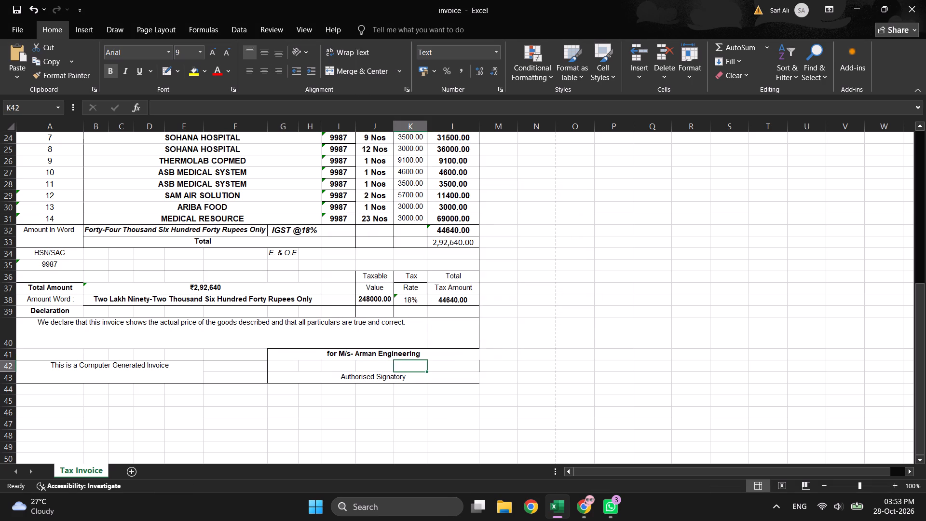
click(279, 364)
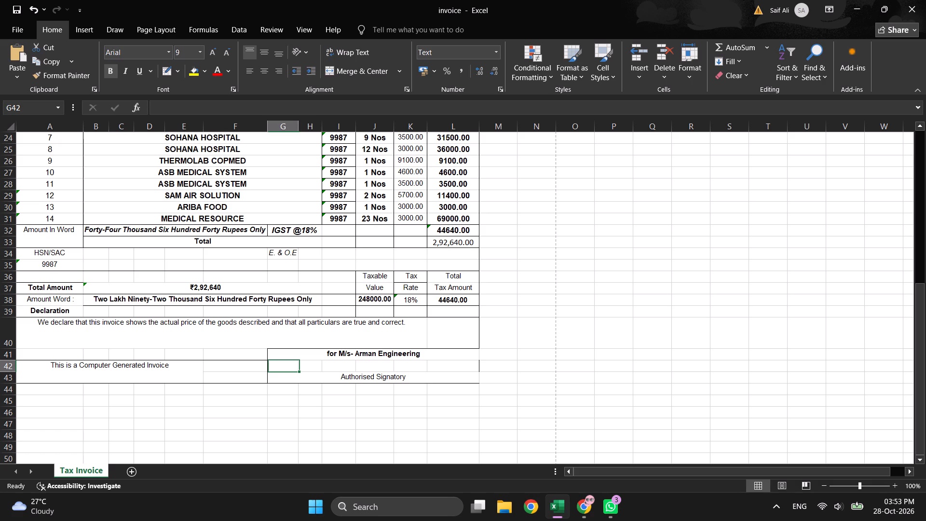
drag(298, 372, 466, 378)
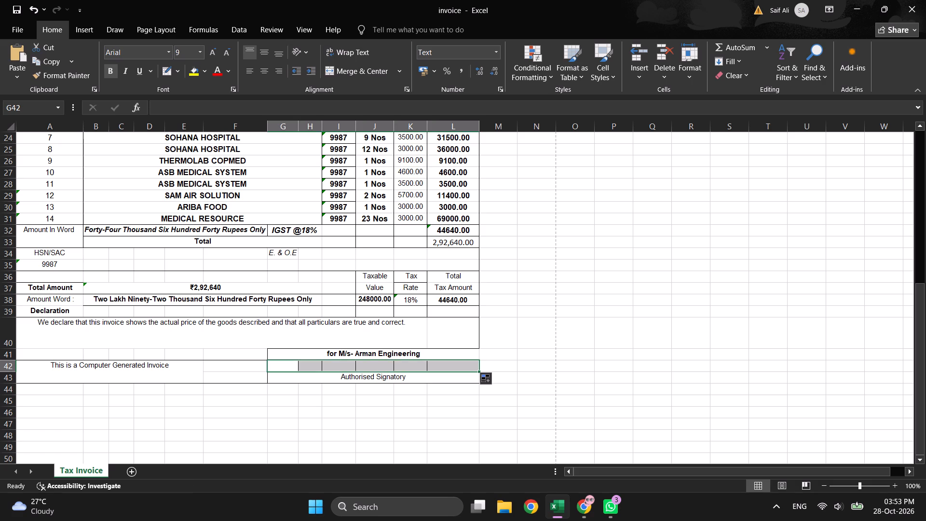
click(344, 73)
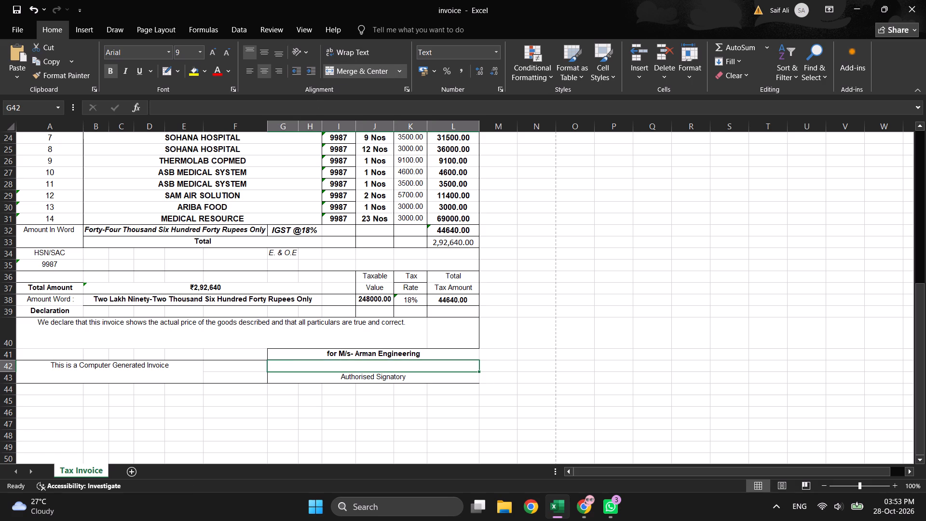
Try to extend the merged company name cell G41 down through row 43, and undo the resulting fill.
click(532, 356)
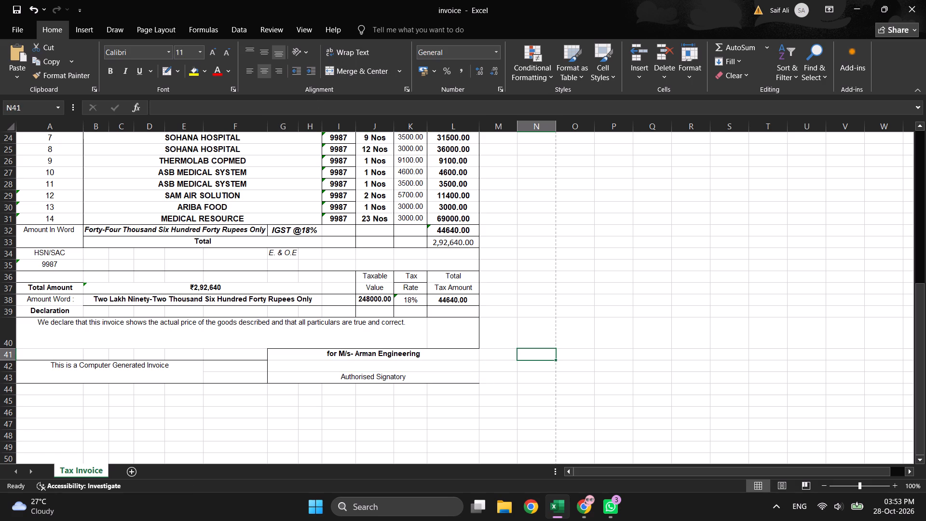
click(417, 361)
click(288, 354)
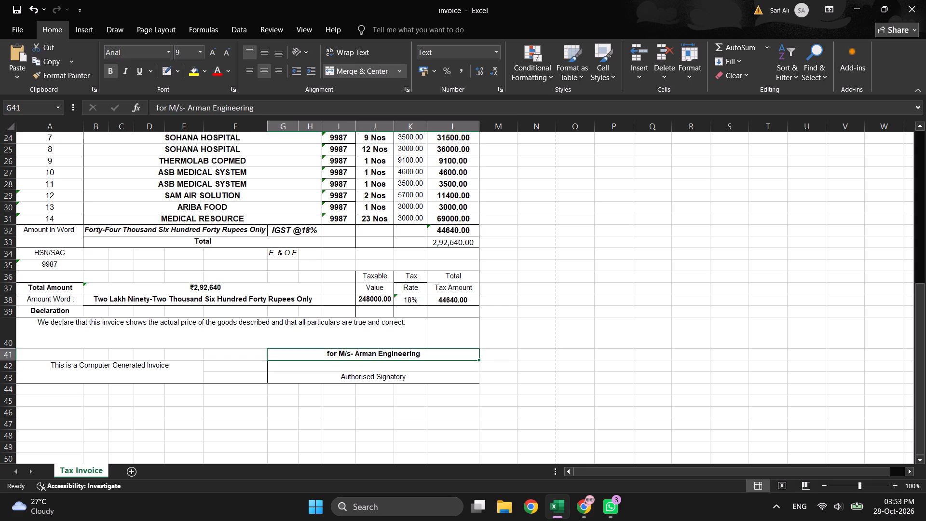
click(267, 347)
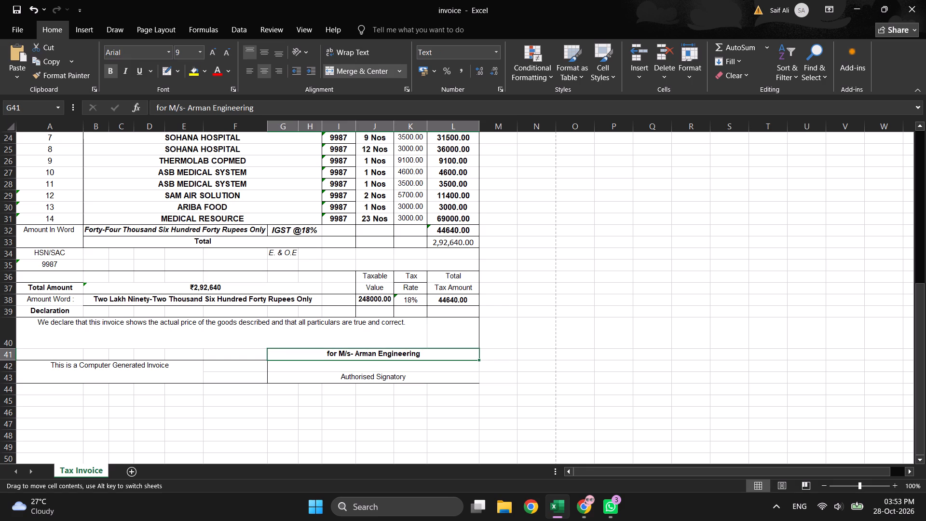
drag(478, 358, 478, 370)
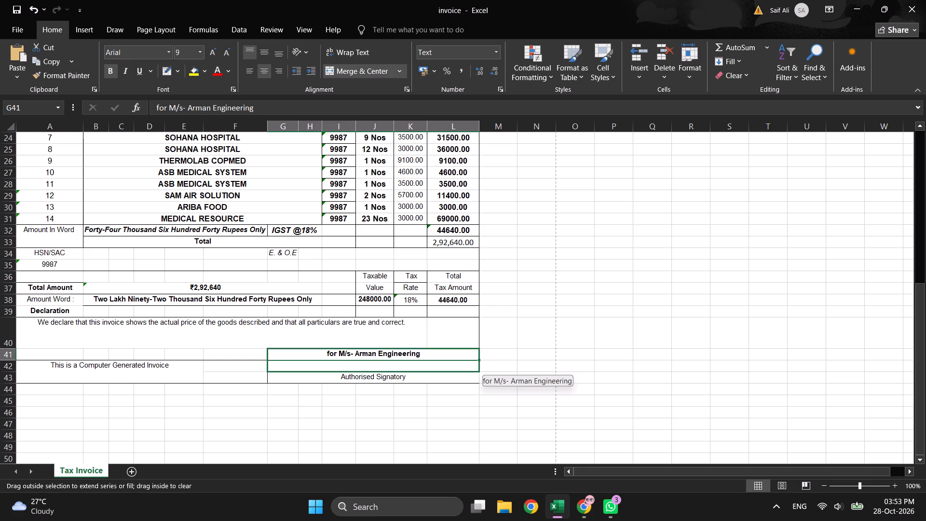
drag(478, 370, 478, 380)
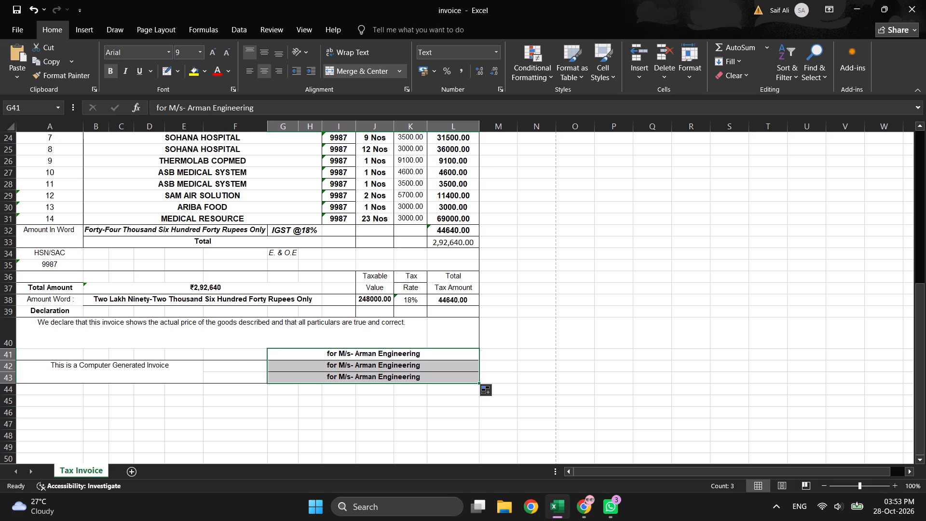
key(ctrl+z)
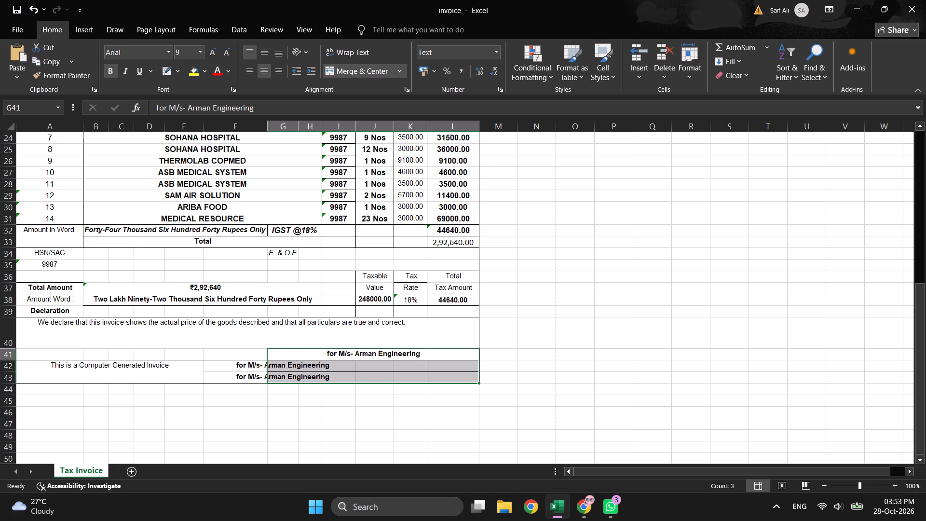
Extend the company name cell down to row 42 and merge and center G41:L42 as one block.
drag(477, 358, 477, 368)
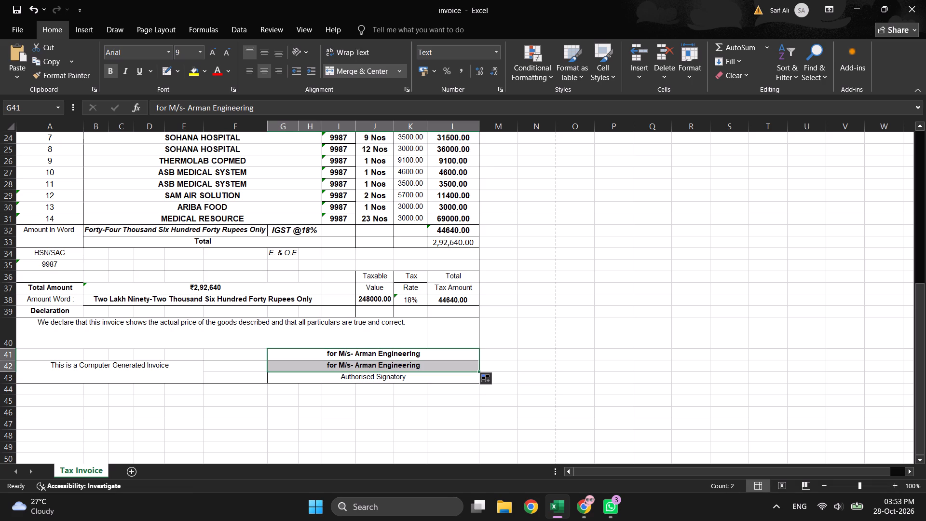
click(355, 73)
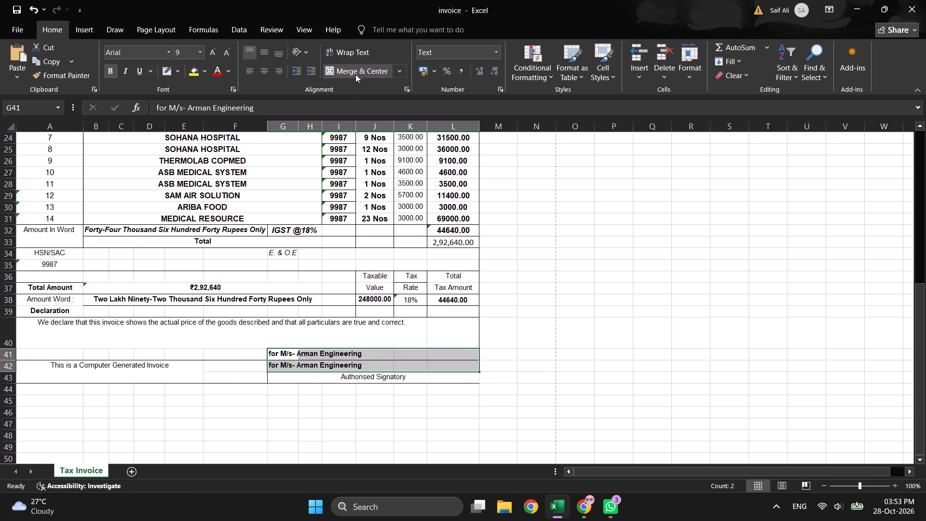
click(365, 74)
click(493, 278)
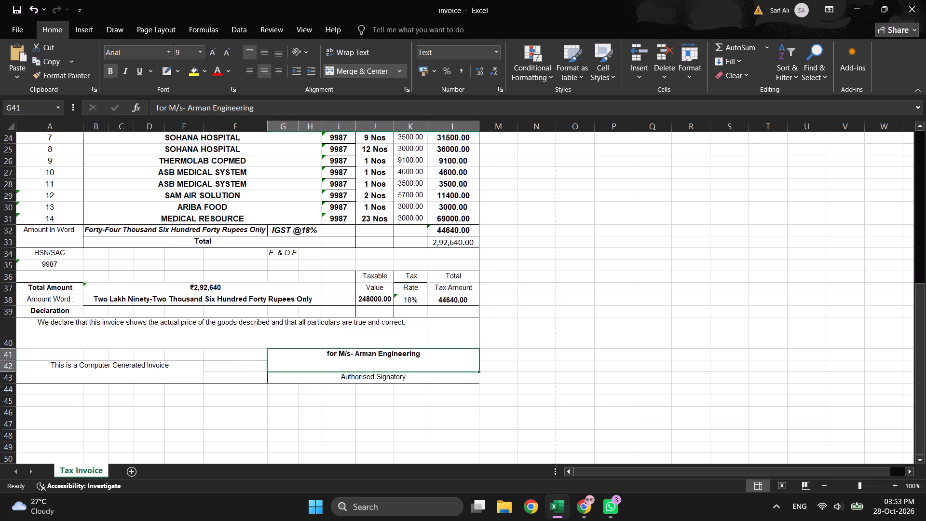
click(573, 381)
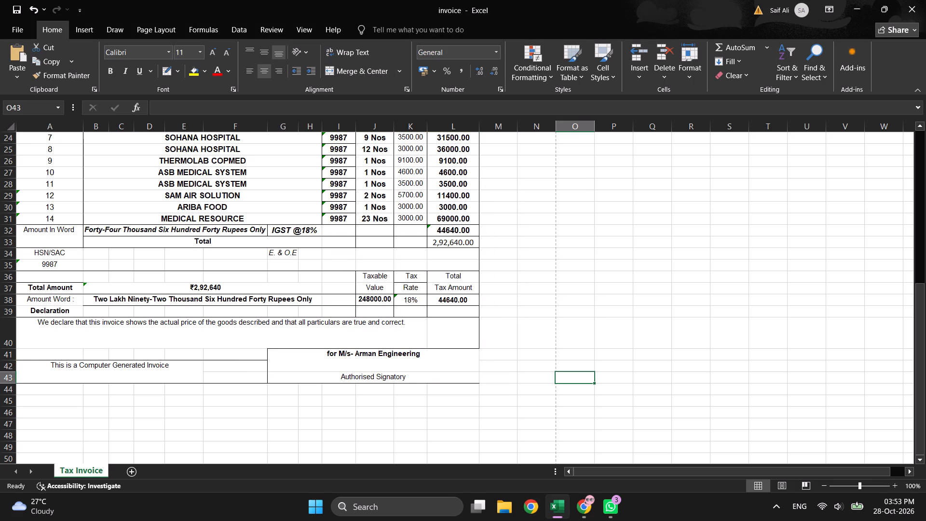
Draw a border line along the outer right edge of the signature block, rows 41 to 43, and leave border drawing mode.
click(166, 70)
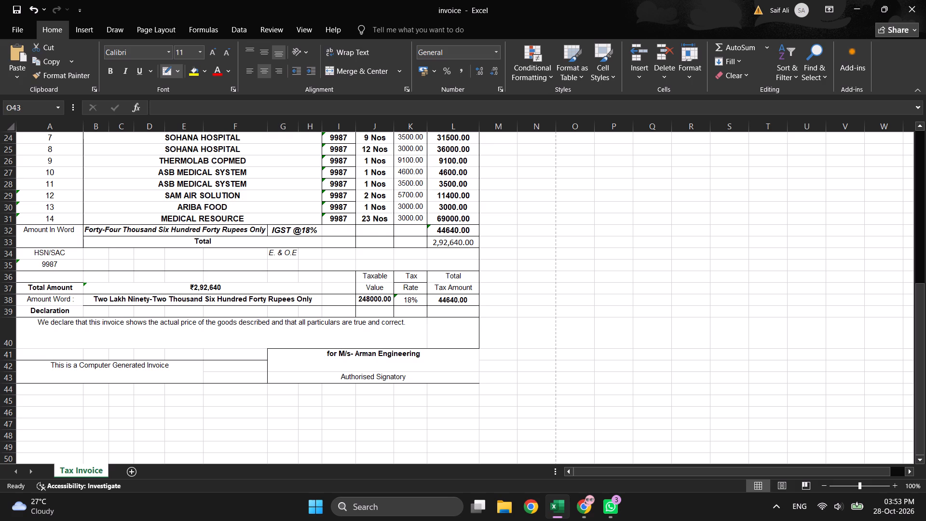
drag(478, 352, 479, 378)
click(170, 72)
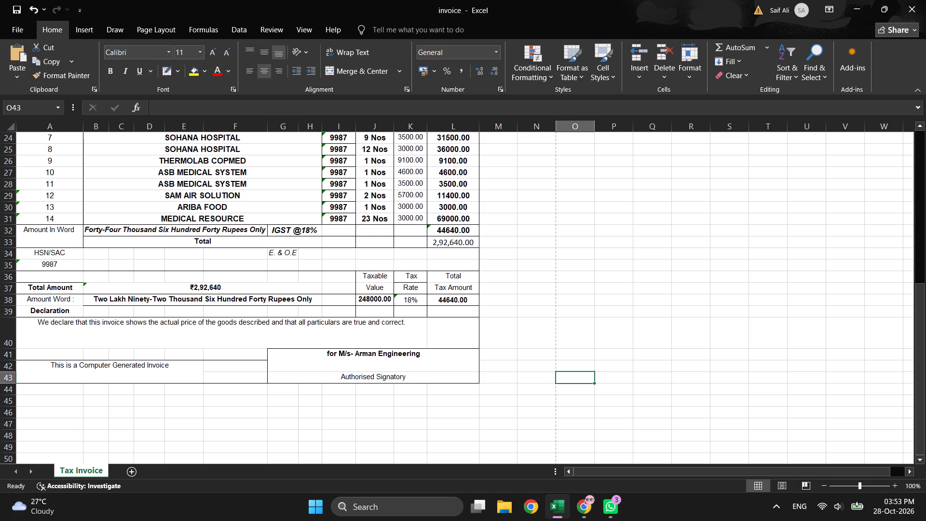
Set the font size of the Authorised Signatory cell G43 to 8.
click(395, 376)
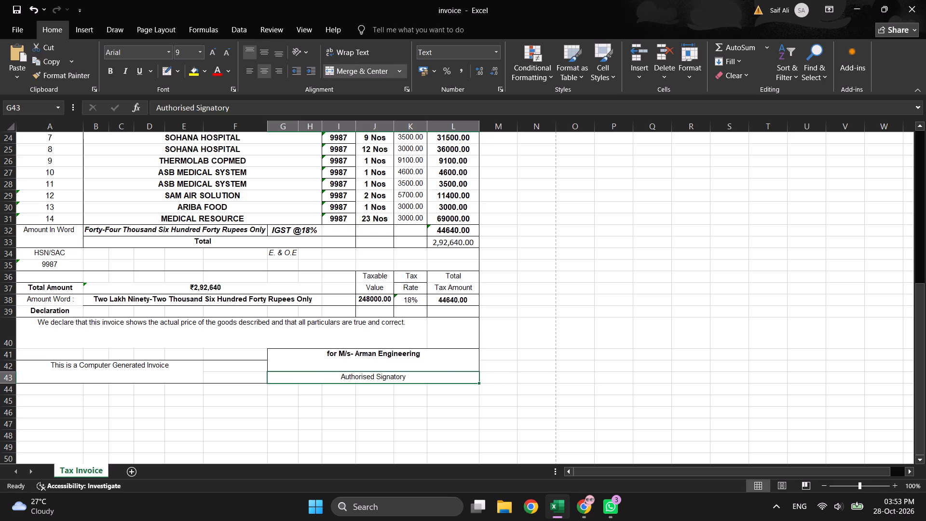
click(393, 376)
click(200, 51)
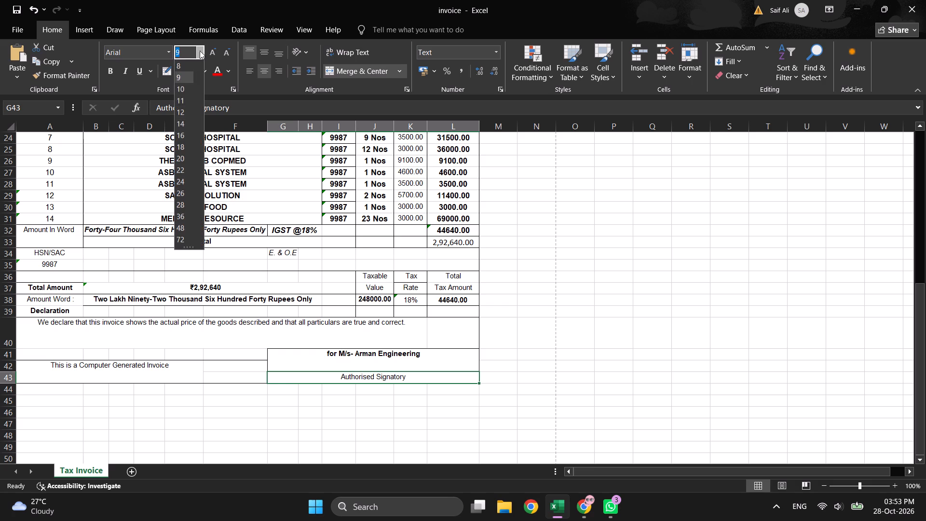
click(184, 67)
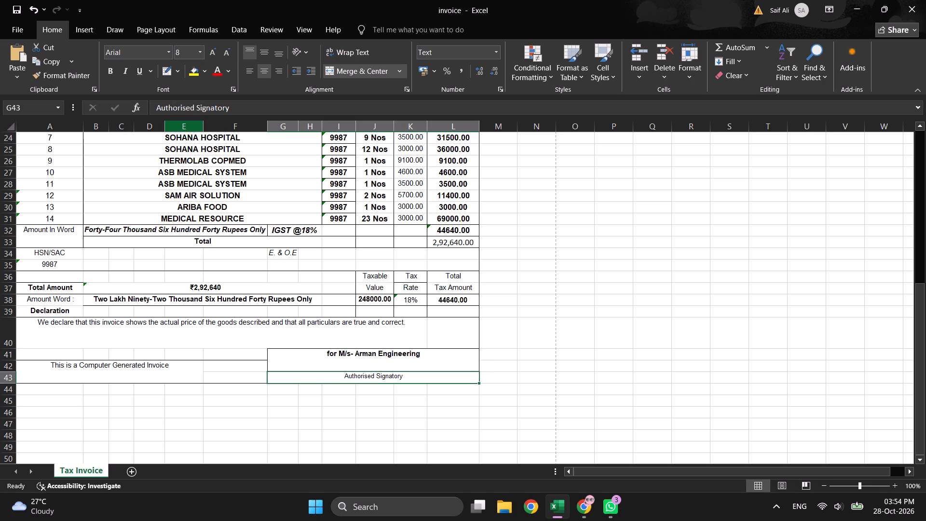
click(522, 350)
click(620, 321)
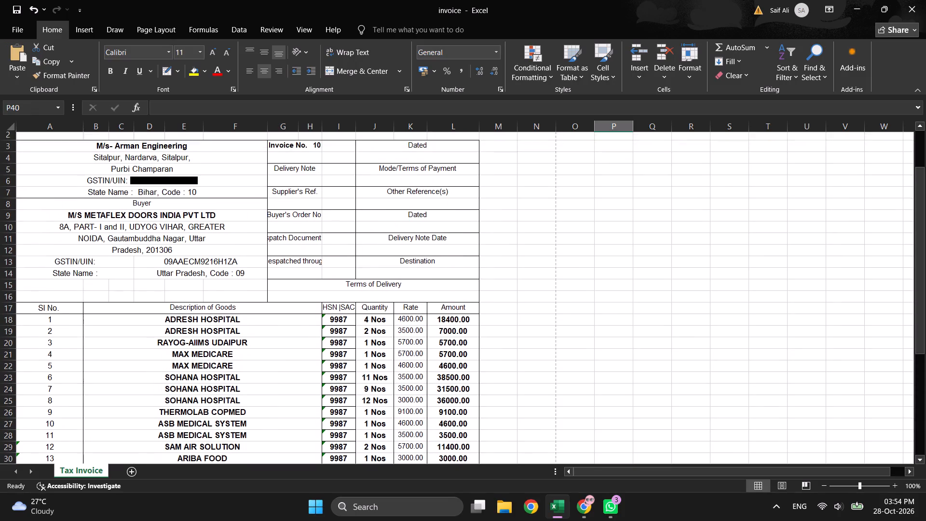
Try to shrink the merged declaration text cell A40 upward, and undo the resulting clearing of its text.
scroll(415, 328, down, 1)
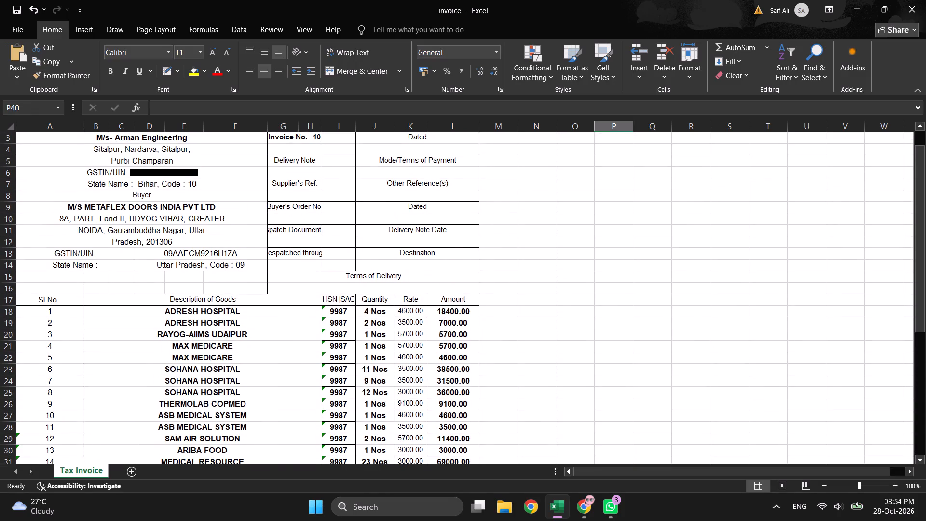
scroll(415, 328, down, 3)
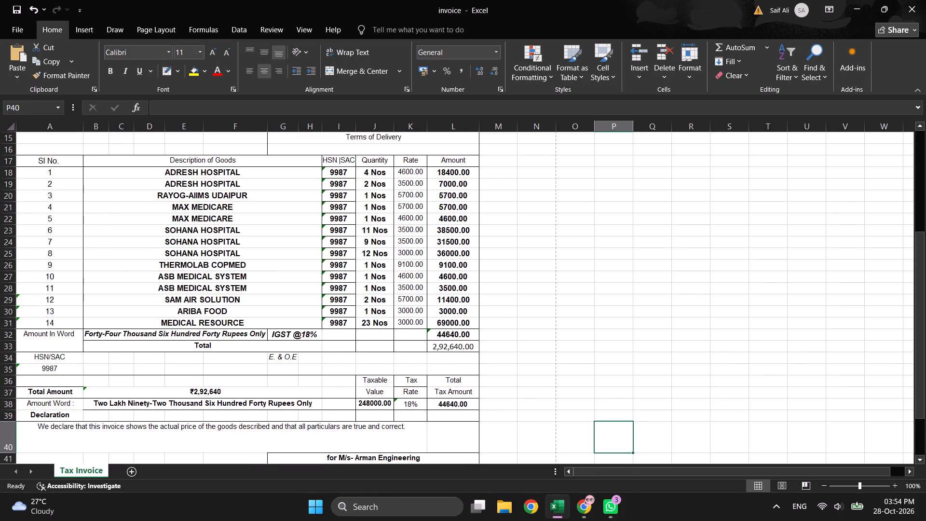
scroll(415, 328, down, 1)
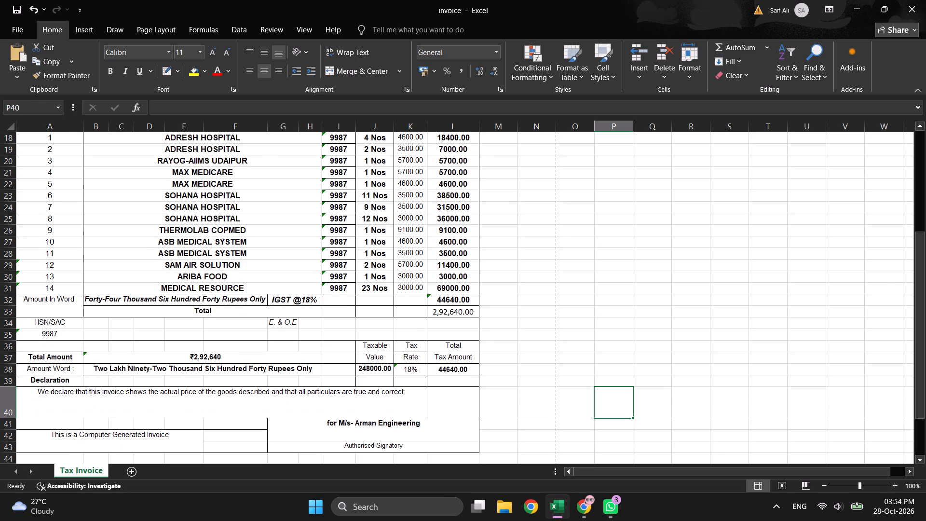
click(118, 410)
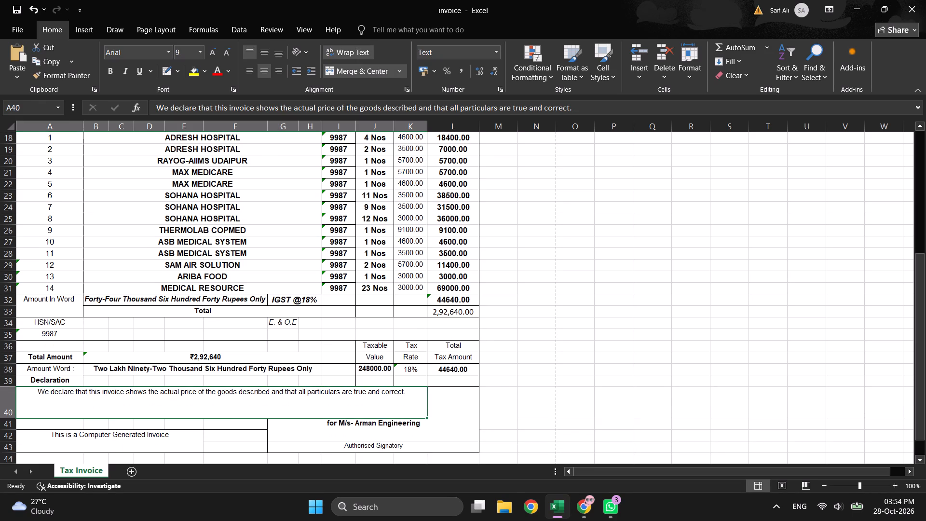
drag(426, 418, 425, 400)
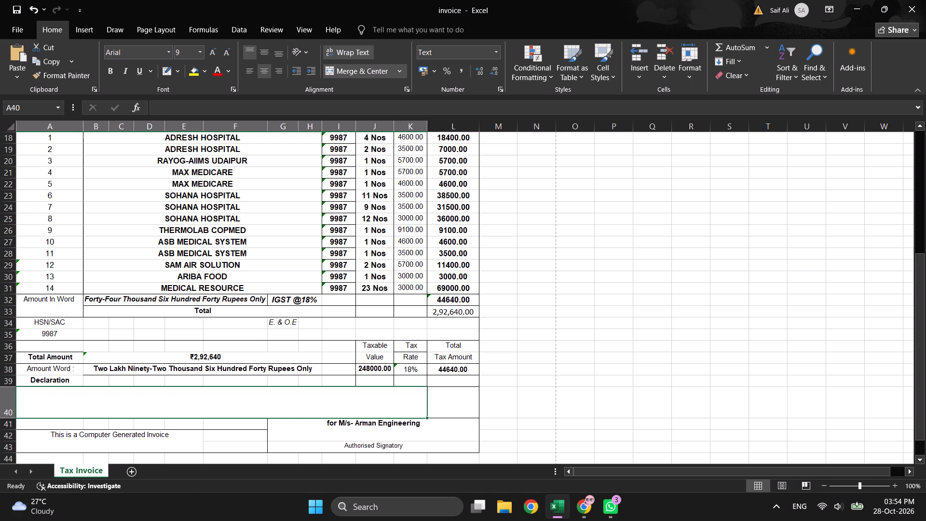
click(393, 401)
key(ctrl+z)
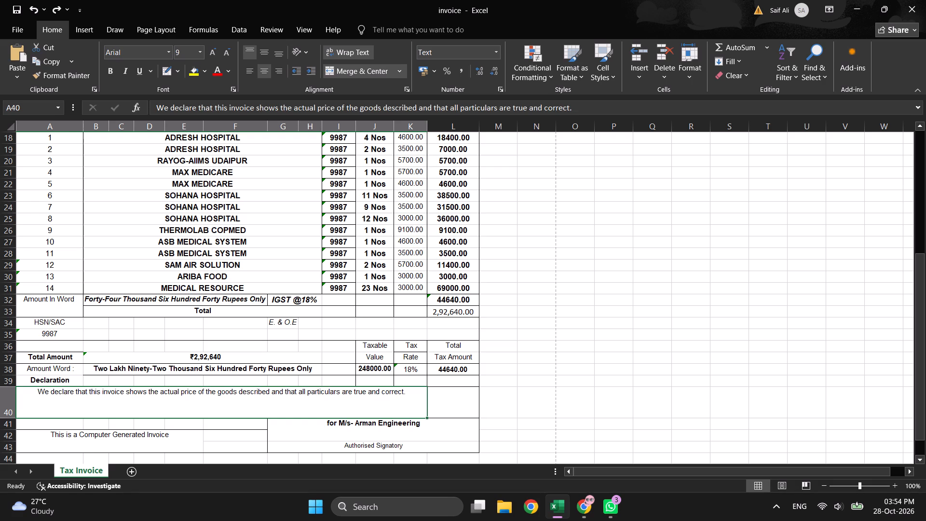
Reduce the height of row 40 so it fits the single line of declaration text closely.
drag(7, 417, 9, 406)
click(595, 381)
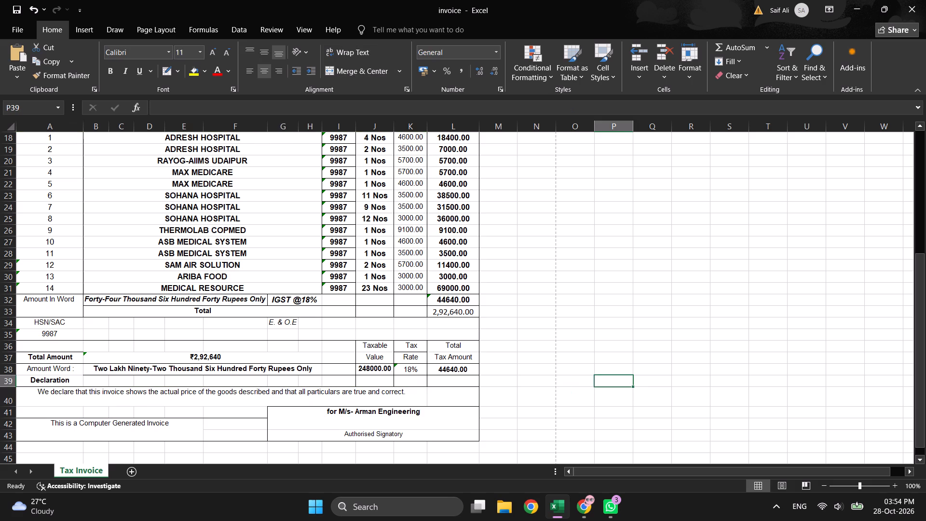
click(645, 329)
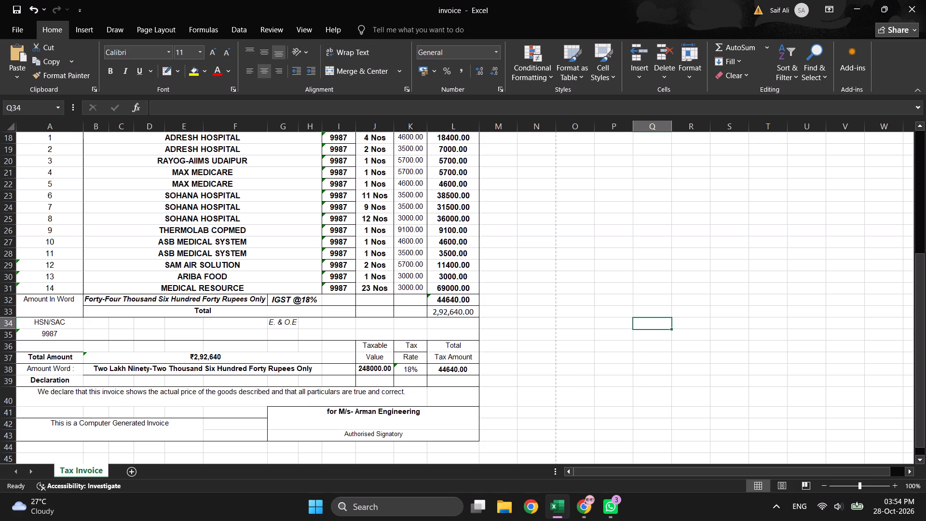
click(10, 397)
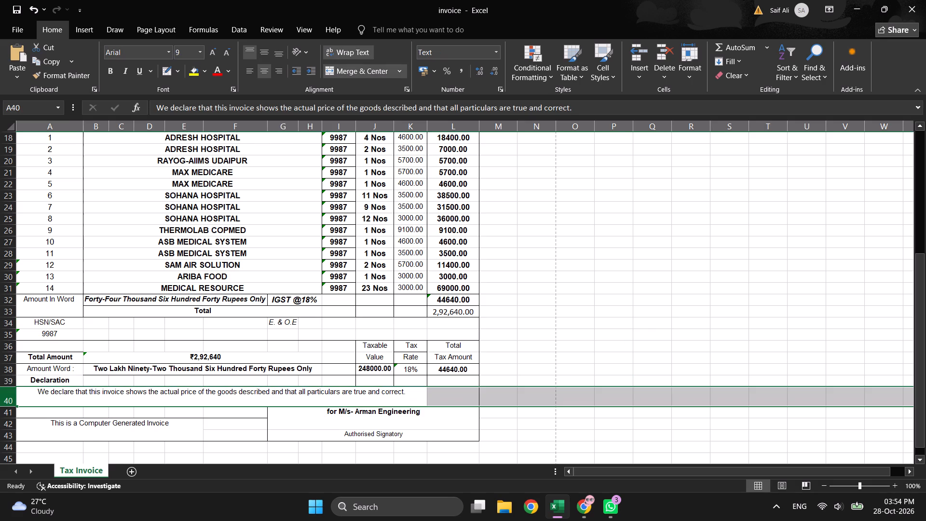
drag(8, 405, 8, 400)
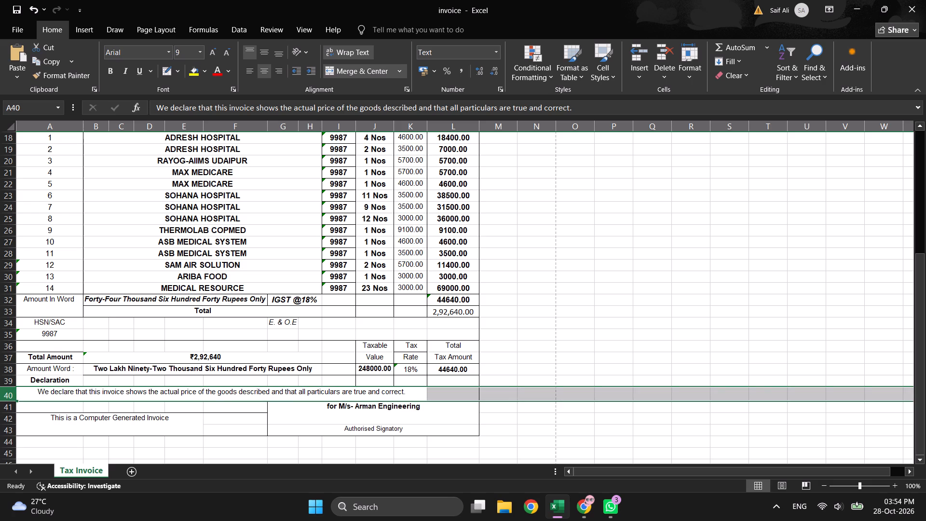
click(645, 410)
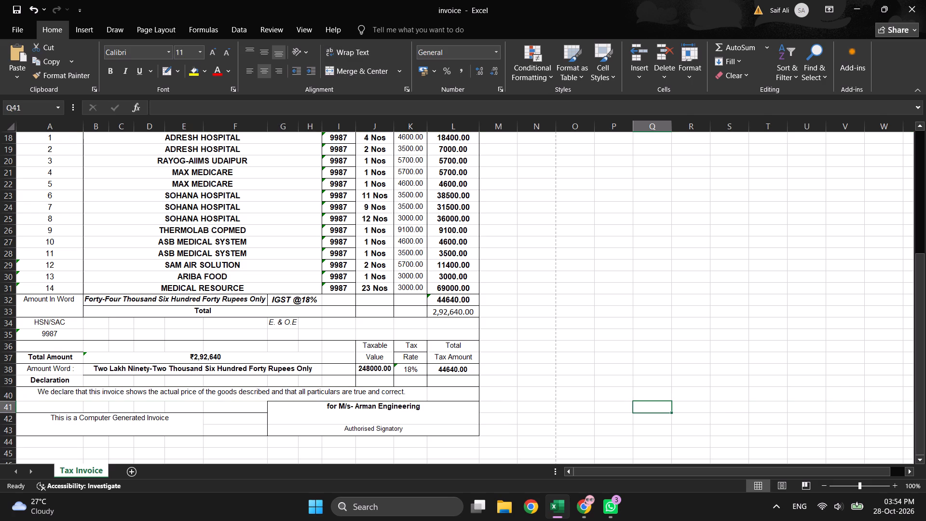
Make the "Amount Word :" label in cell A38 bold.
click(68, 370)
click(51, 372)
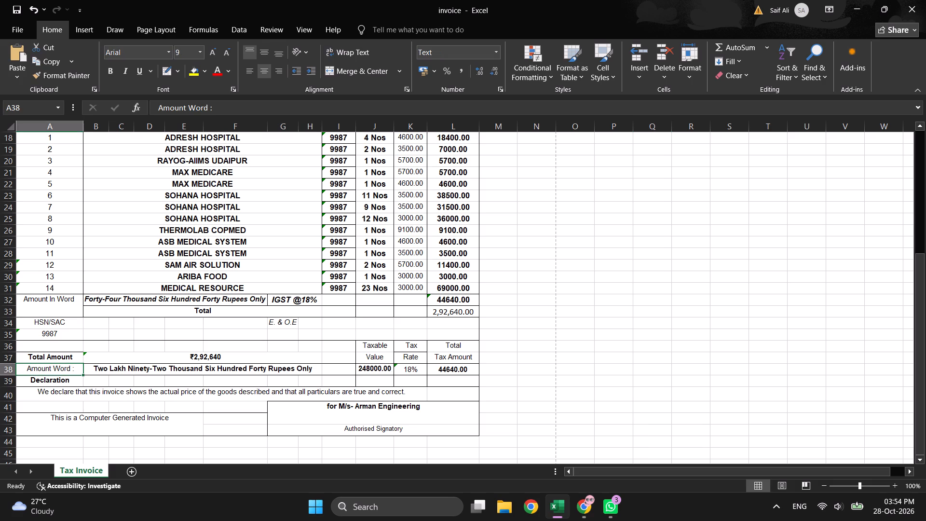
click(36, 372)
click(110, 73)
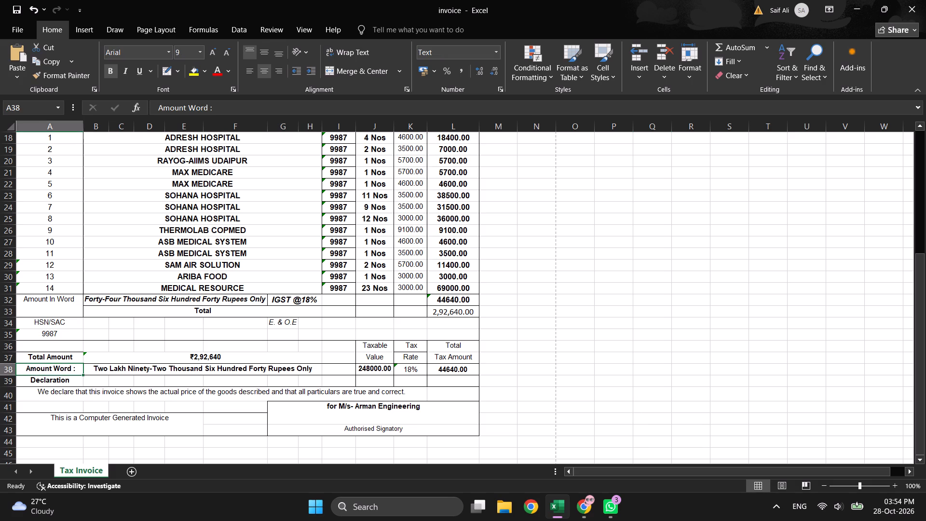
Add a space and a colon after the "Total Amount" label in cell A37.
double_click(73, 357)
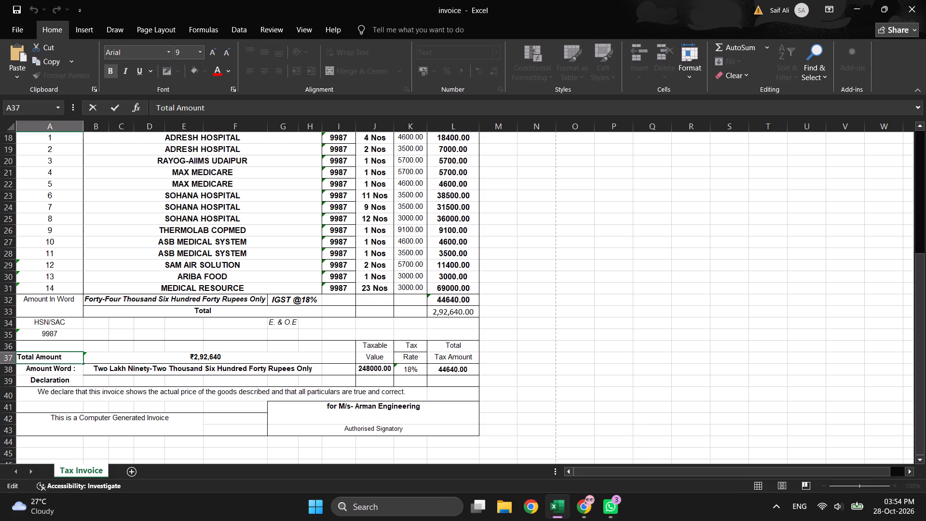
key(space)
key(semicolon)
key(BackSpace)
key(shift+colon)
click(578, 341)
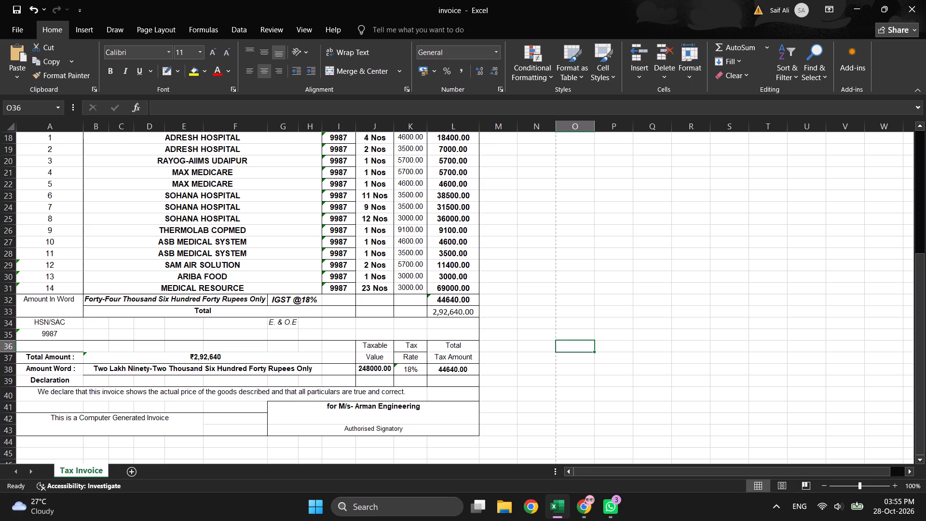
Draw border lines beneath row 36 across columns B to I and under the Taxable and Total headings.
click(165, 73)
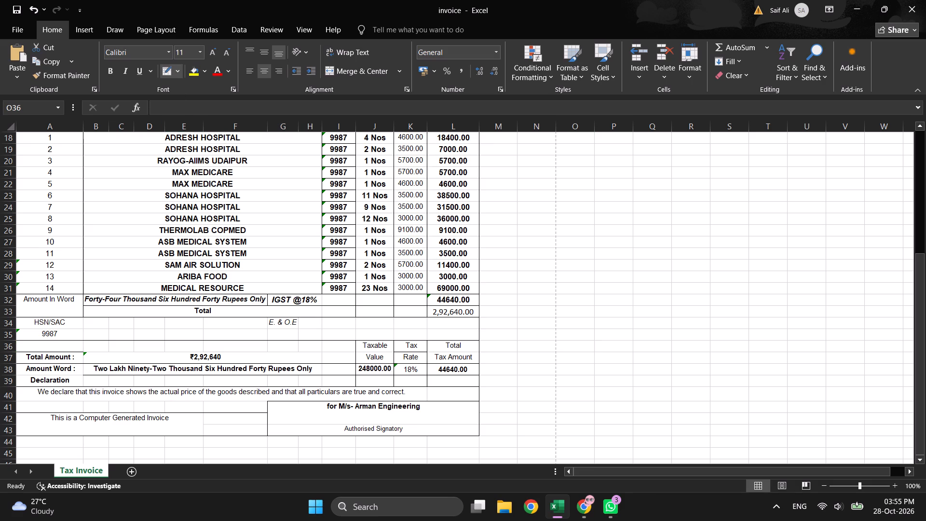
click(444, 351)
click(386, 352)
click(88, 352)
click(331, 352)
Draw border lines along the right edges of cells A38 and A39 and beneath the Amount Word label.
click(84, 368)
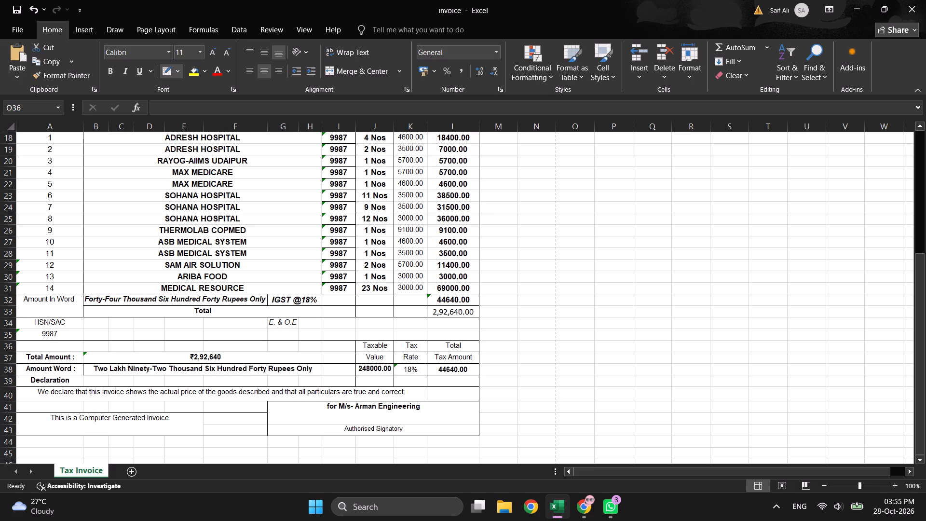
click(83, 381)
click(71, 374)
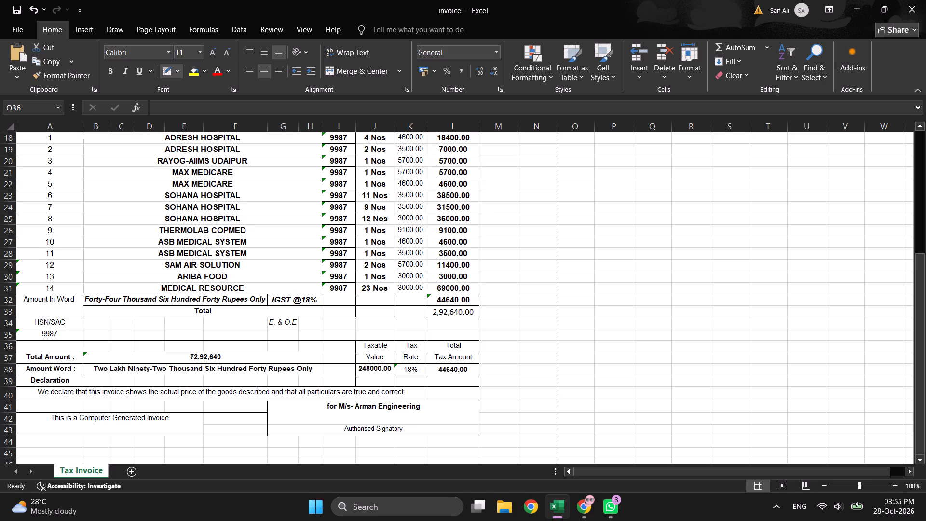
Draw border lines along the right edges of cells A34 and A35 and between HSN/SAC and its code 9987.
click(83, 322)
click(84, 336)
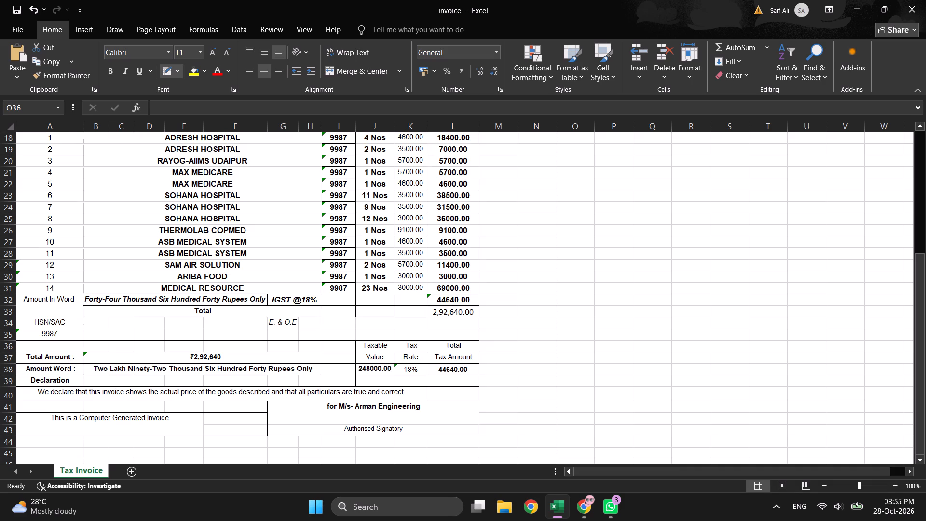
click(52, 327)
Draw border lines along the right and bottom edges of the E. & O.E cell in row 34.
click(299, 322)
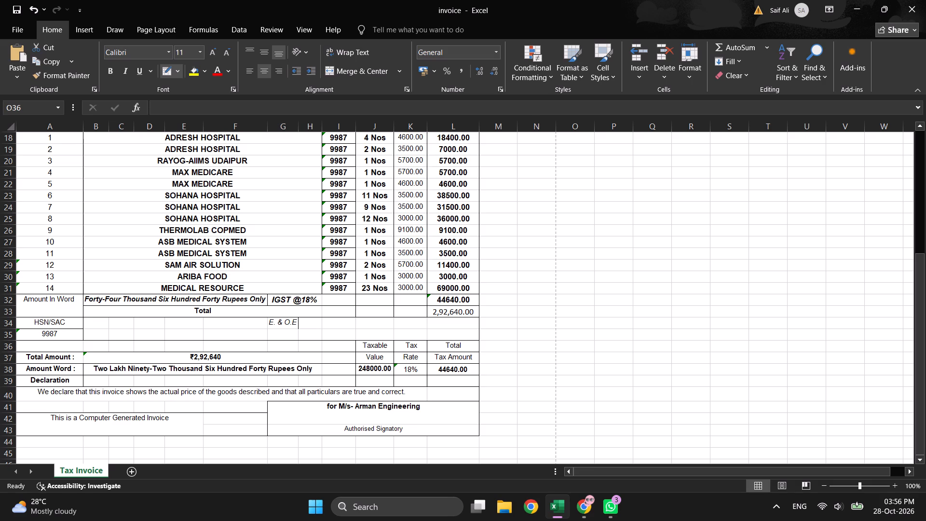
click(287, 329)
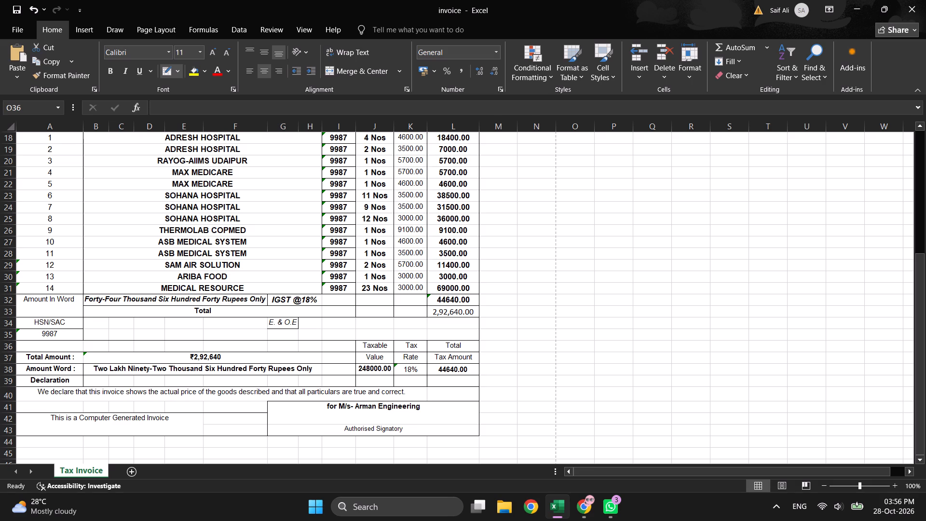
Draw a border line along the left edge of the E. & O.E cell in row 34.
click(268, 323)
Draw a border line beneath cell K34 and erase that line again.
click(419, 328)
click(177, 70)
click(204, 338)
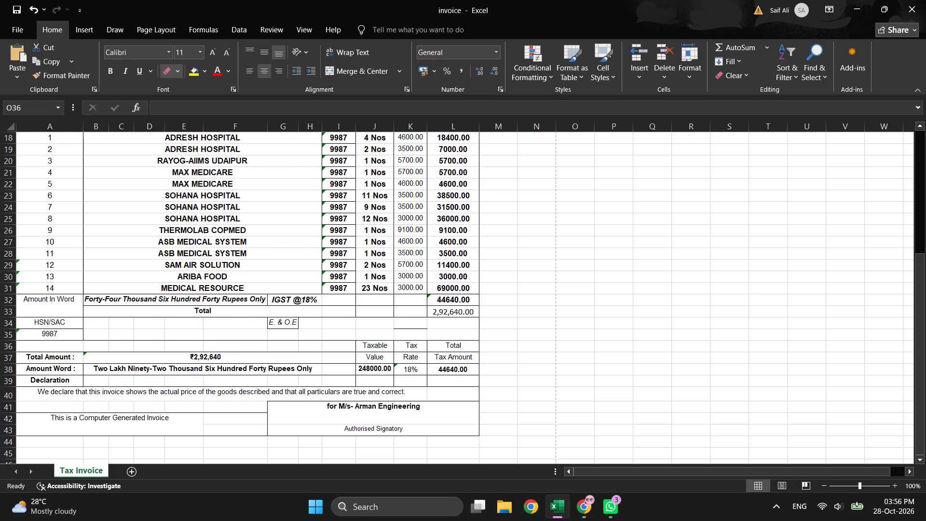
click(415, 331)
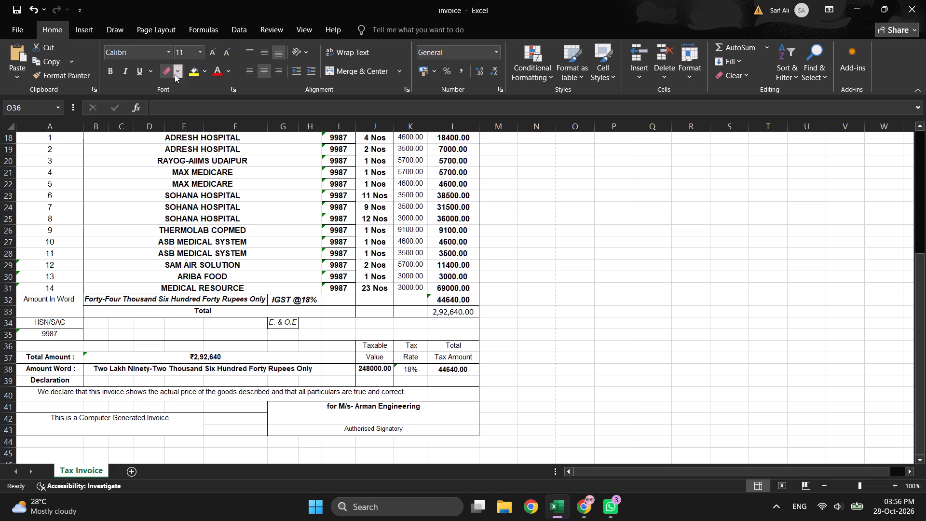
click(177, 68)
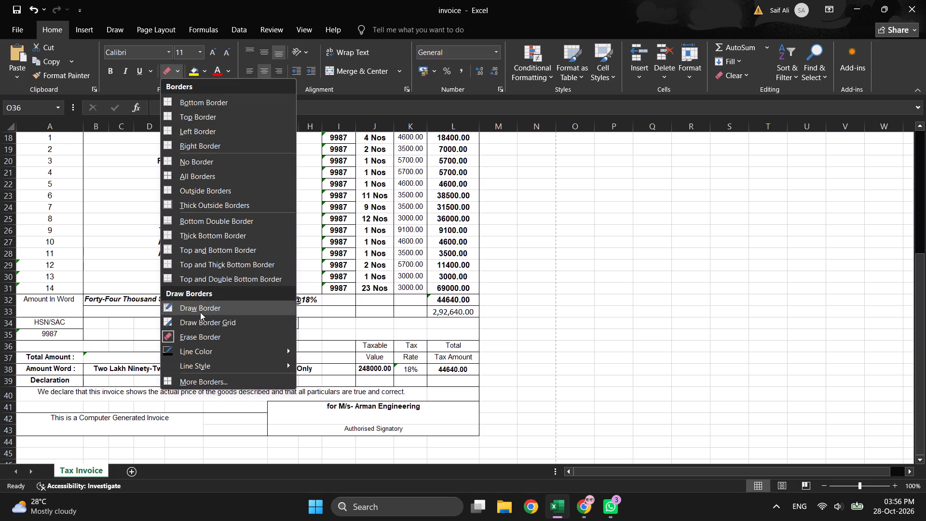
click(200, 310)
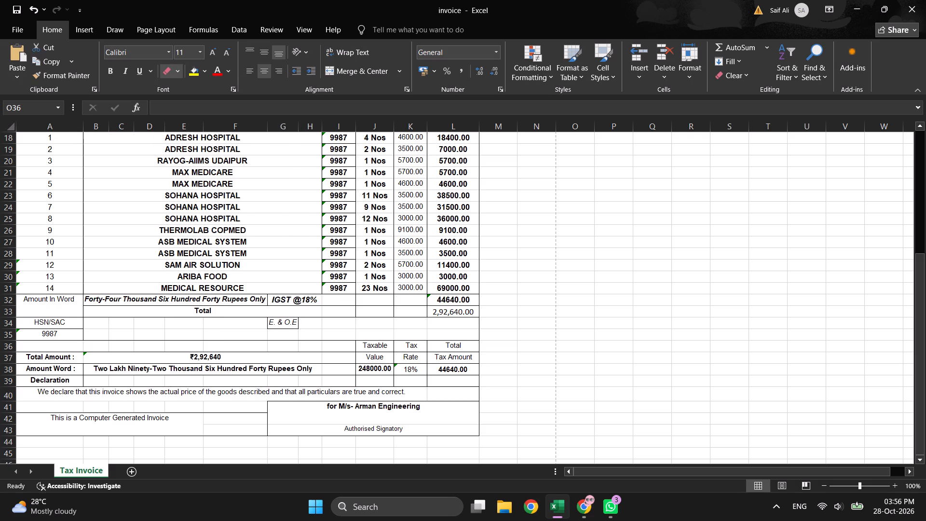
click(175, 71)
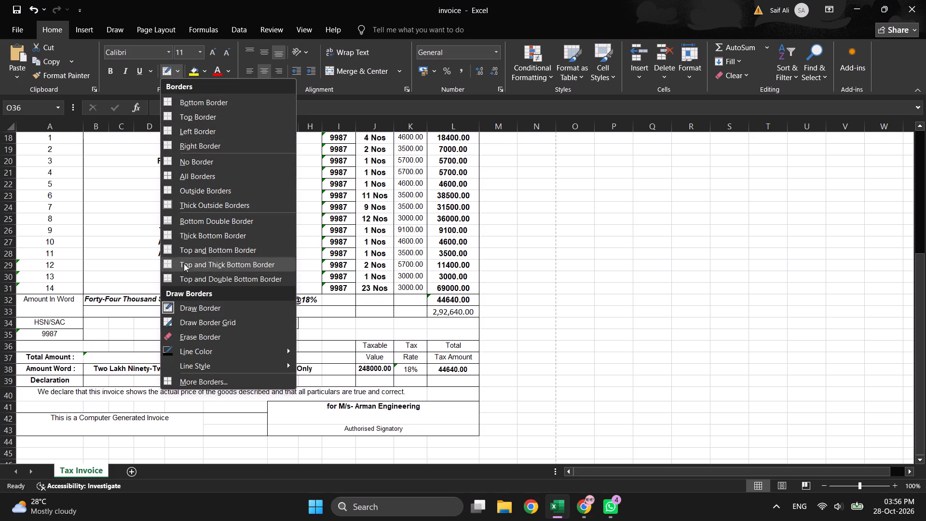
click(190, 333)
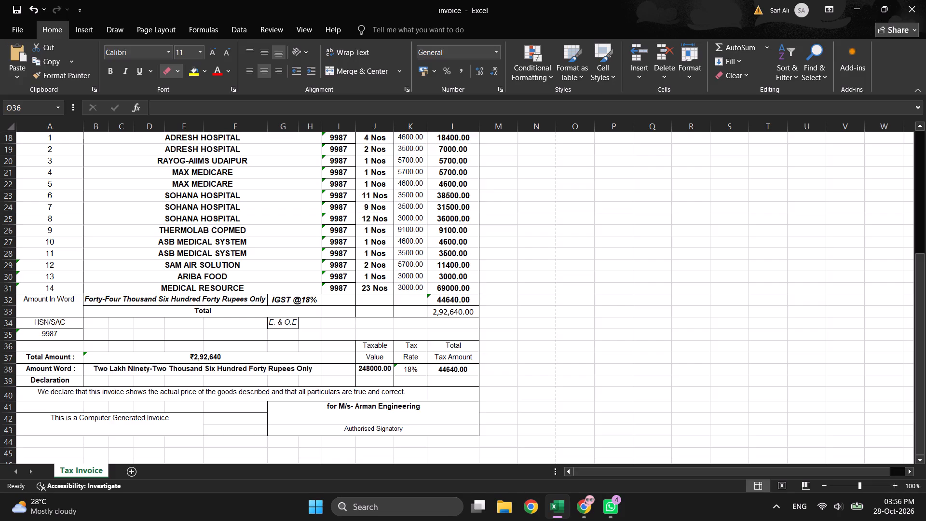
Open the Save As options for the invoice workbook.
click(18, 24)
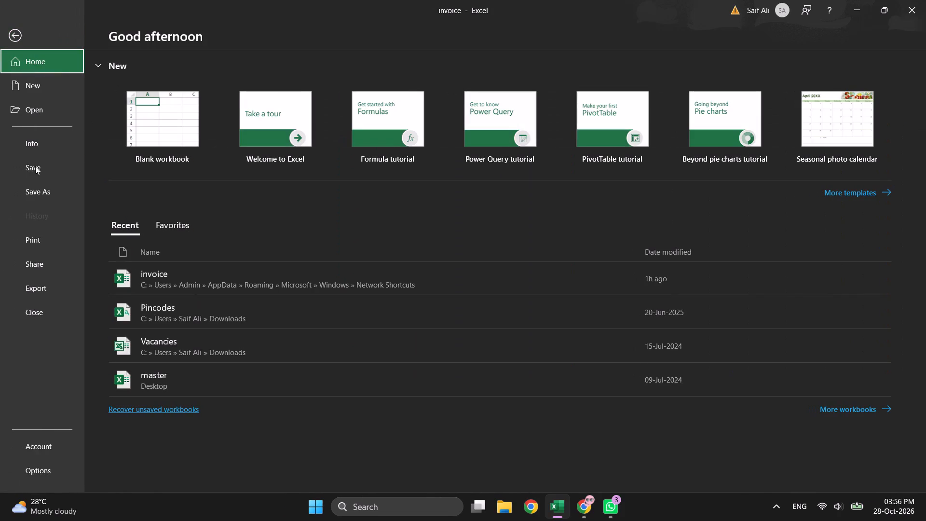
click(37, 198)
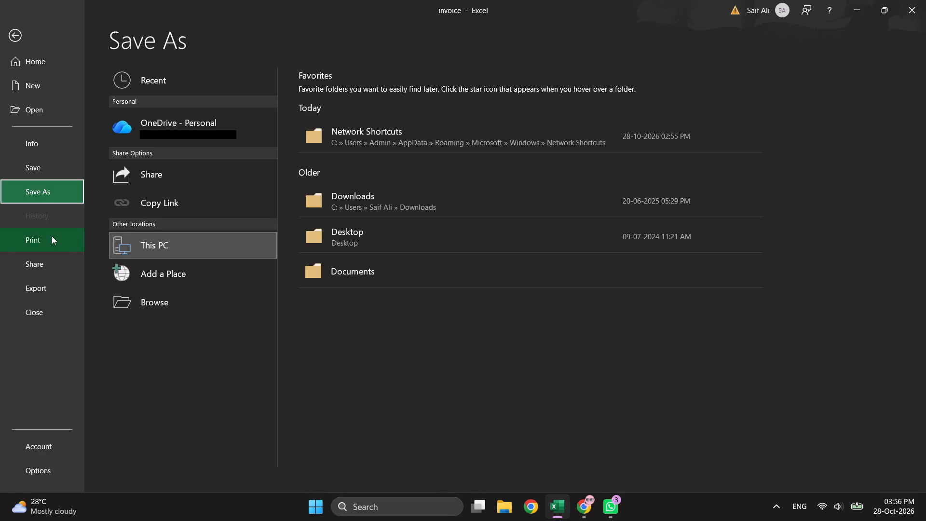
click(359, 232)
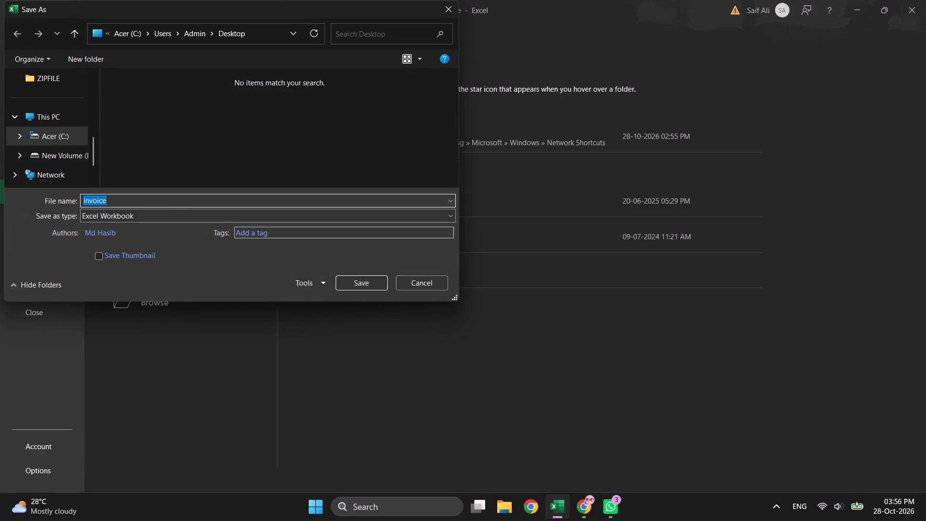
click(134, 217)
click(106, 470)
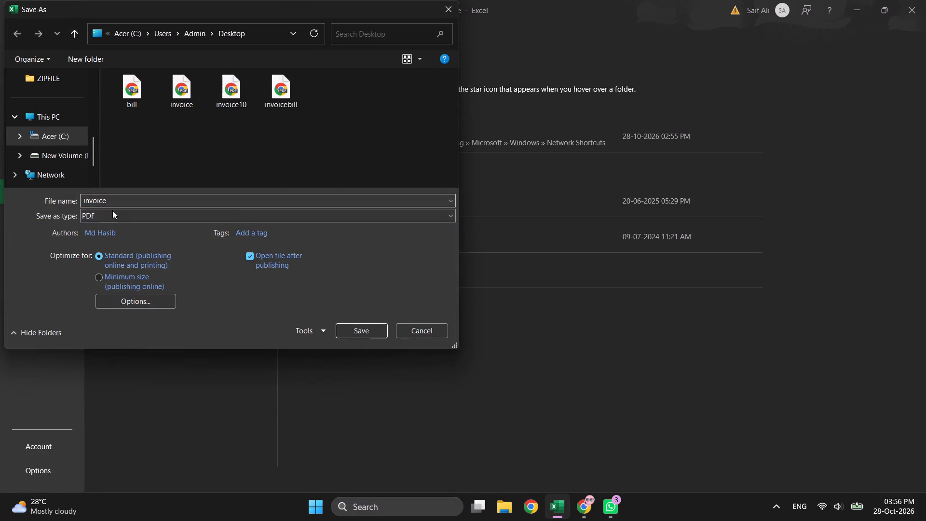